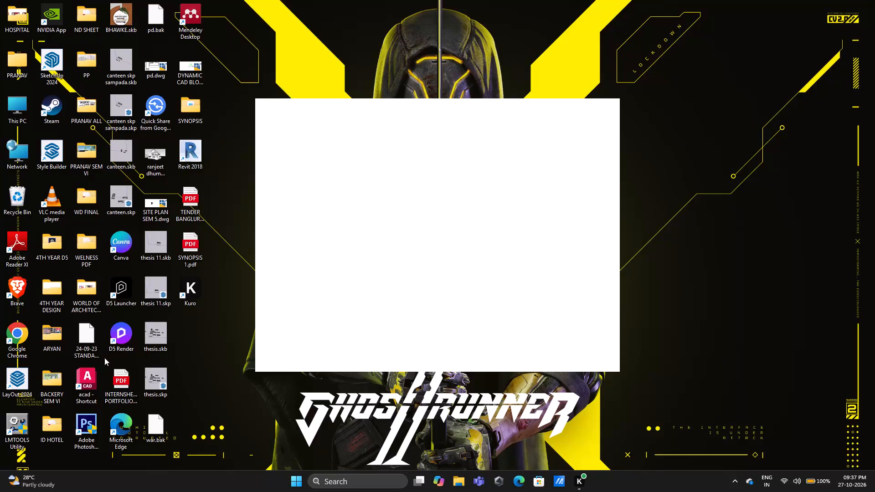
# Open Canva from the desktop with the Sustainable ARCHITECTURE design.
pyautogui.doubleClick(116, 246)
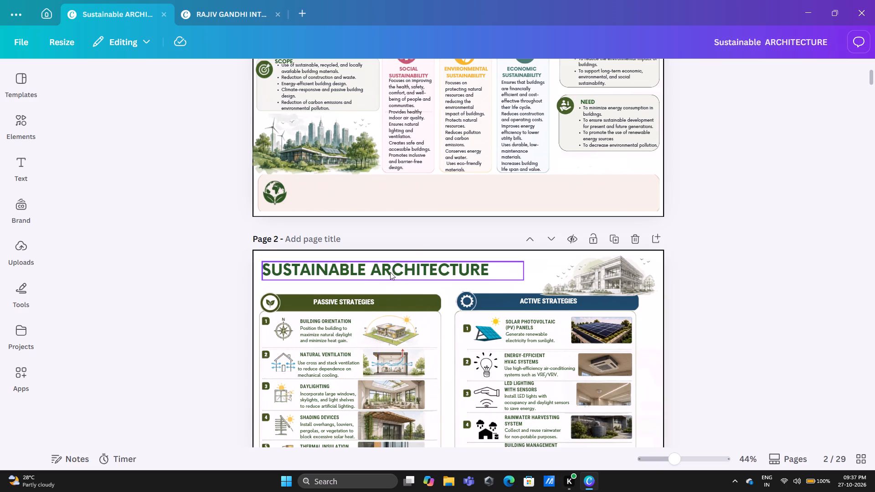
# Look through the Sustainable ARCHITECTURE design from page 2 to the last page, examining each sheet's content and layout.
pyautogui.scroll(-11, 421, 300)
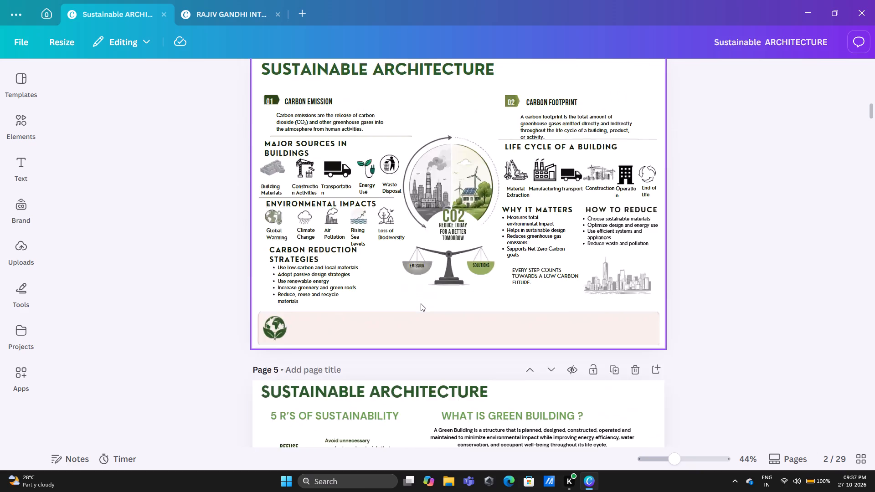
pyautogui.scroll(-5, 421, 303)
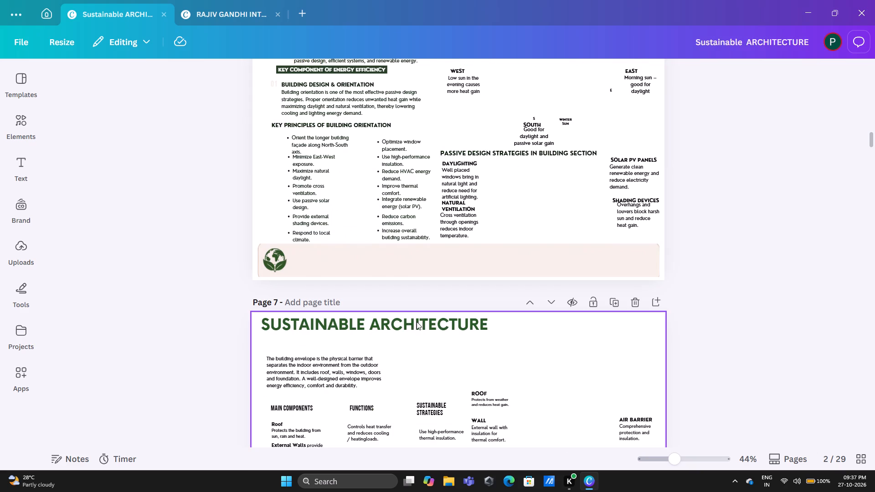
pyautogui.scroll(-4, 449, 357)
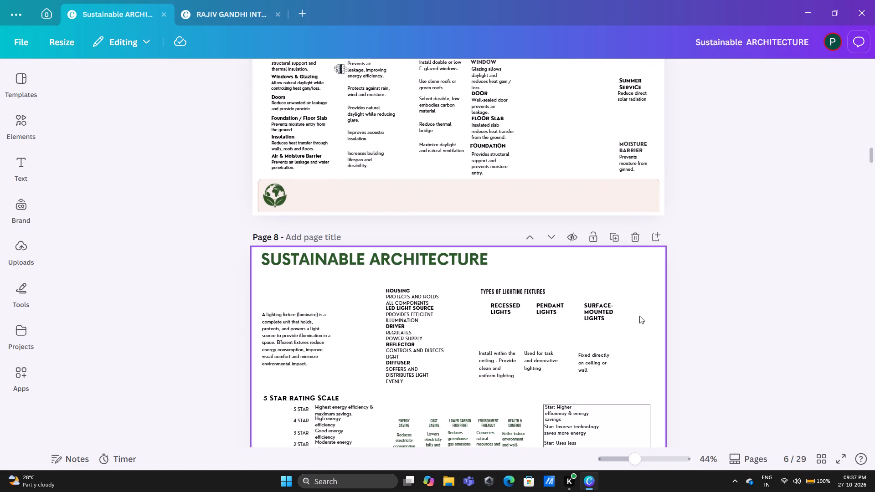
pyautogui.scroll(-3, 397, 326)
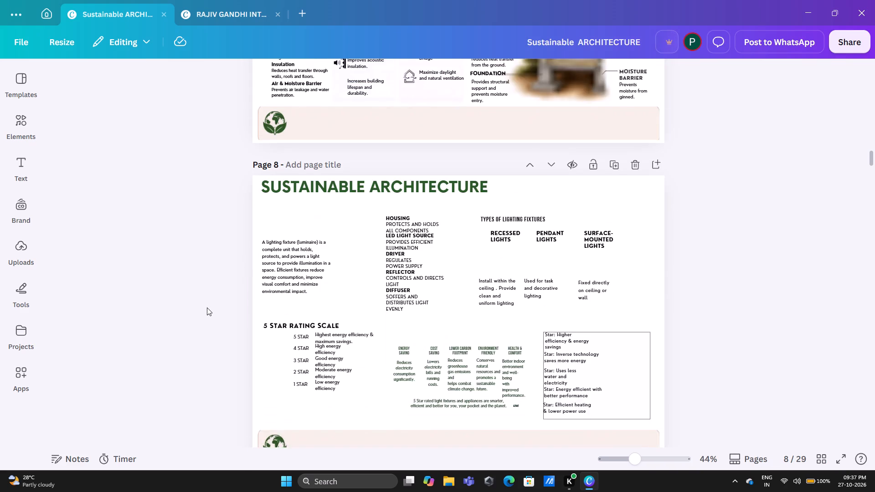
pyautogui.scroll(-8, 207, 307)
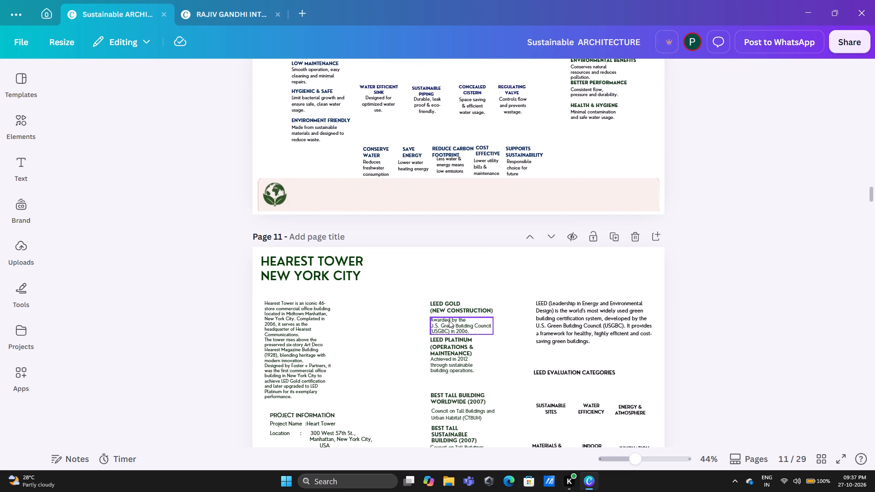
pyautogui.scroll(-9, 412, 344)
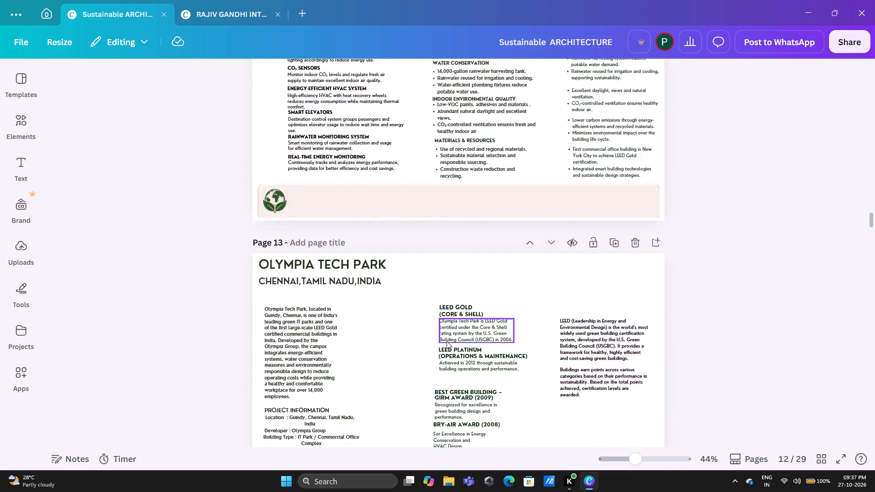
pyautogui.scroll(-20, 447, 341)
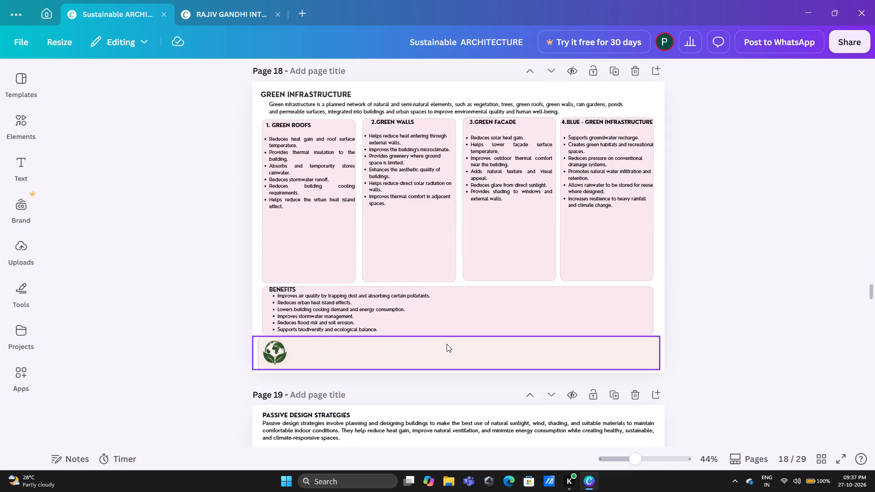
pyautogui.scroll(-16, 447, 344)
pyautogui.scroll(-6, 449, 343)
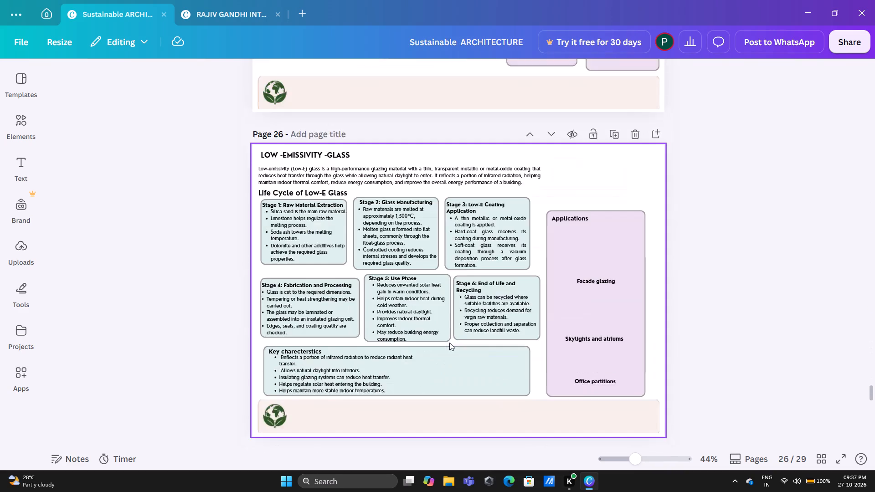
pyautogui.scroll(-11, 449, 343)
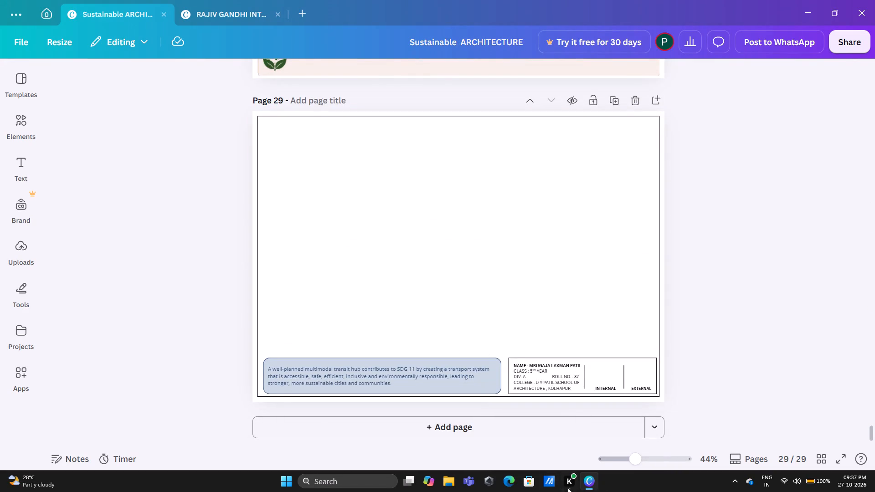
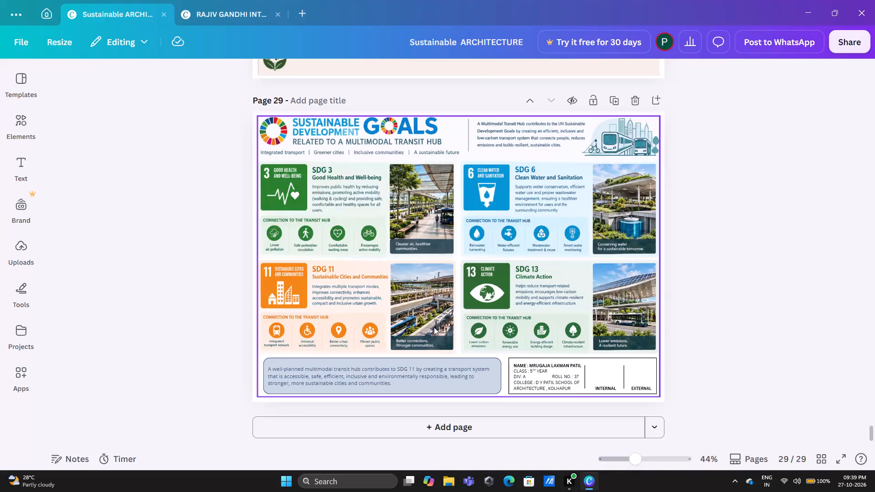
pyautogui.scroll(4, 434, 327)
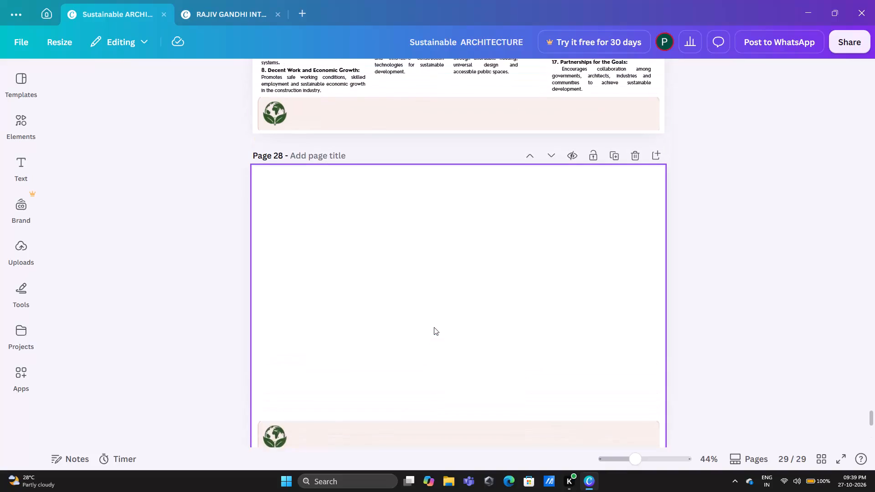
# Select the blank page 28 and check the Sustainable Development Goals sheet on page 29.
pyautogui.click(459, 305)
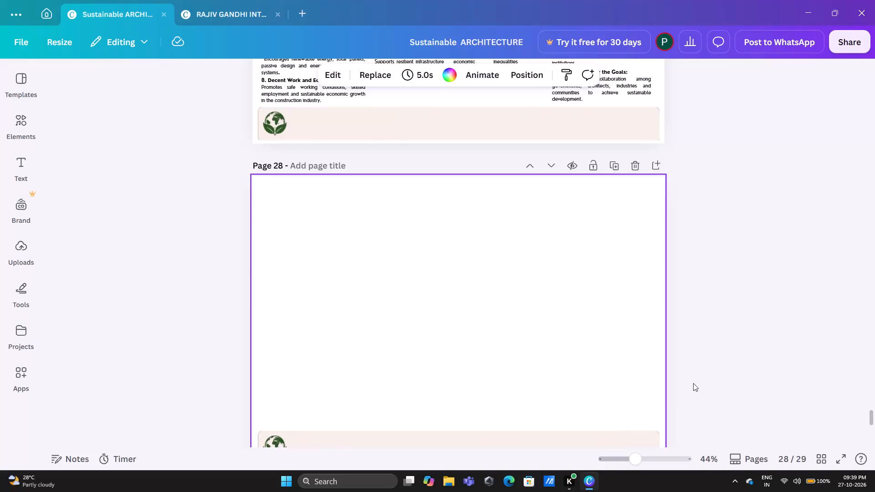
pyautogui.scroll(-3, 474, 297)
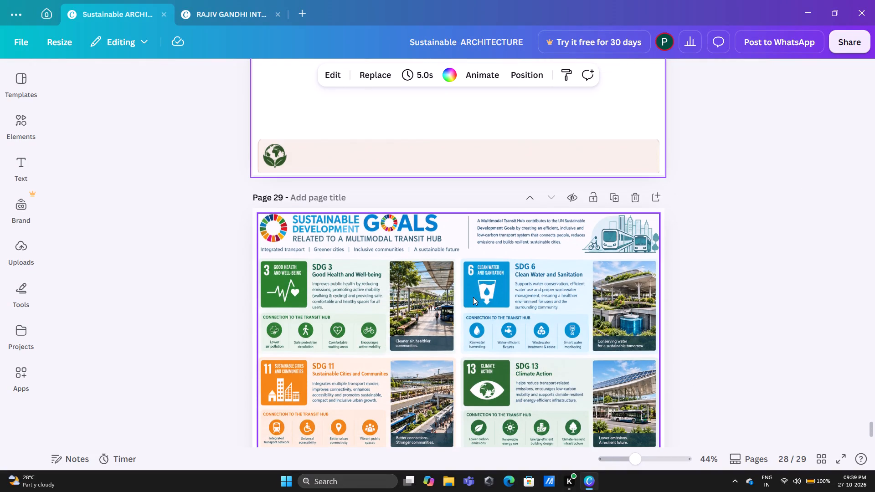
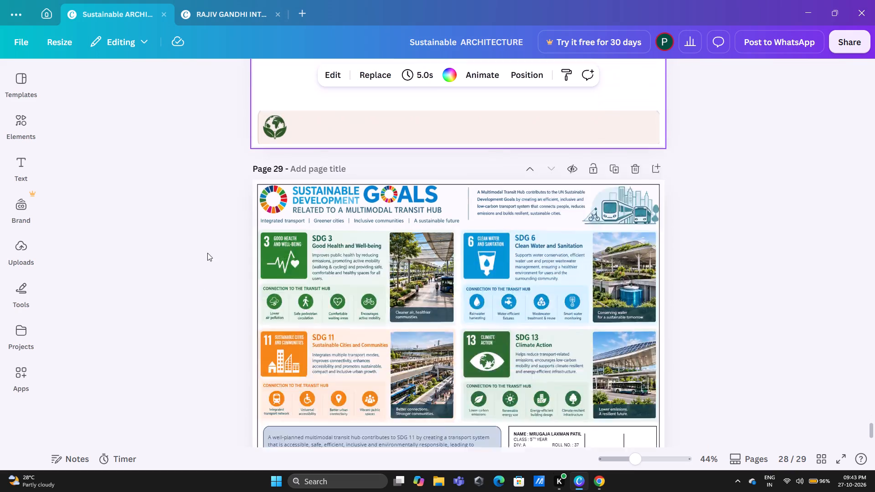
# In the RAJIV GANDHI INTERNATIONAL AIRPORT, HYDERABAD design, look through the sheets up to the SDG 11 - Sustainable Cities and Communities page.
pyautogui.click(220, 6)
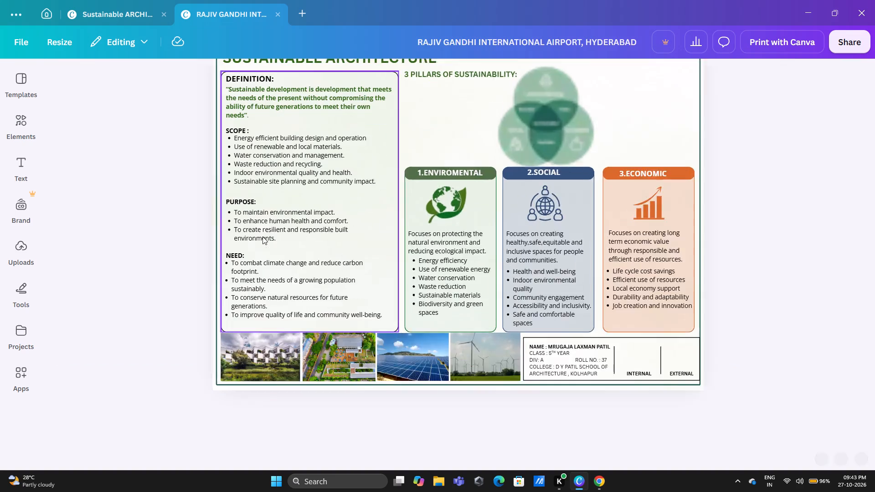
pyautogui.scroll(-6, 298, 255)
pyautogui.scroll(-3, 604, 254)
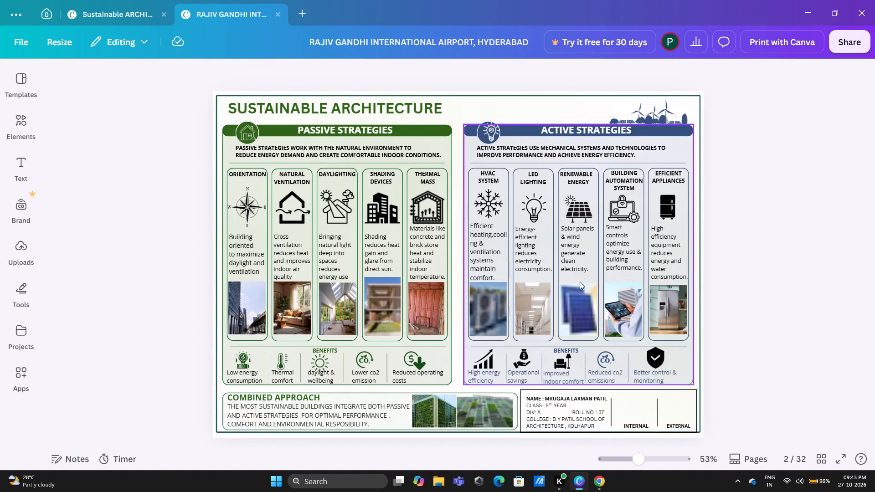
pyautogui.scroll(-2, 580, 282)
pyautogui.scroll(-8, 434, 346)
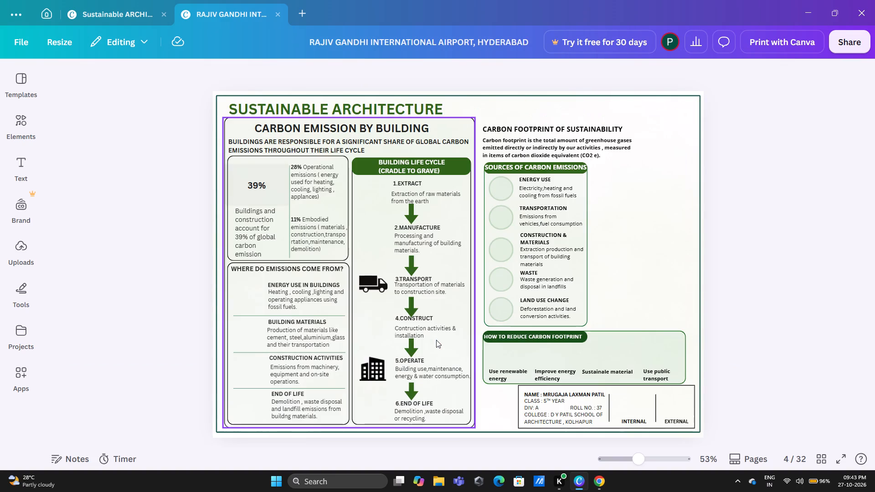
pyautogui.scroll(-13, 436, 340)
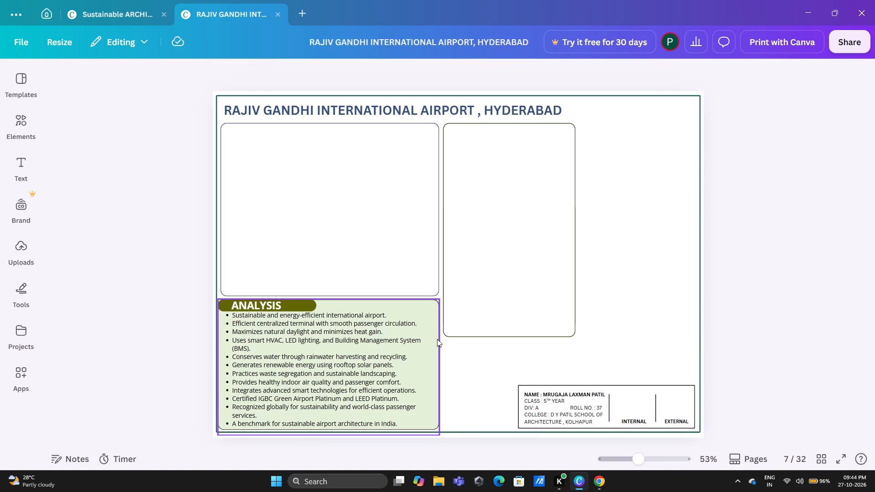
pyautogui.scroll(-3, 437, 339)
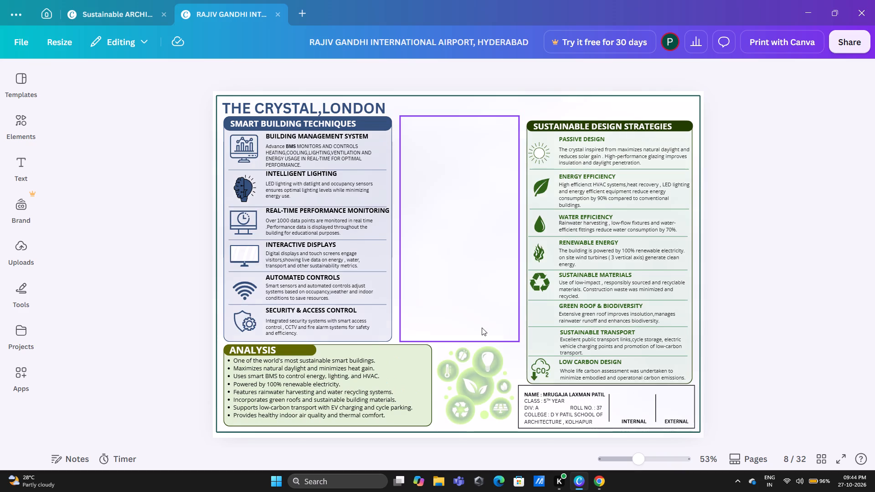
pyautogui.scroll(-8, 482, 328)
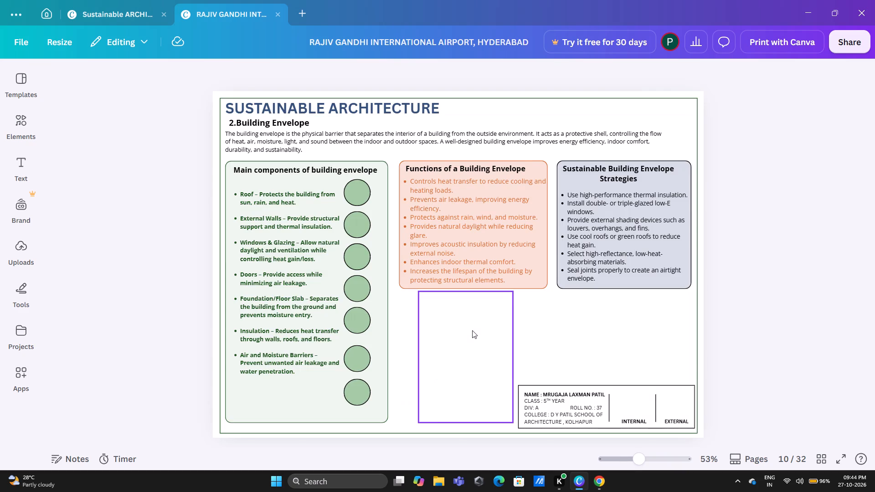
pyautogui.scroll(-4, 472, 330)
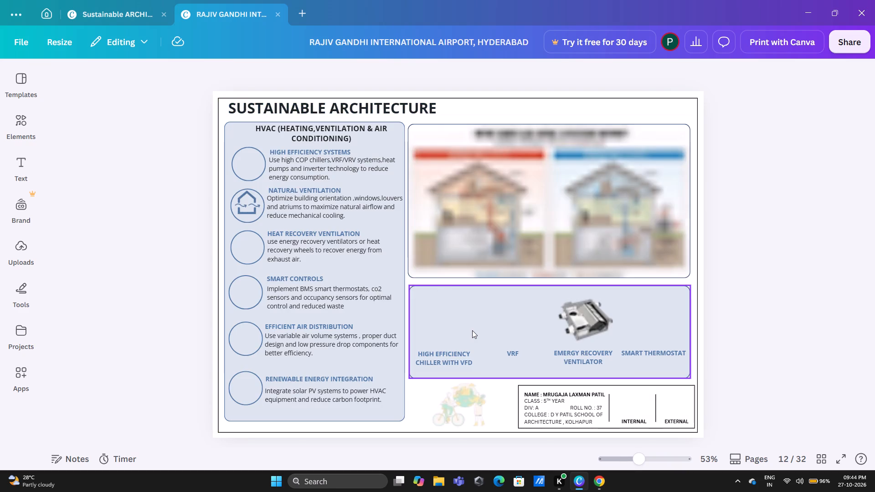
pyautogui.scroll(-5, 468, 246)
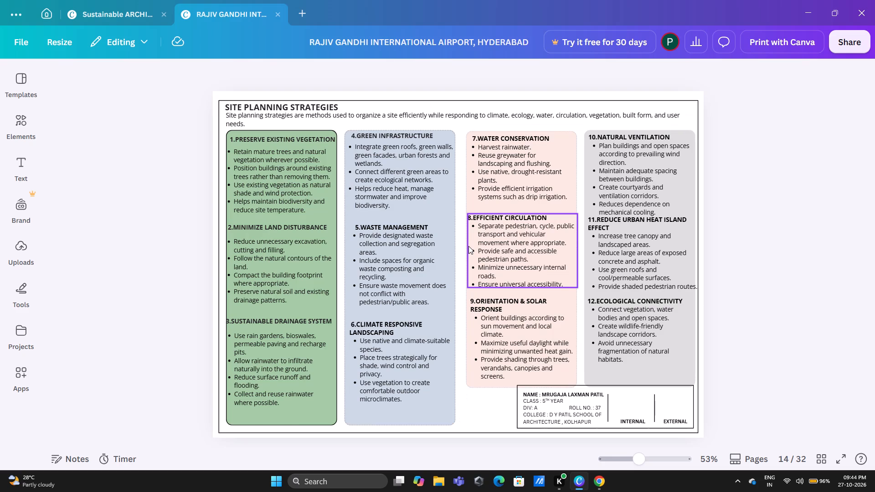
pyautogui.scroll(-2, 468, 246)
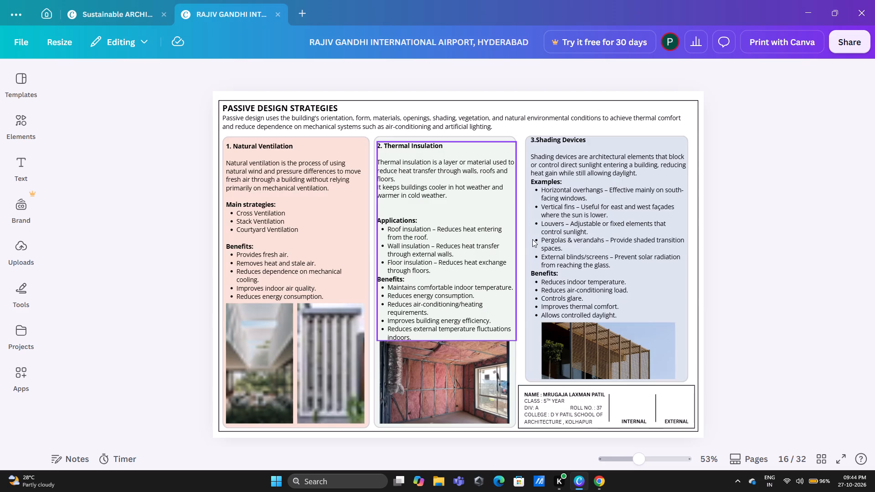
pyautogui.scroll(-3, 434, 323)
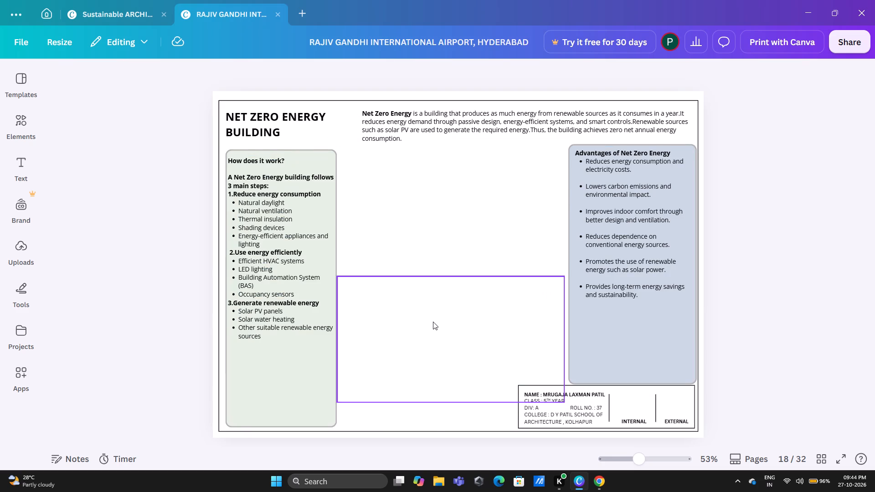
pyautogui.scroll(-6, 433, 322)
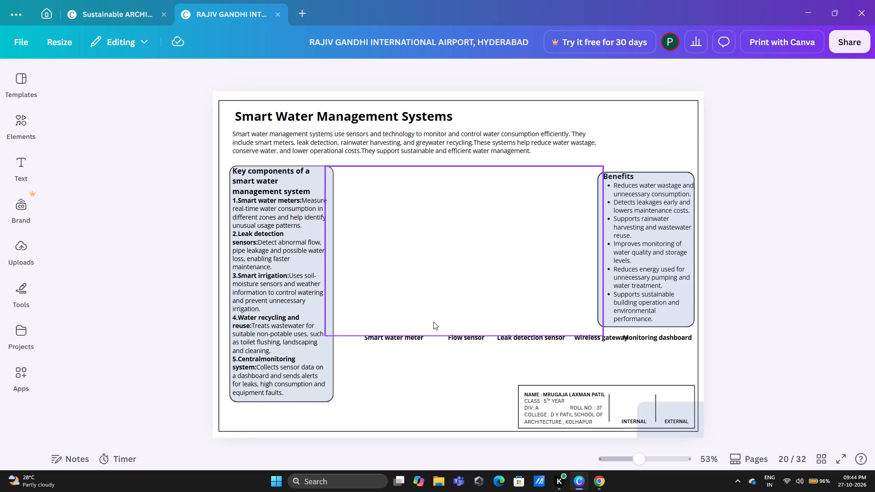
pyautogui.scroll(-3, 433, 322)
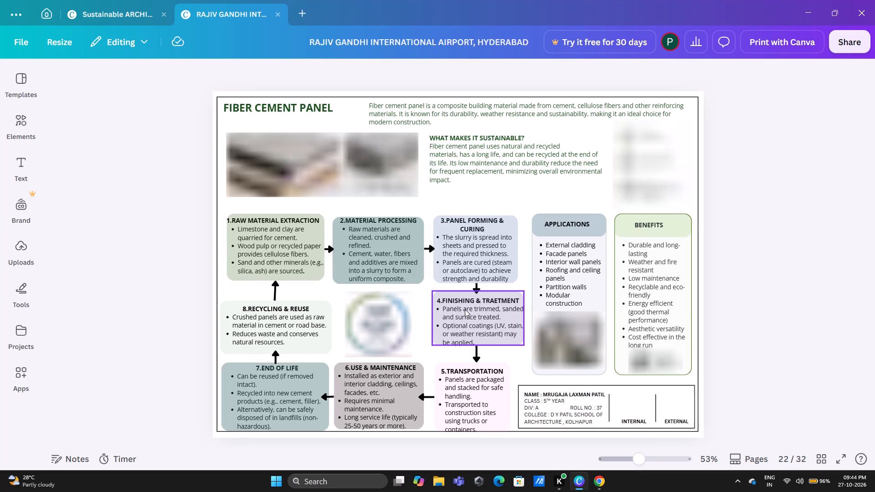
pyautogui.scroll(-5, 448, 310)
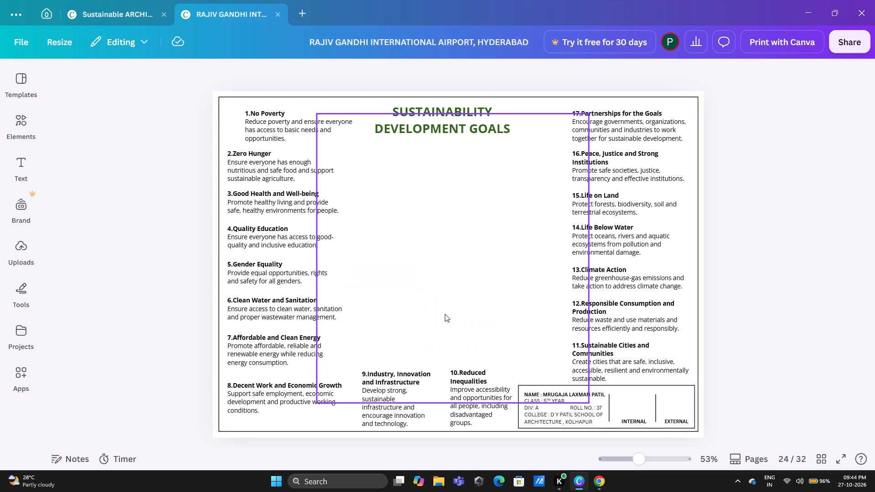
pyautogui.scroll(-3, 423, 319)
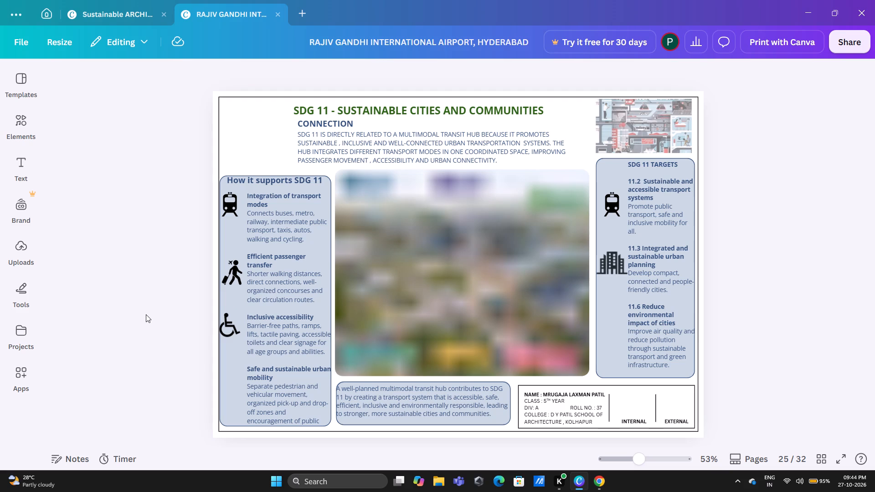
pyautogui.click(744, 281)
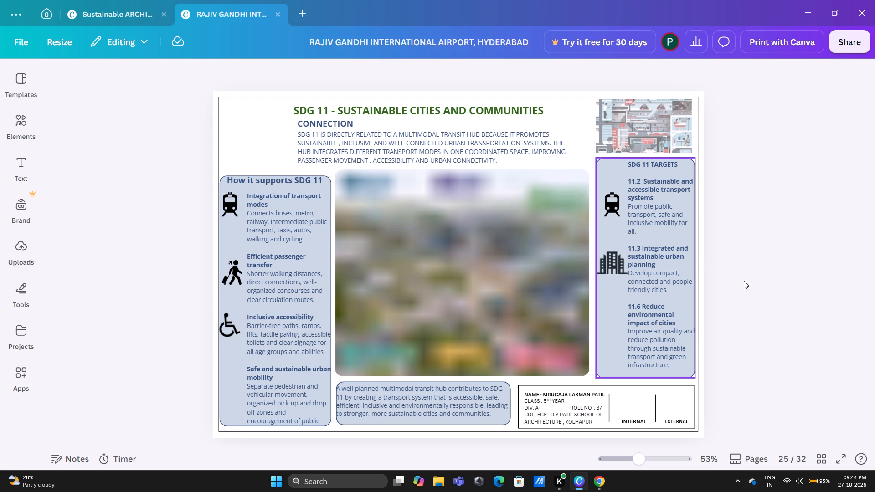
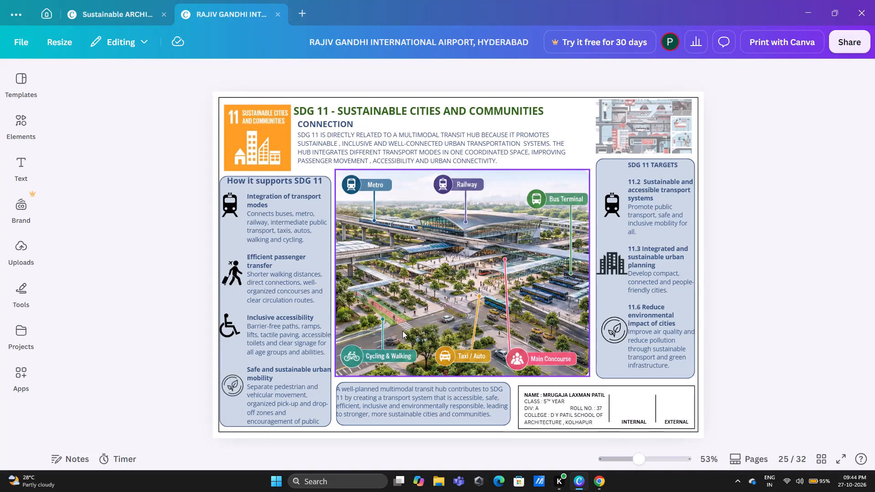
# Change the page view to continuous scrolling and look through the sheets around SDG 11 to find the multimodal transit hub goals sheet on page 26.
pyautogui.scroll(3, 170, 277)
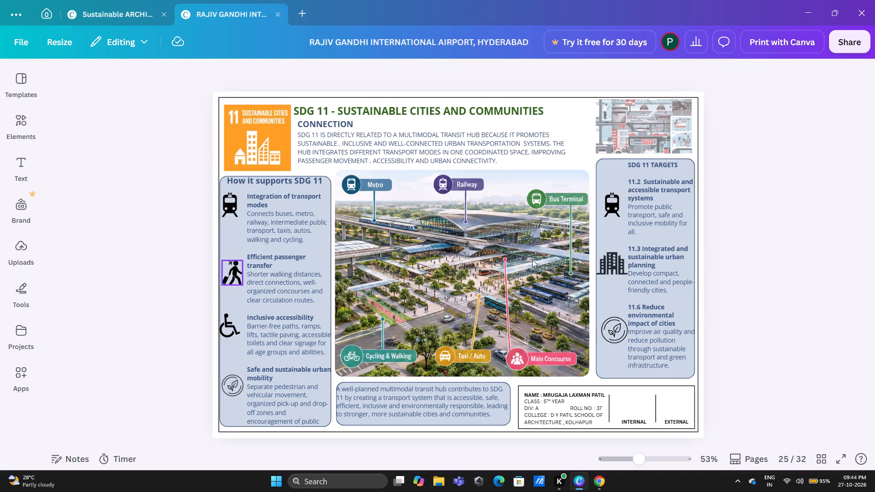
pyautogui.scroll(2, 543, 313)
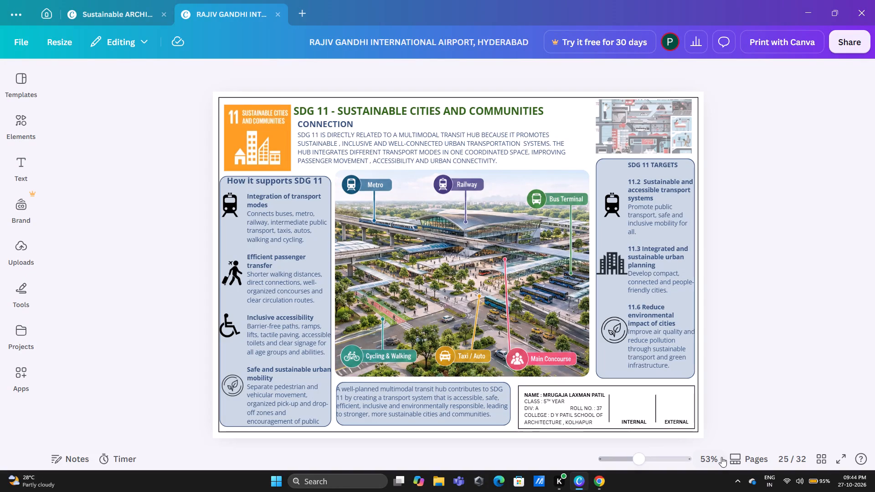
pyautogui.click(740, 457)
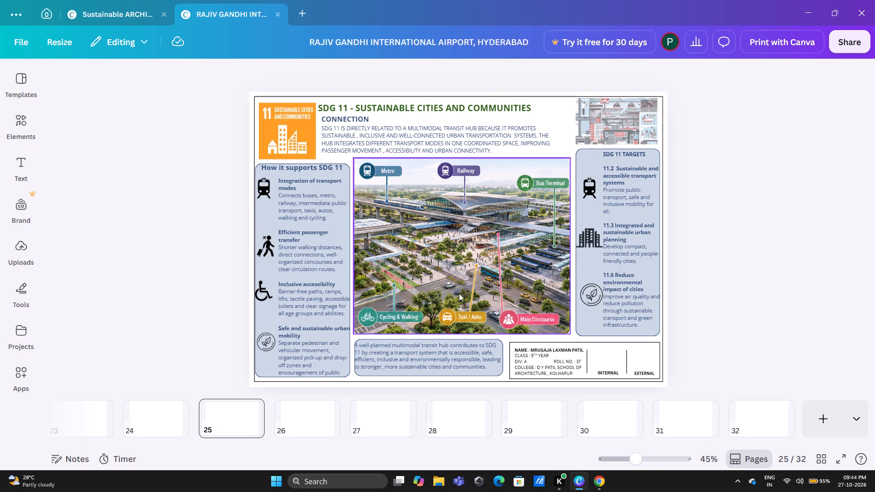
pyautogui.click(737, 462)
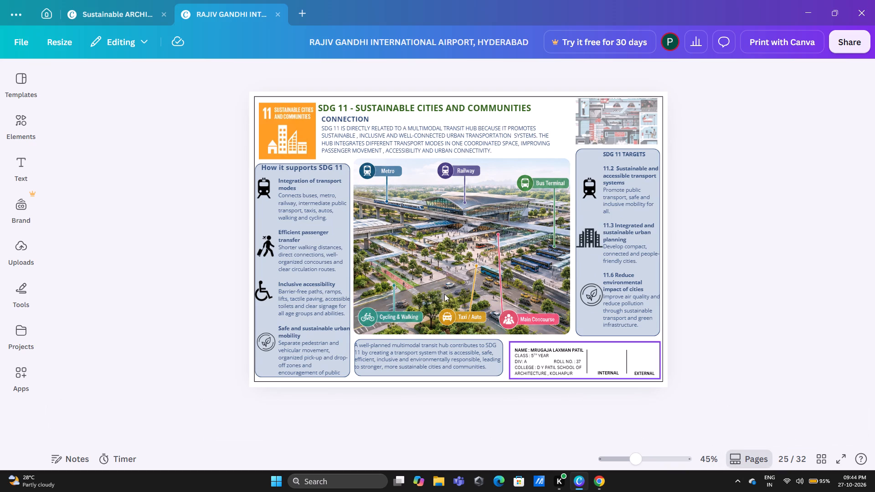
pyautogui.scroll(-2, 532, 289)
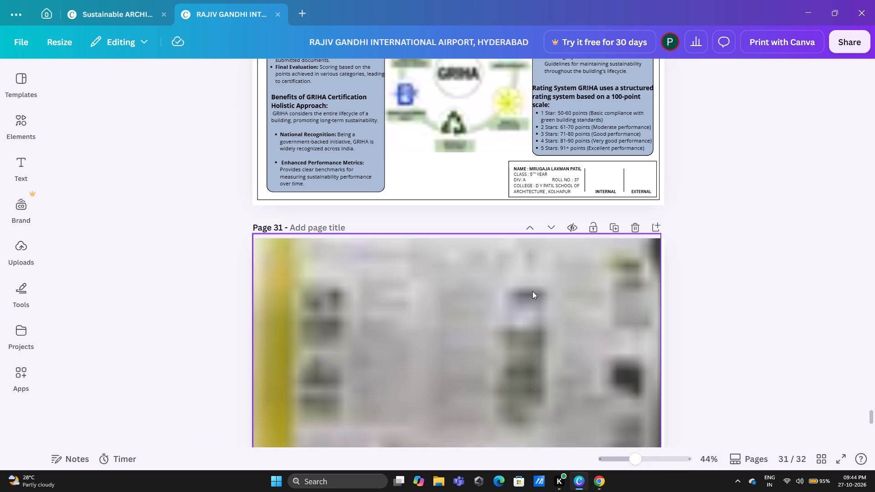
pyautogui.scroll(6, 532, 291)
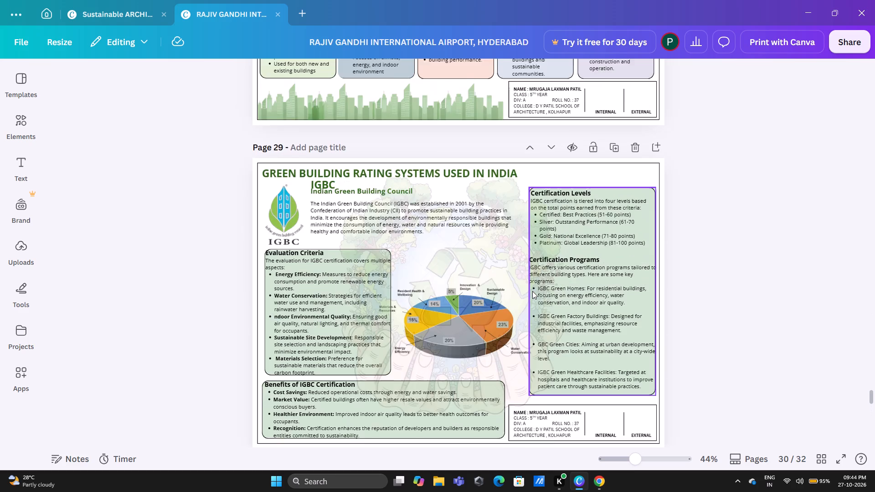
pyautogui.scroll(8, 532, 291)
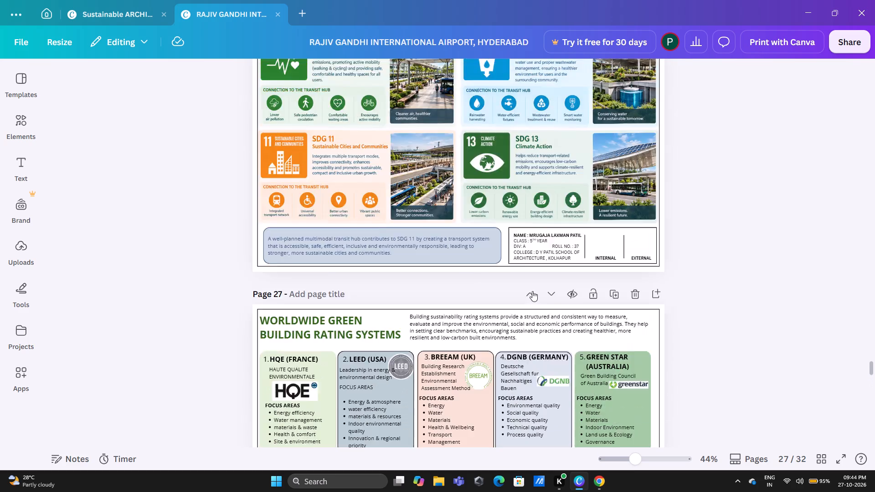
pyautogui.scroll(4, 532, 291)
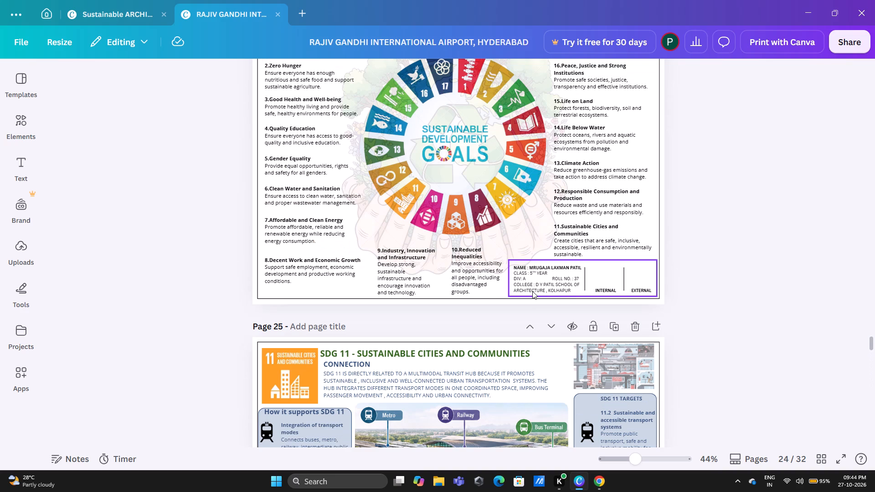
pyautogui.scroll(-2, 532, 291)
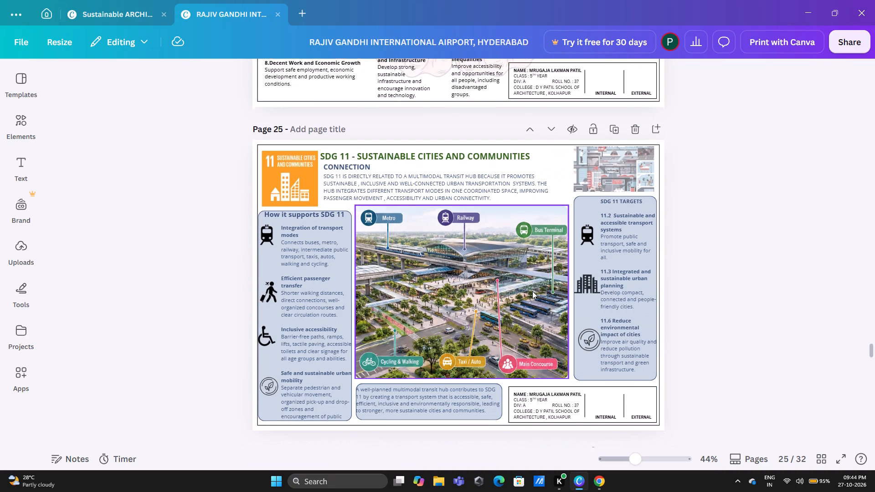
pyautogui.scroll(-2, 532, 291)
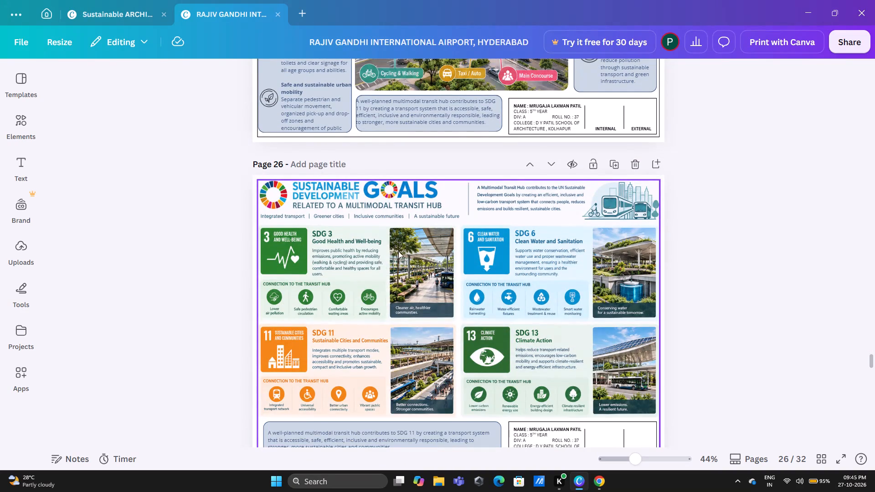
pyautogui.scroll(-1, 413, 247)
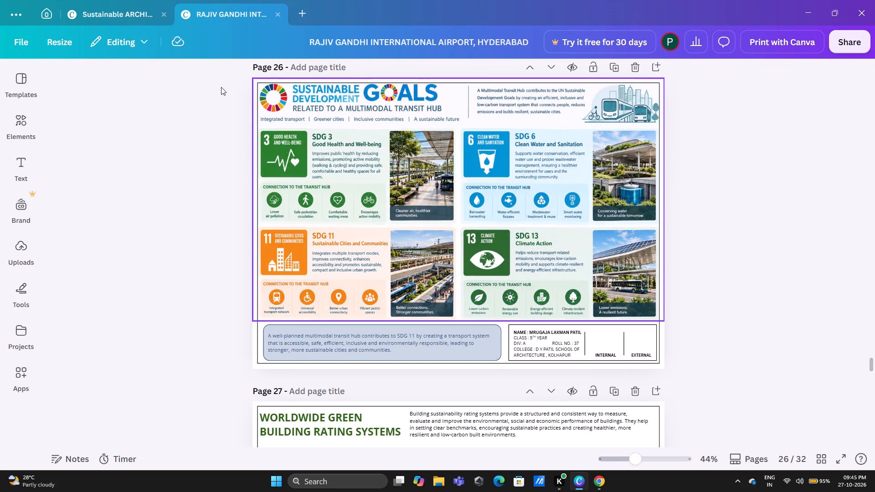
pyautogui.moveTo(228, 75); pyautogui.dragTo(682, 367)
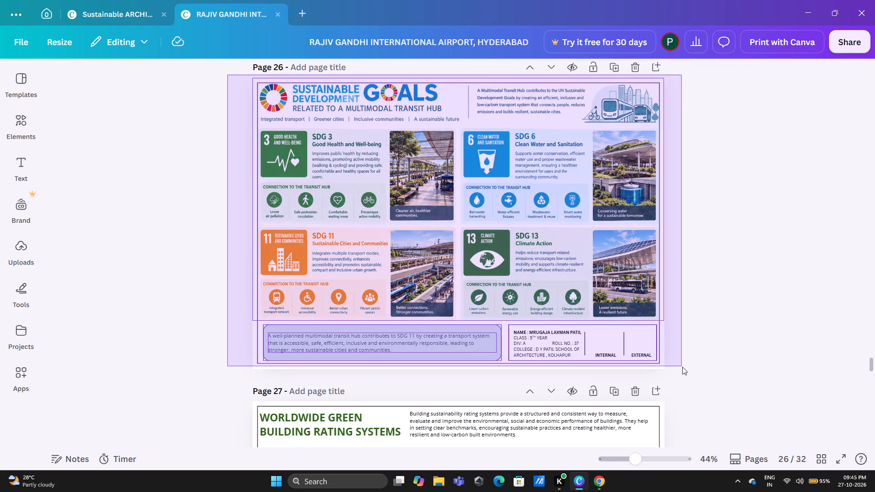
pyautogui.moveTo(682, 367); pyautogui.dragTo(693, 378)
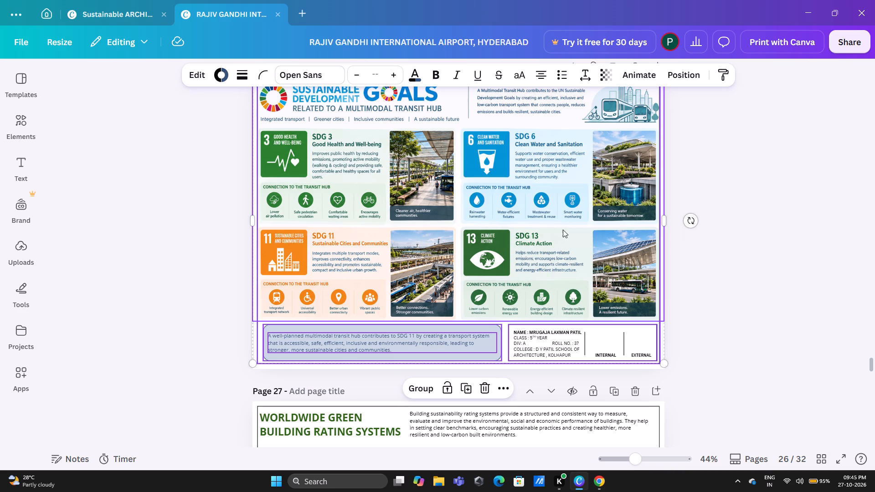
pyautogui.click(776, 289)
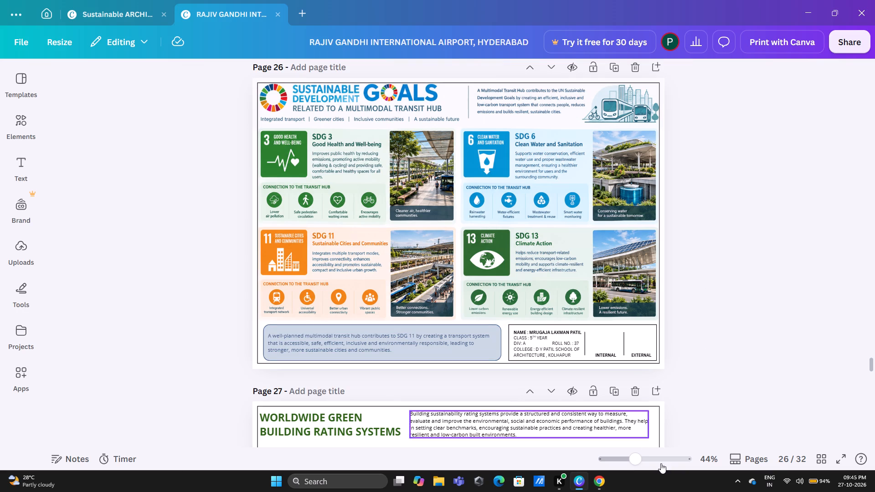
pyautogui.press('Print')
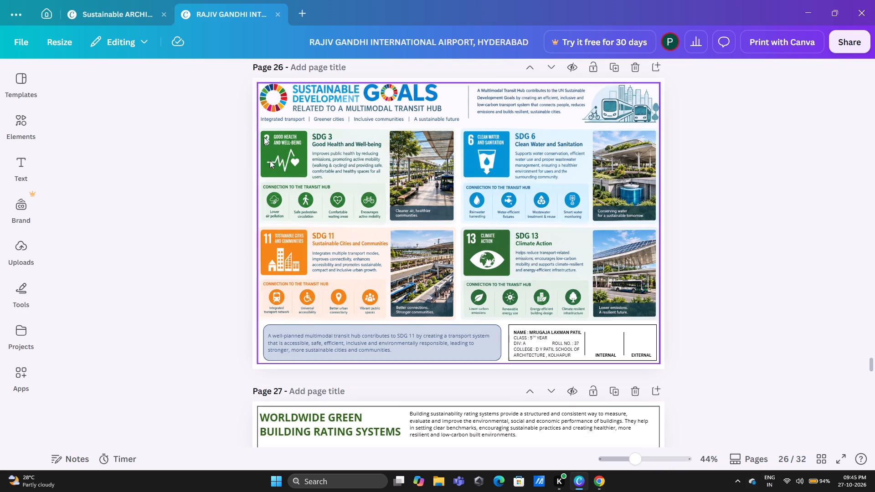
pyautogui.moveTo(243, 78); pyautogui.dragTo(689, 374)
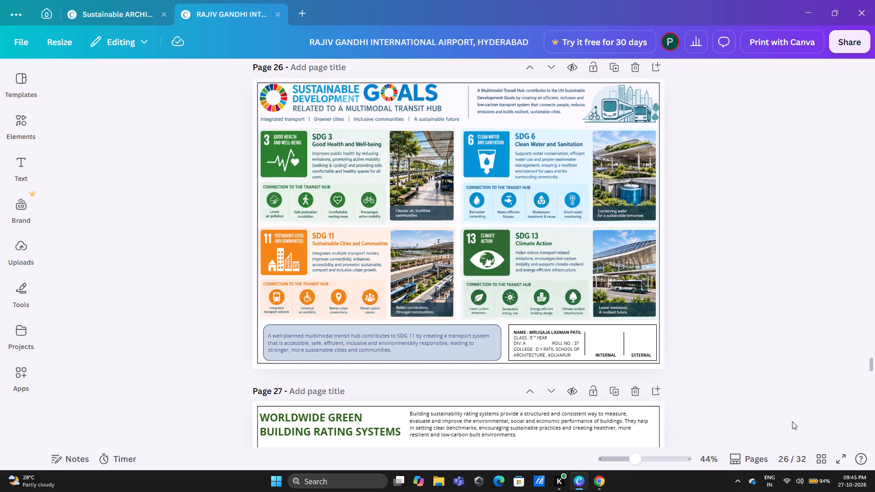
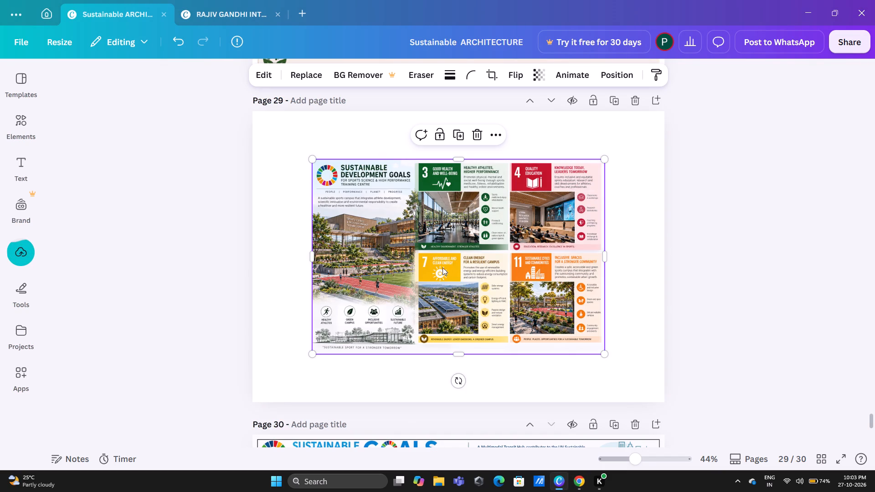
# Enlarge the sports centre SDG image to the full width of page 29, aligned with the page's bottom edge.
pyautogui.moveTo(606, 161); pyautogui.dragTo(641, 140)
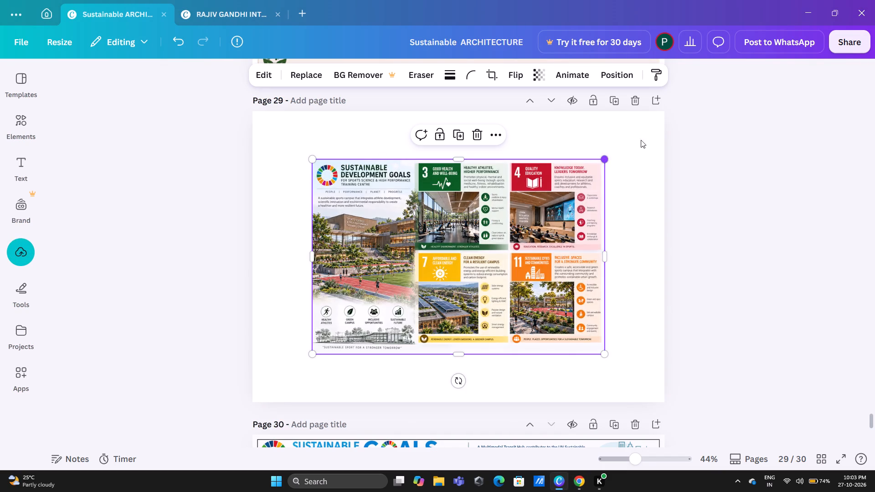
pyautogui.moveTo(641, 140); pyautogui.dragTo(662, 121)
pyautogui.moveTo(506, 230); pyautogui.dragTo(469, 276)
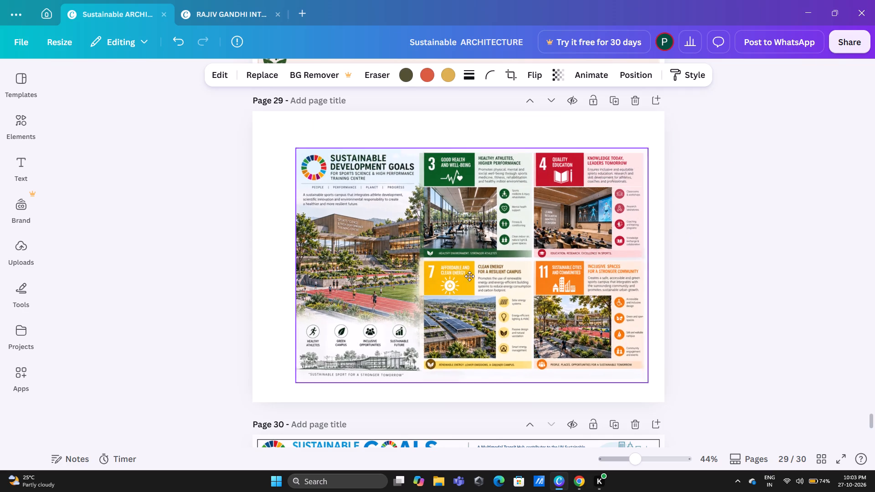
pyautogui.moveTo(469, 276); pyautogui.dragTo(444, 279)
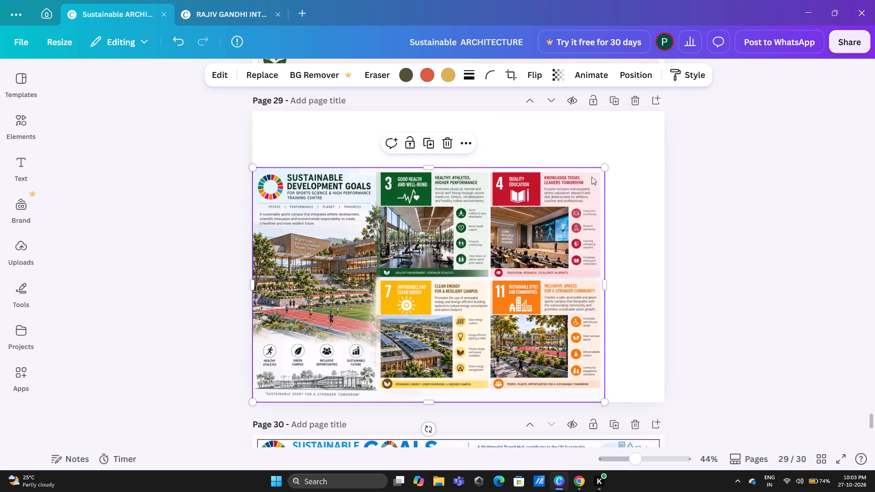
pyautogui.moveTo(604, 167); pyautogui.dragTo(660, 124)
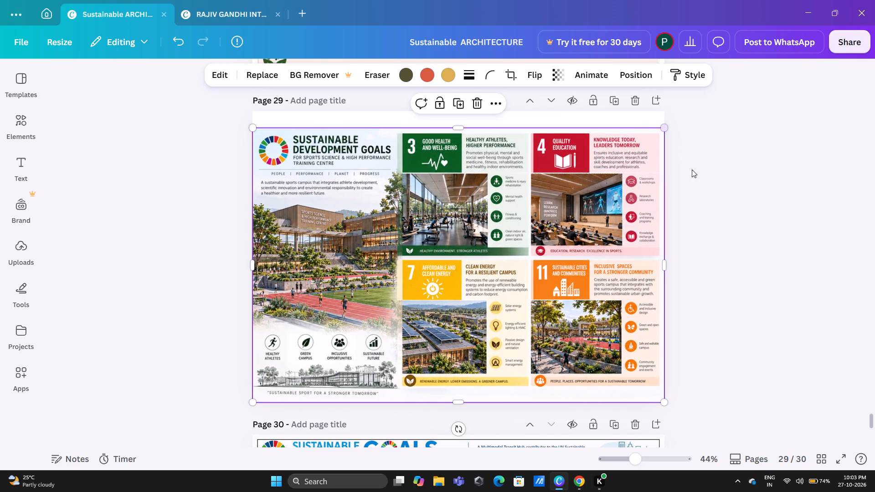
pyautogui.click(692, 171)
# Apply Magic Layers to the sports centre SDG image on page 29.
pyautogui.click(506, 236)
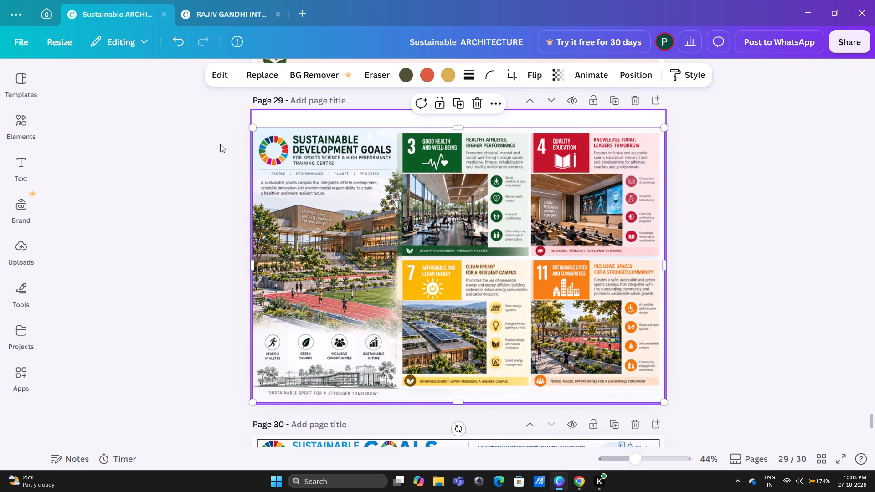
pyautogui.click(174, 162)
pyautogui.click(410, 236)
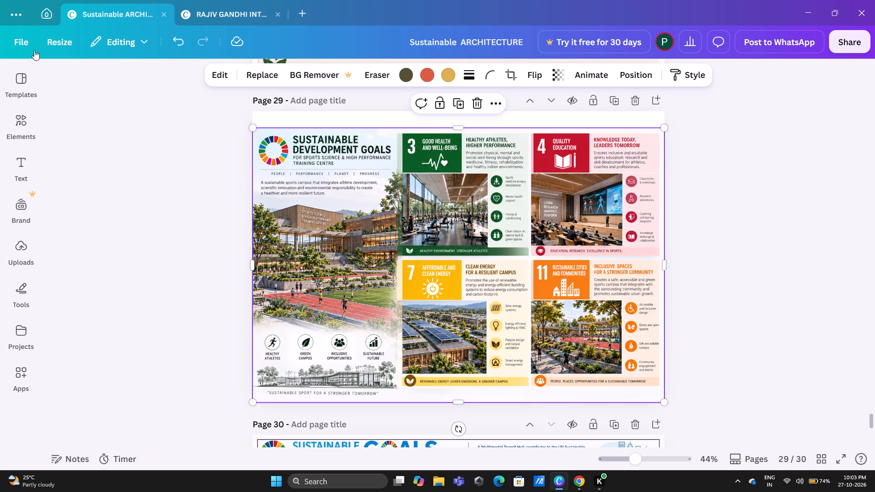
pyautogui.click(216, 78)
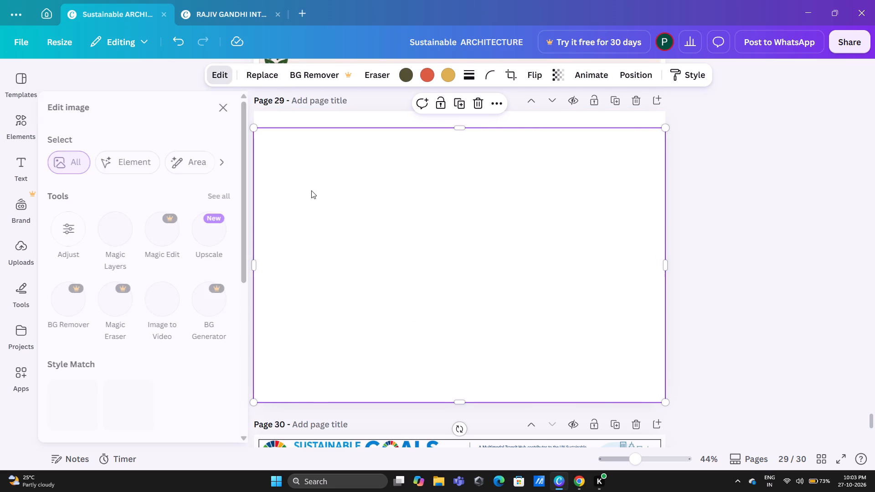
pyautogui.click(113, 234)
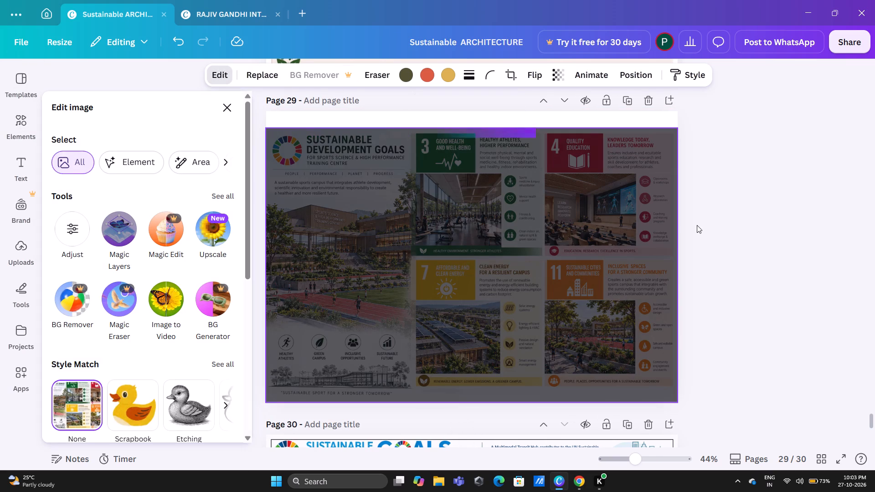
pyautogui.click(697, 225)
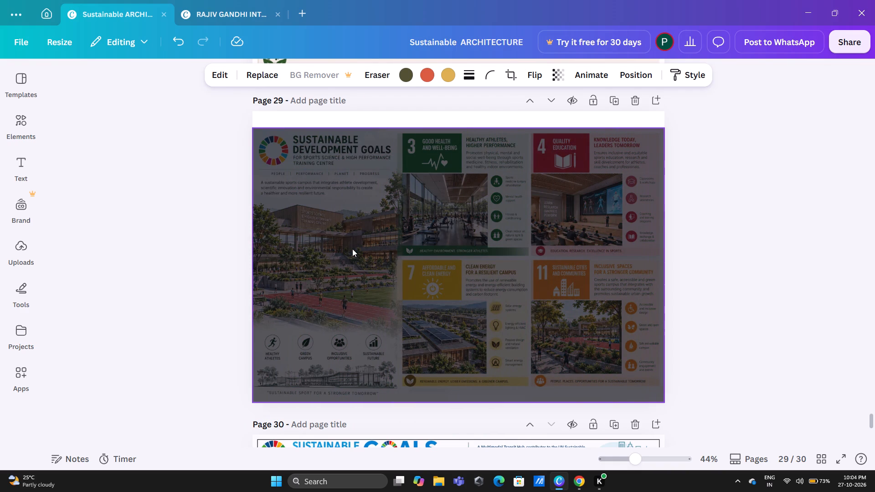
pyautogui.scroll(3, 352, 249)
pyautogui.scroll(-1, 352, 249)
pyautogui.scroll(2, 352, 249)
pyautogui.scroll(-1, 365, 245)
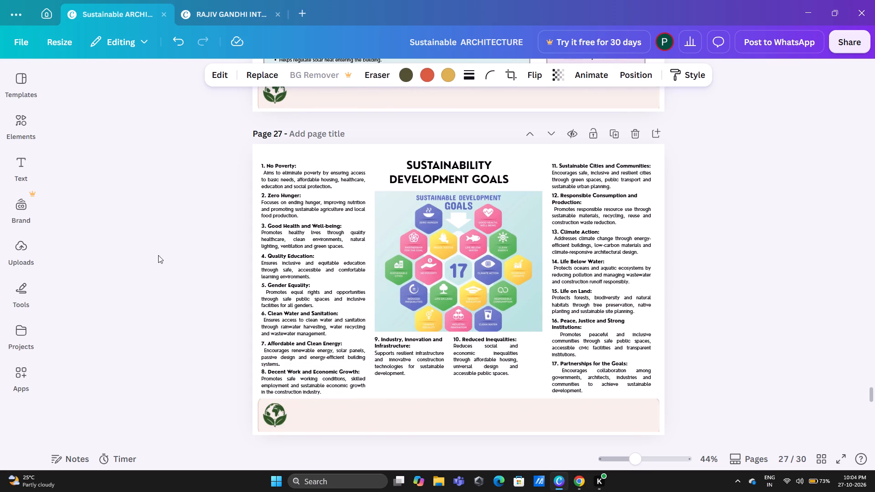
# In the RAJIV GANDHI INTERNATIONAL AIRPORT, HYDERABAD design, move page 24's faded hands-and-trees background picture up behind the goals wheel.
pyautogui.click(203, 19)
pyautogui.scroll(3, 285, 292)
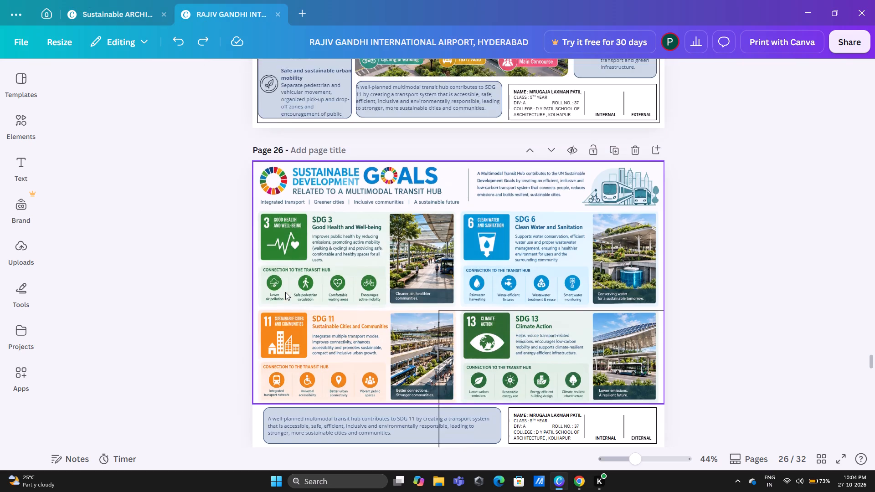
pyautogui.scroll(4, 285, 292)
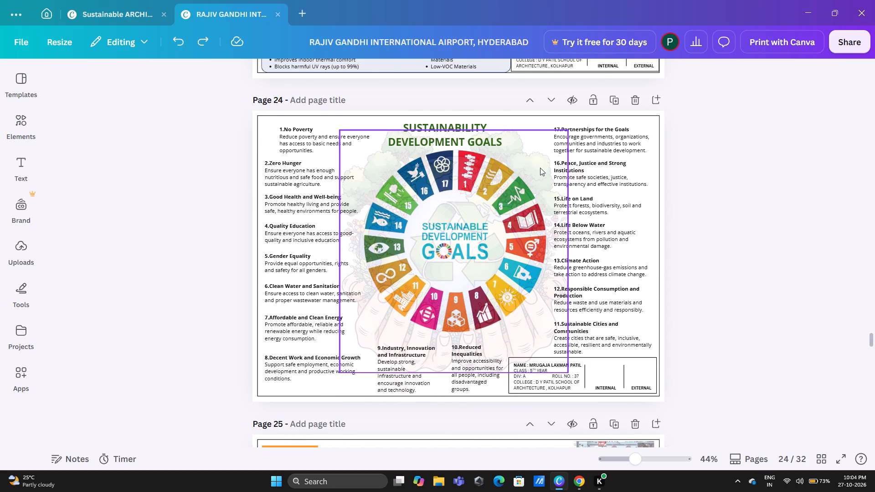
pyautogui.moveTo(540, 166); pyautogui.dragTo(539, 149)
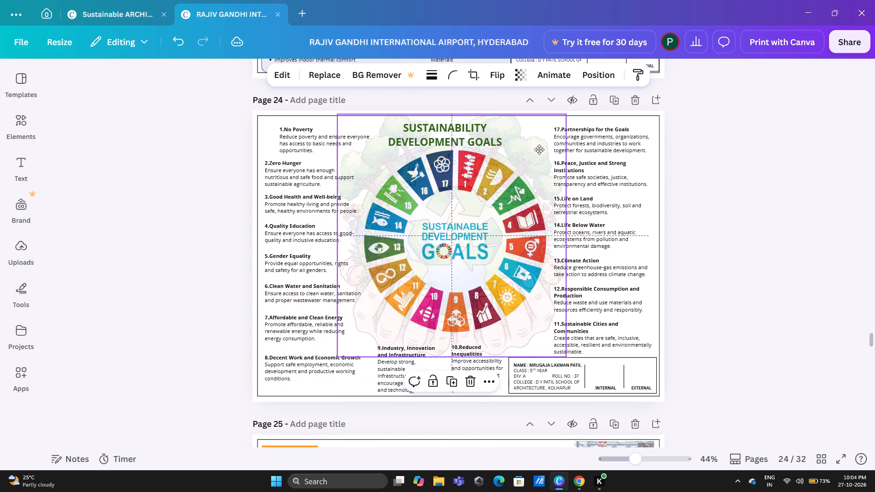
pyautogui.moveTo(539, 149); pyautogui.dragTo(535, 150)
pyautogui.click(143, 266)
# Return to the Sustainable ARCHITECTURE design and check the Magic Layers progress on page 29's SDG image.
pyautogui.click(130, 10)
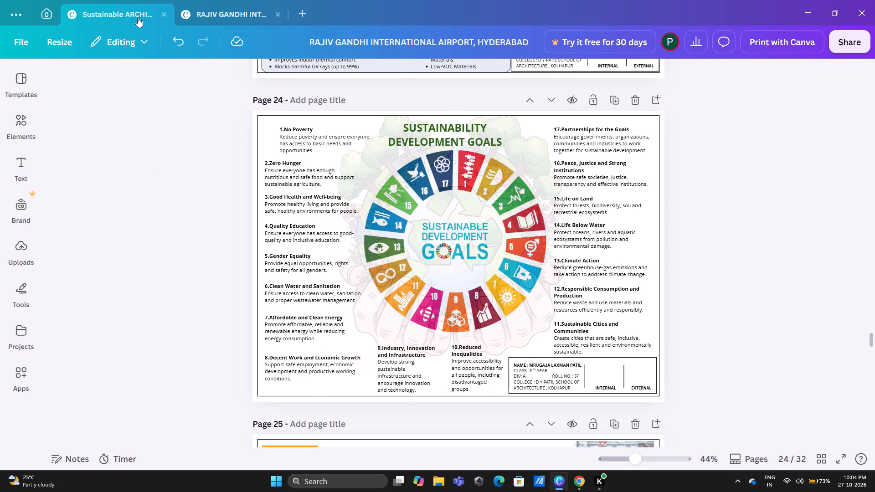
pyautogui.scroll(-1, 292, 298)
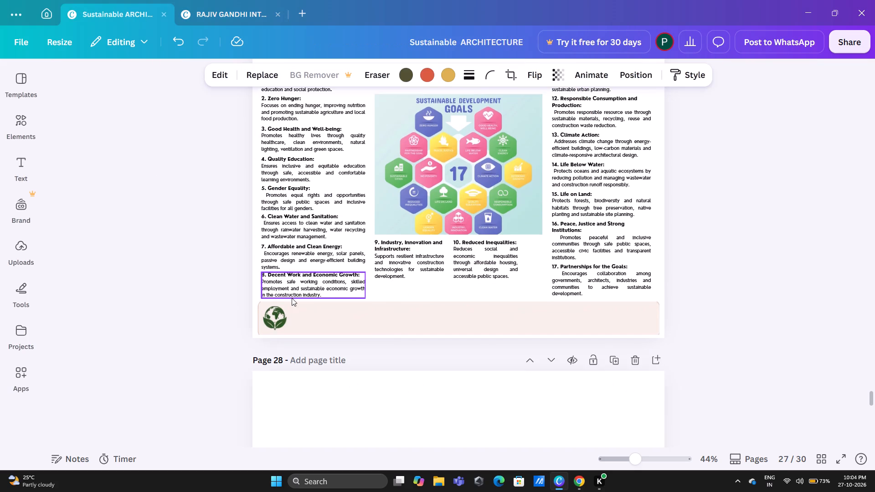
pyautogui.scroll(-4, 253, 256)
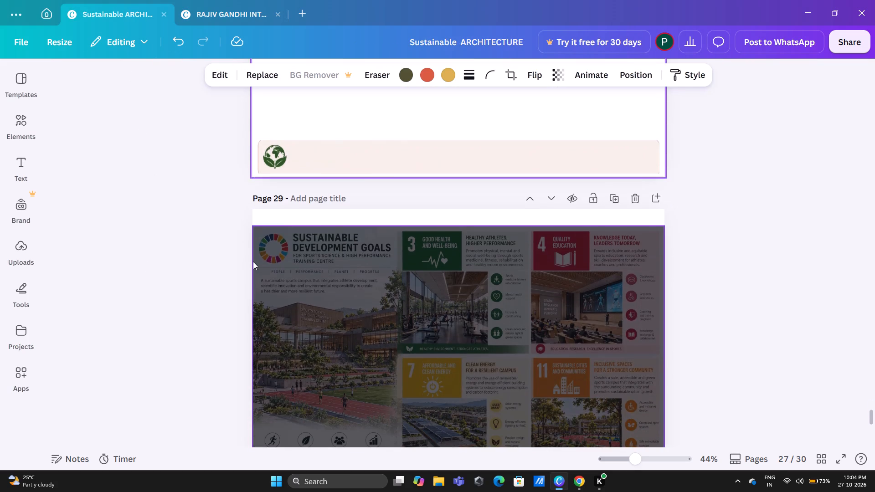
pyautogui.scroll(-2, 229, 282)
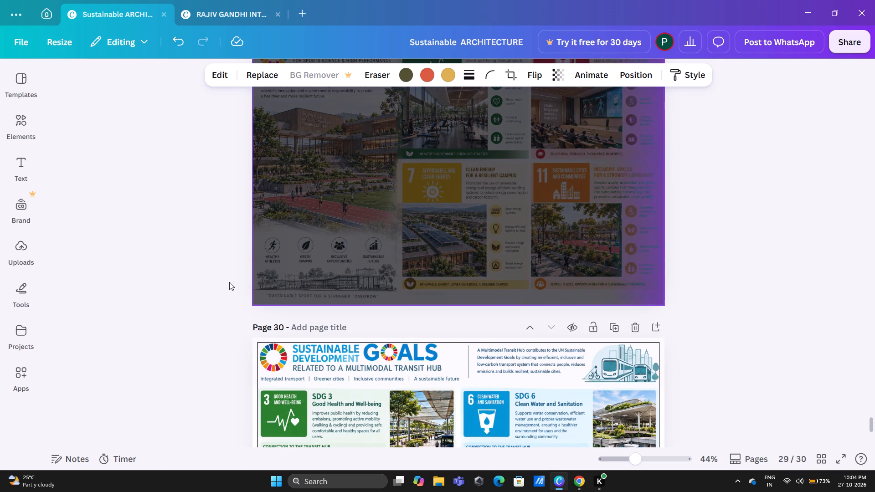
pyautogui.scroll(4, 229, 281)
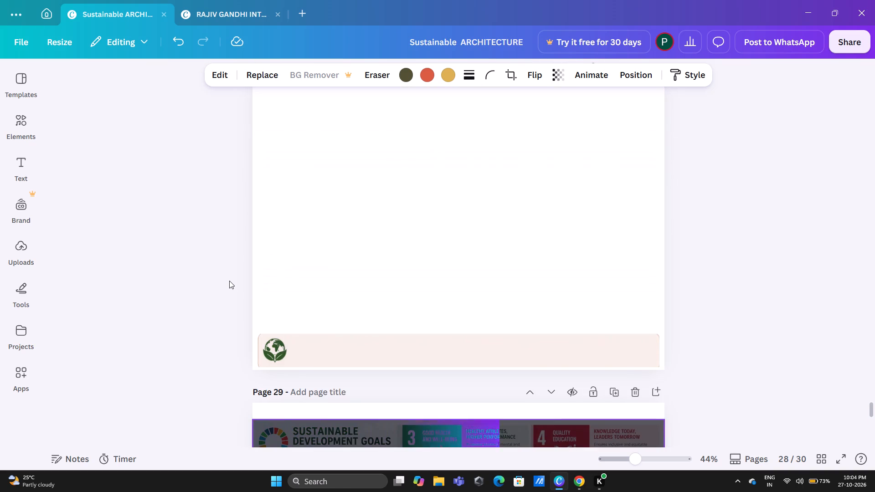
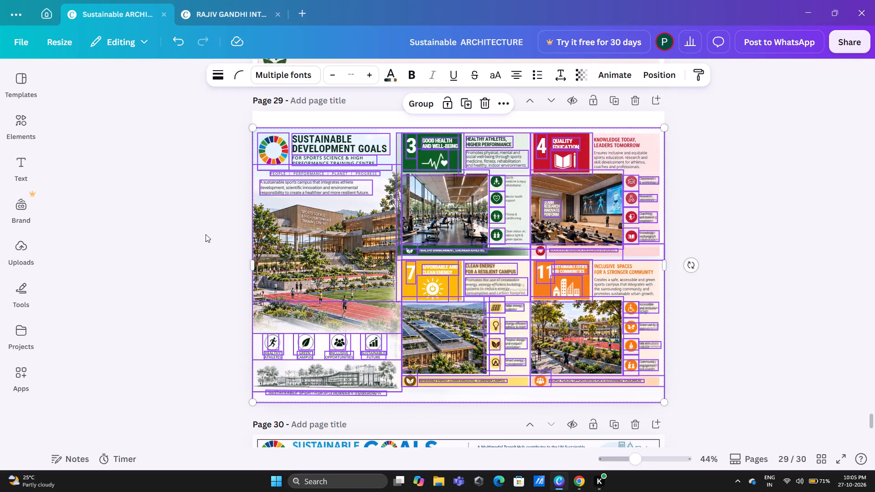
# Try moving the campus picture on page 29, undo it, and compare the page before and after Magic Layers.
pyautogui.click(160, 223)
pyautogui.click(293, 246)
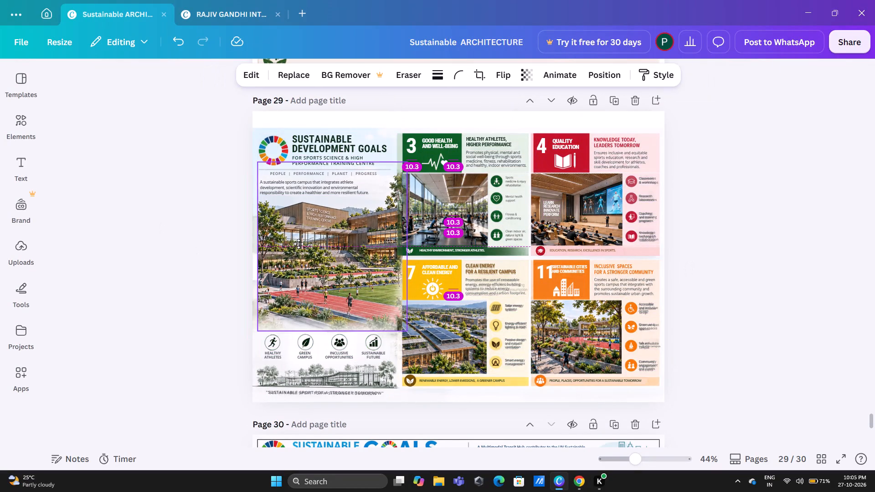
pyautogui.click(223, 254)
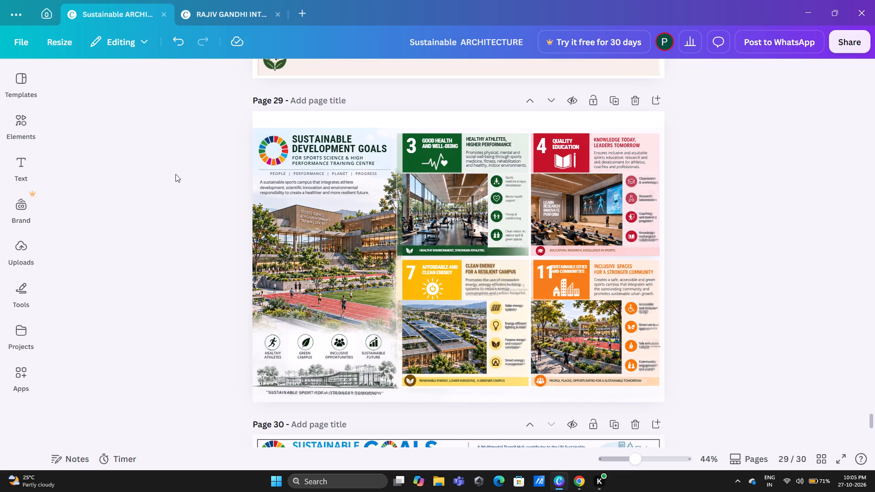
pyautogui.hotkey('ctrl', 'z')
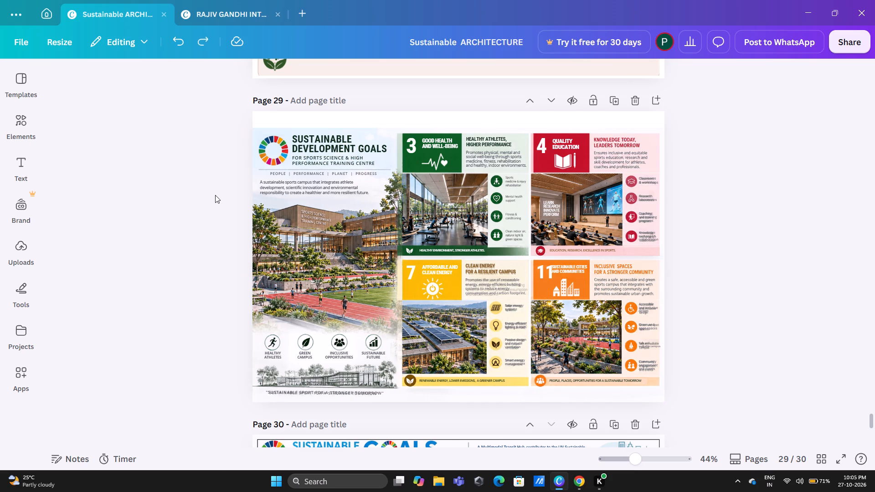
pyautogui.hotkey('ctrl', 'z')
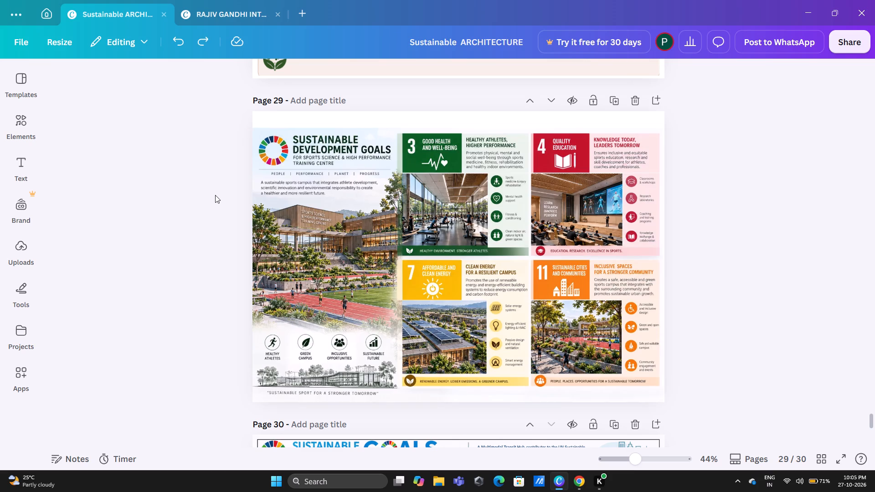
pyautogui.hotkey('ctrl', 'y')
# Copy the SDG wheel, SUSTAINABLE DEVELOPMENT GOALS heading and sports centre subtitle from page 29 onto page 28.
pyautogui.click(313, 140)
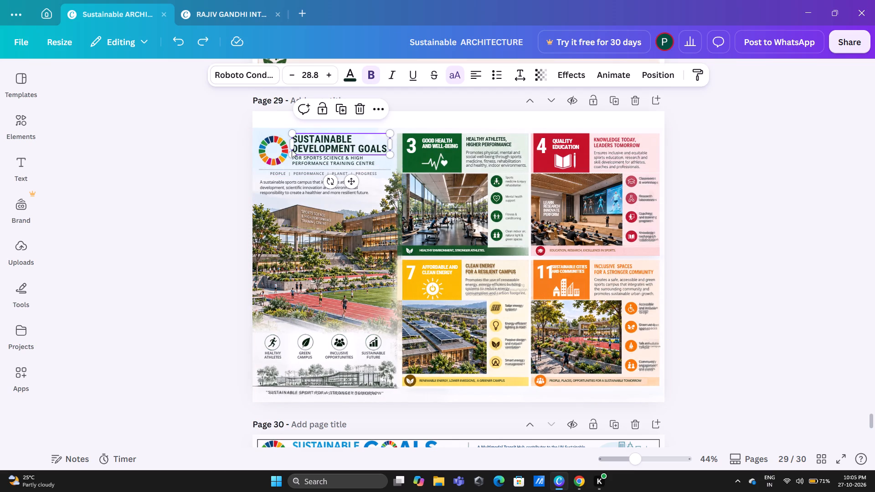
pyautogui.keyDown('shift'); pyautogui.click(283, 157); pyautogui.keyUp('shift')
pyautogui.keyDown('shift'); pyautogui.click(316, 160); pyautogui.keyUp('shift')
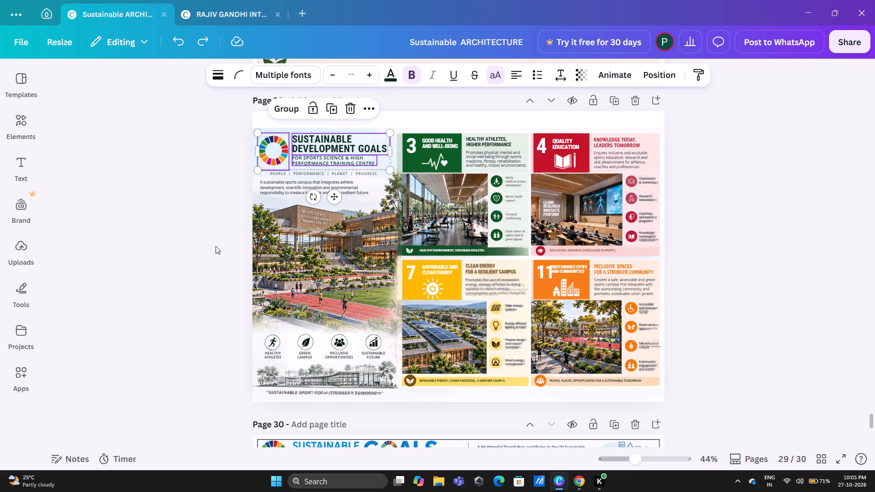
pyautogui.hotkey('ctrl', 'c')
pyautogui.scroll(3, 217, 279)
pyautogui.click(368, 195)
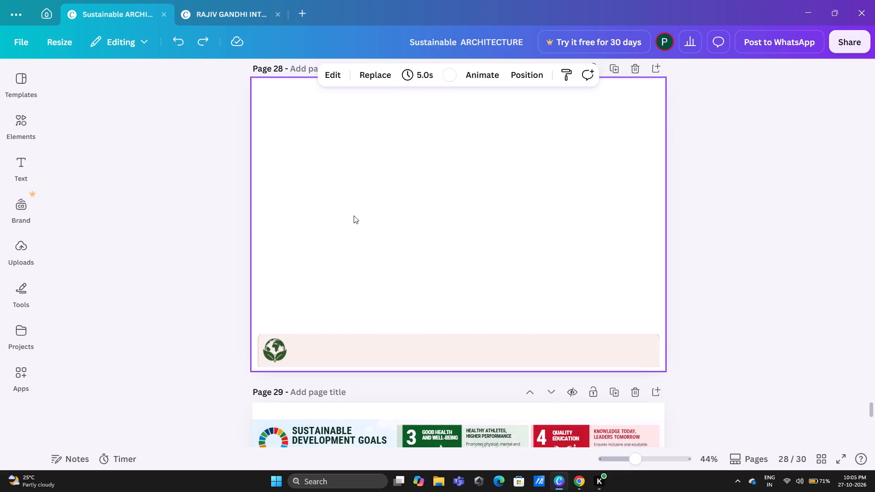
pyautogui.scroll(1, 354, 215)
pyautogui.hotkey('ctrl', 'v')
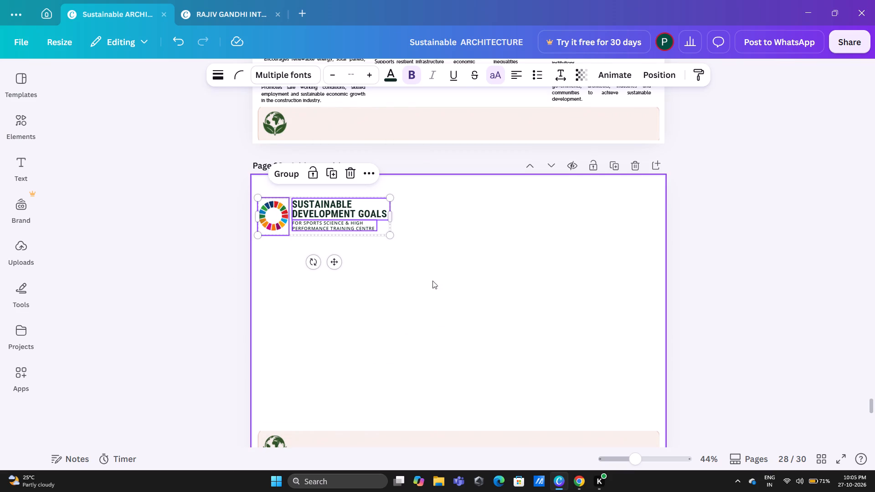
# Nudge the pasted SDG wheel, heading and subtitle up, close to page 28's top edge.
pyautogui.press('Up')
pyautogui.press('Up')
pyautogui.press('Up')
pyautogui.press('Up')
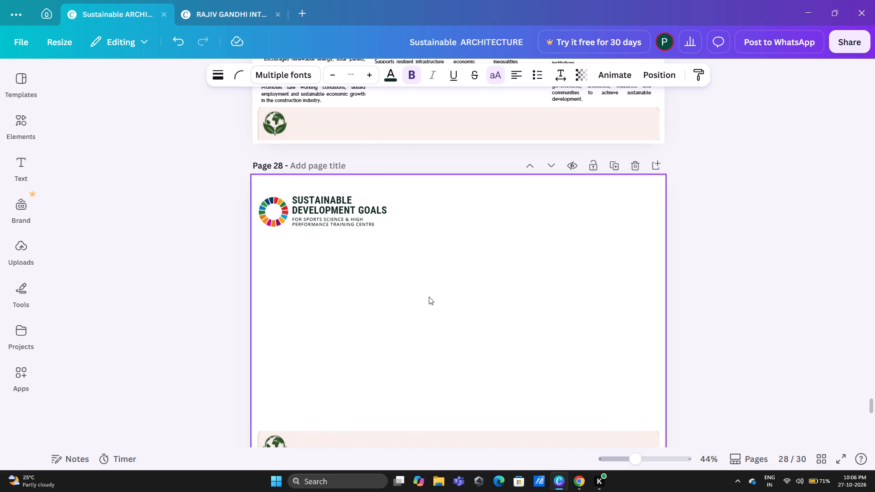
pyautogui.press('Up')
pyautogui.press('Up')
pyautogui.press('Up')
pyautogui.press('Up')
pyautogui.press('Up')
pyautogui.press('Up')
pyautogui.press('Up')
pyautogui.press('Up')
pyautogui.press('Up')
pyautogui.press('Up')
pyautogui.press('Up')
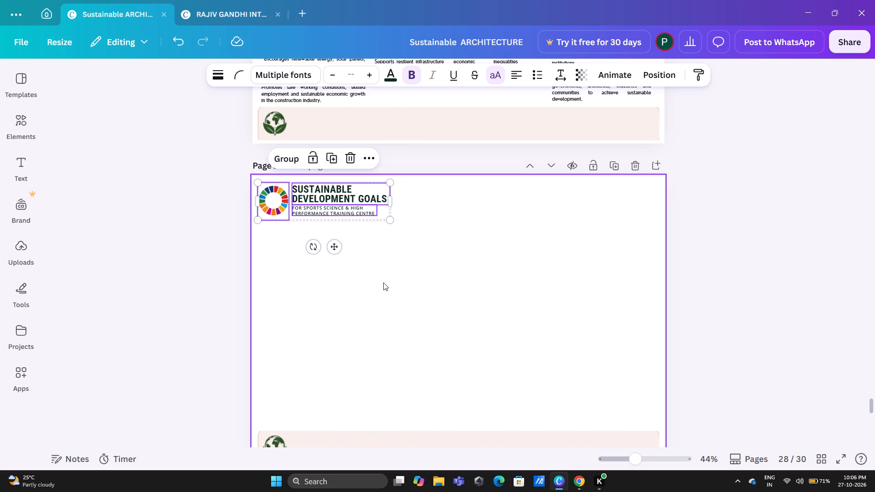
# Change the font of page 28's SDG heading and subtitle to Nourd.
pyautogui.click(367, 242)
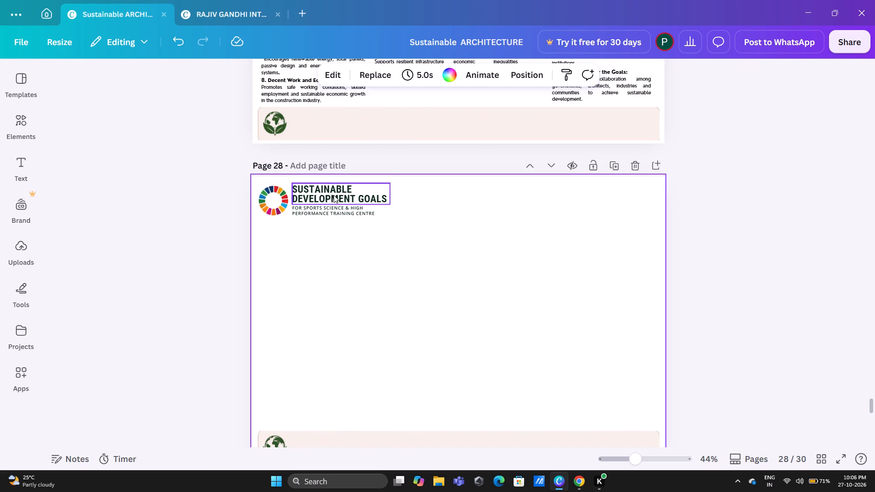
pyautogui.click(334, 195)
pyautogui.keyDown('shift'); pyautogui.click(337, 214); pyautogui.keyUp('shift')
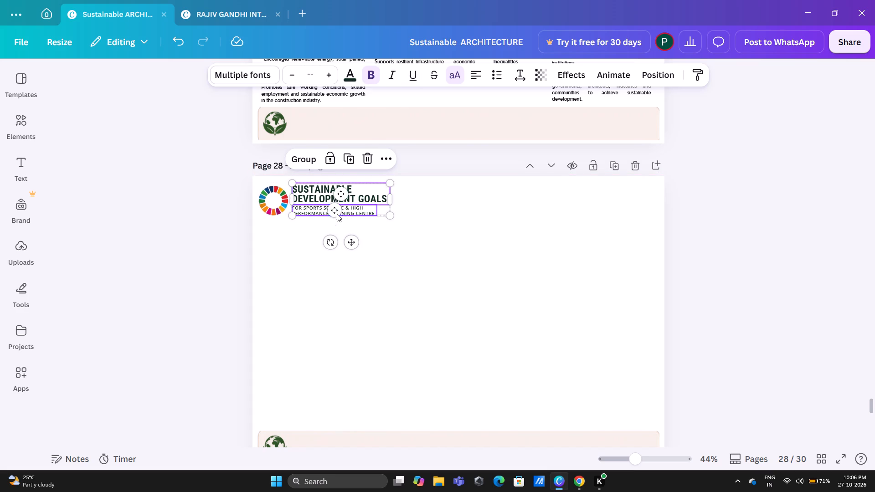
pyautogui.click(267, 71)
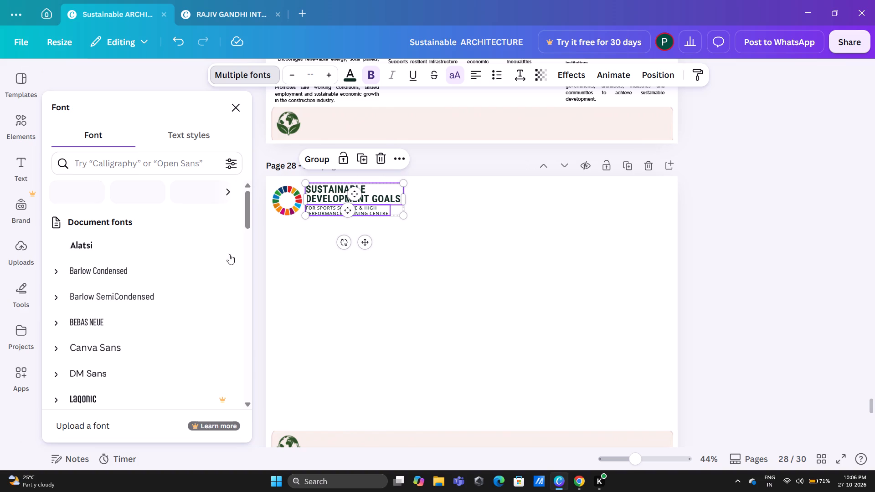
pyautogui.scroll(-1, 112, 379)
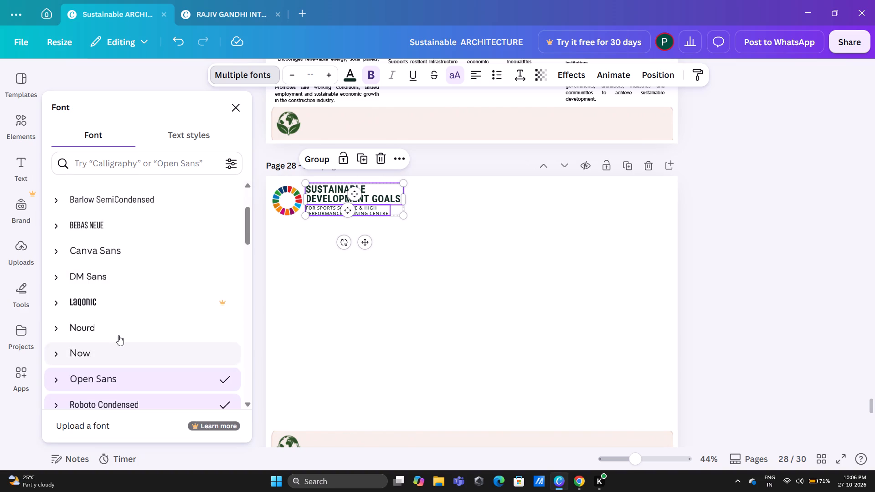
pyautogui.click(120, 327)
pyautogui.click(400, 307)
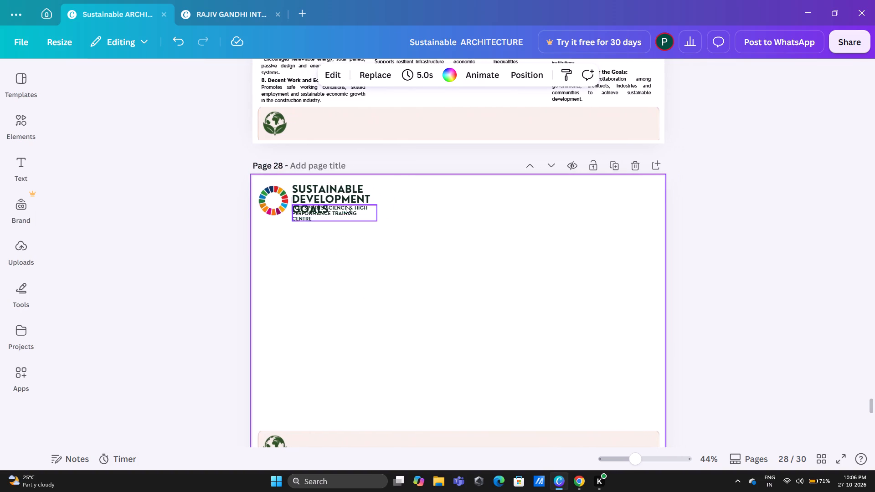
# Reduce the SUSTAINABLE DEVELOPMENT GOALS heading on page 28 to font size 20.
pyautogui.click(345, 188)
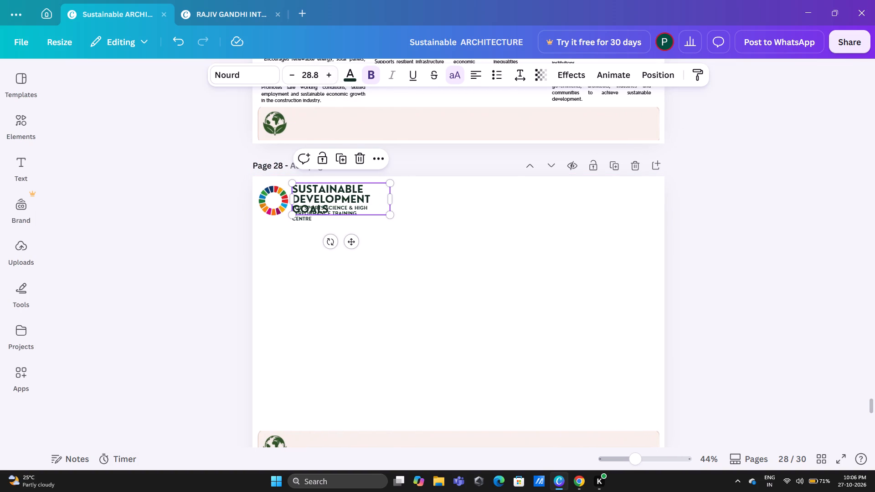
pyautogui.click(297, 77)
pyautogui.tripleClick(289, 77)
pyautogui.tripleClick(289, 77)
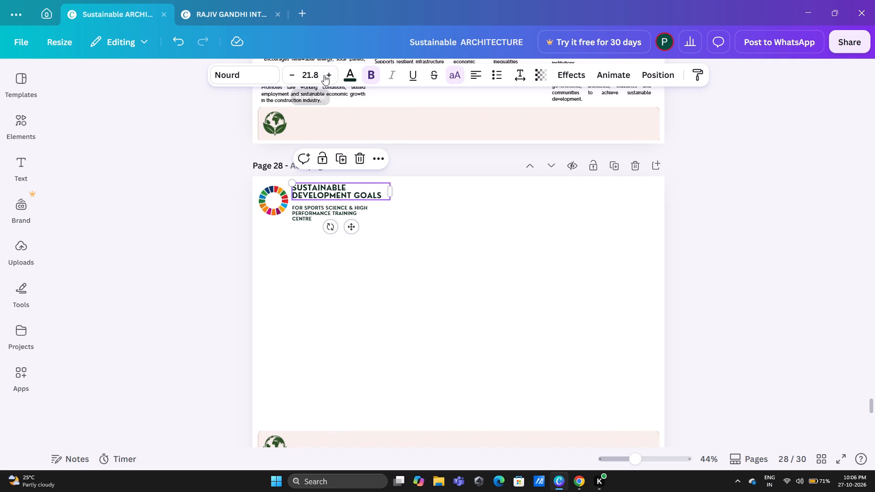
pyautogui.click(309, 75)
pyautogui.write('20')
pyautogui.press('Return')
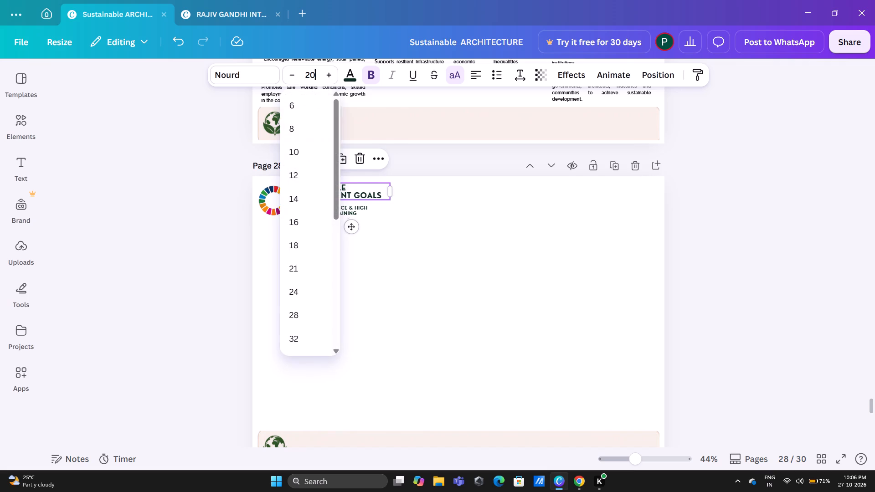
pyautogui.click(298, 308)
# Set the sports science and high performance training centre subtitle on page 28 to font size 14.
pyautogui.click(310, 216)
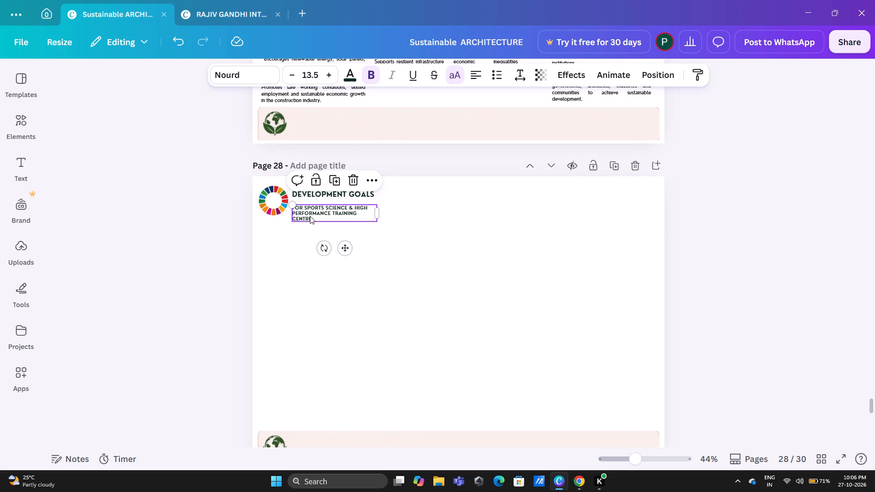
pyautogui.click(319, 73)
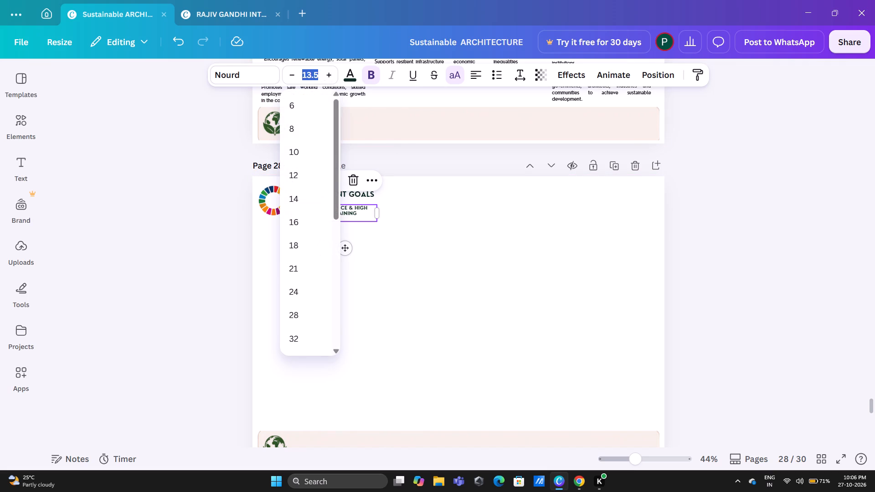
pyautogui.press('1')
pyautogui.press('4')
pyautogui.press('Return')
pyautogui.click(458, 285)
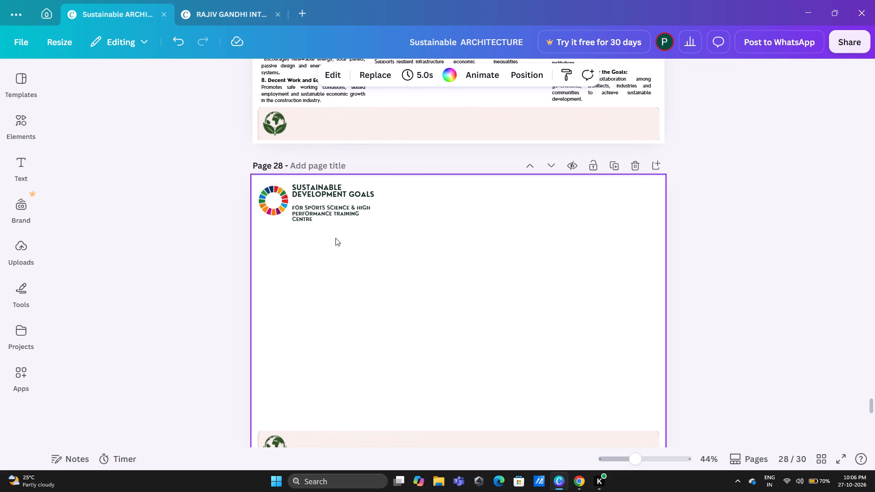
# Nudge the heading and subtitle on page 28 down together so the heading sits beside the SDG wheel.
pyautogui.click(335, 194)
pyautogui.click(320, 210)
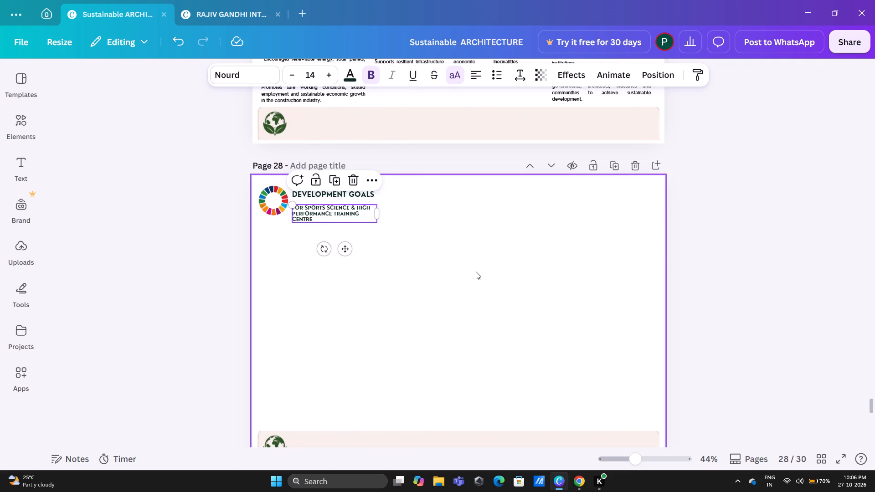
pyautogui.keyDown('shift'); pyautogui.click(365, 196); pyautogui.keyUp('shift')
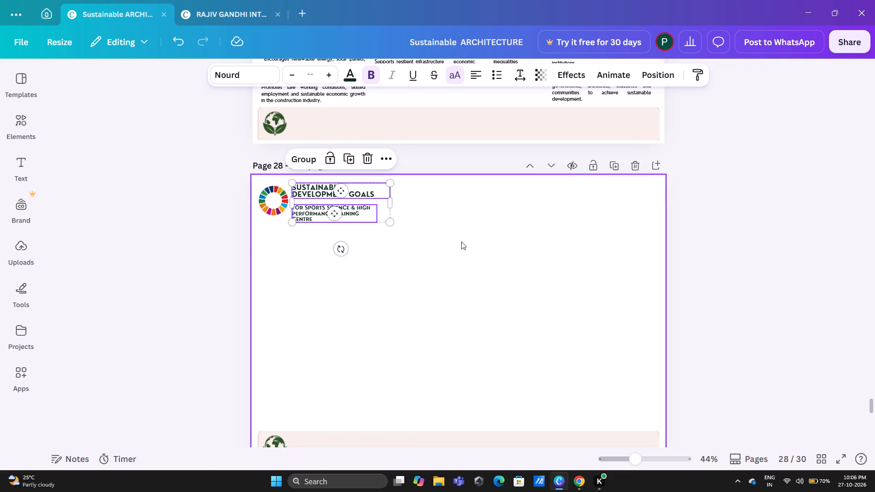
pyautogui.press('Down')
pyautogui.press('Down')
pyautogui.press('Down')
pyautogui.press('Down')
pyautogui.press('Down')
pyautogui.press('Down')
pyautogui.press('Down')
pyautogui.press('Down')
pyautogui.press('Down')
pyautogui.press('Down')
pyautogui.press('Down')
pyautogui.press('Down')
pyautogui.press('Down')
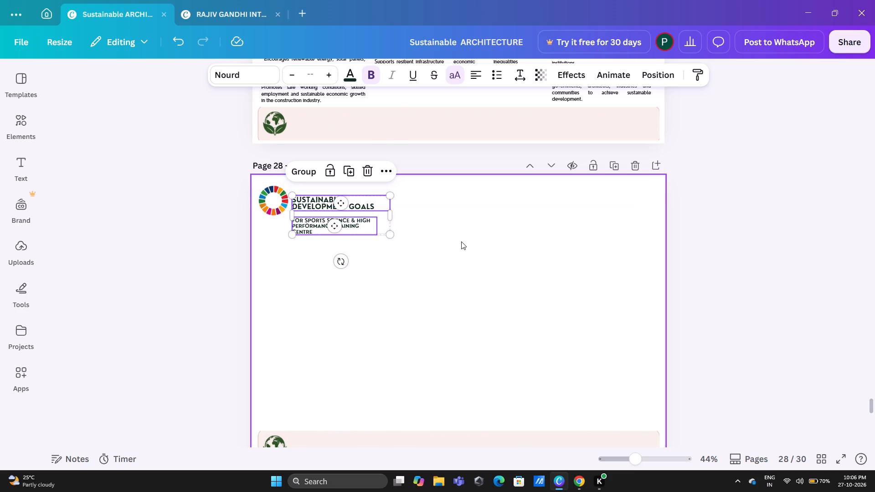
pyautogui.press('Up')
pyautogui.press('Up')
pyautogui.press('Up')
pyautogui.press('Up')
pyautogui.press('Up')
pyautogui.press('Up')
pyautogui.press('Up')
pyautogui.press('Up')
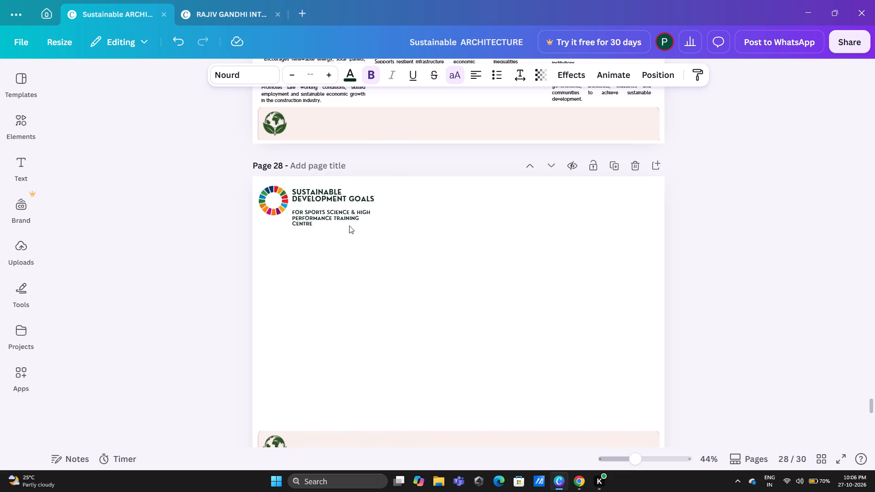
# Nudge the subtitle on page 28 up, leaving a small gap beneath the heading.
pyautogui.click(349, 225)
pyautogui.click(445, 237)
pyautogui.click(345, 225)
pyautogui.press('Up')
pyautogui.press('Up')
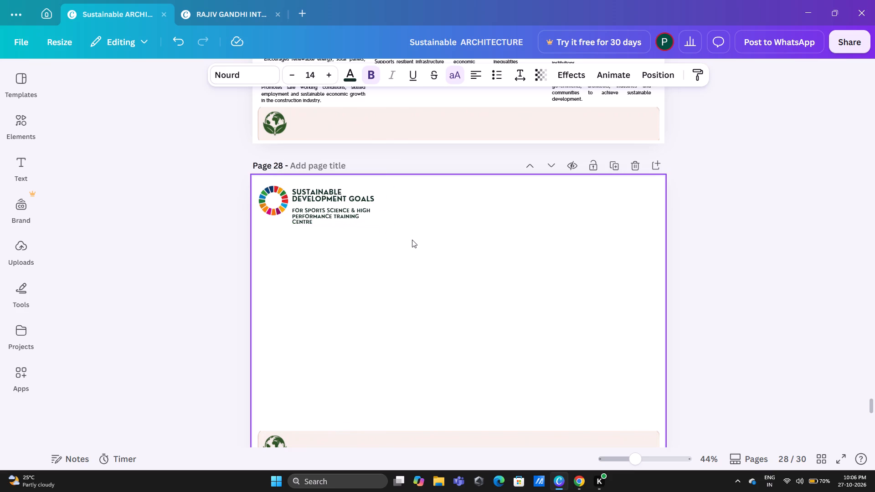
pyautogui.press('Up')
pyautogui.press('Up')
pyautogui.press('Up')
pyautogui.press('Up')
pyautogui.press('Up')
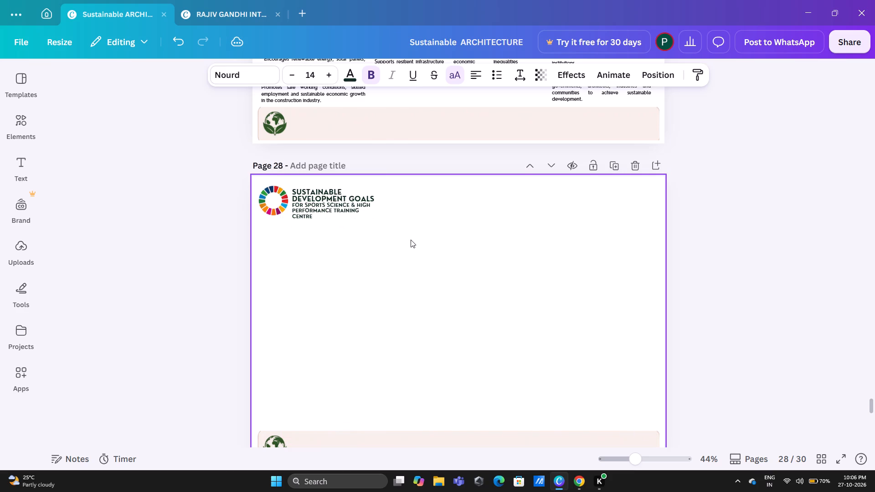
pyautogui.press('Down')
pyautogui.press('Down')
pyautogui.press('Down')
pyautogui.press('Down')
pyautogui.press('Down')
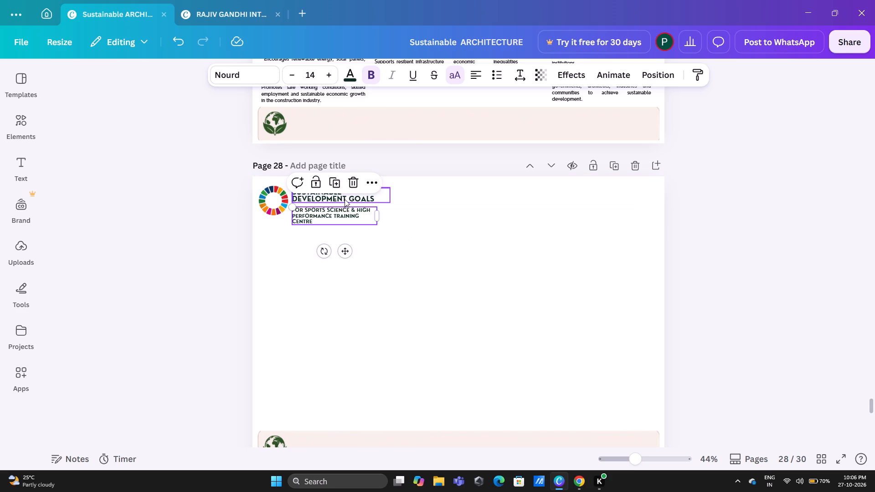
pyautogui.click(442, 213)
# In the RAJIV GANDHI INTERNATIONAL AIRPORT, HYDERABAD design, examine page 26's multimodal transit hub SDG sheet as a layout reference.
pyautogui.click(224, 13)
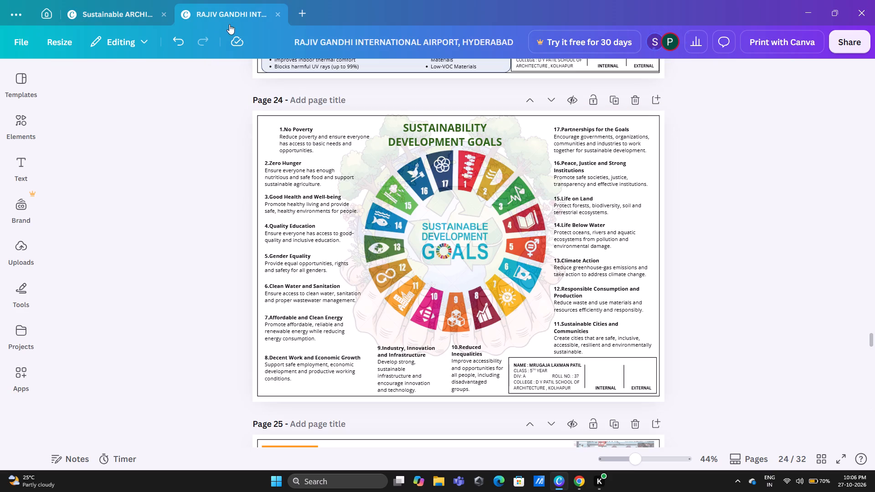
pyautogui.scroll(-4, 334, 181)
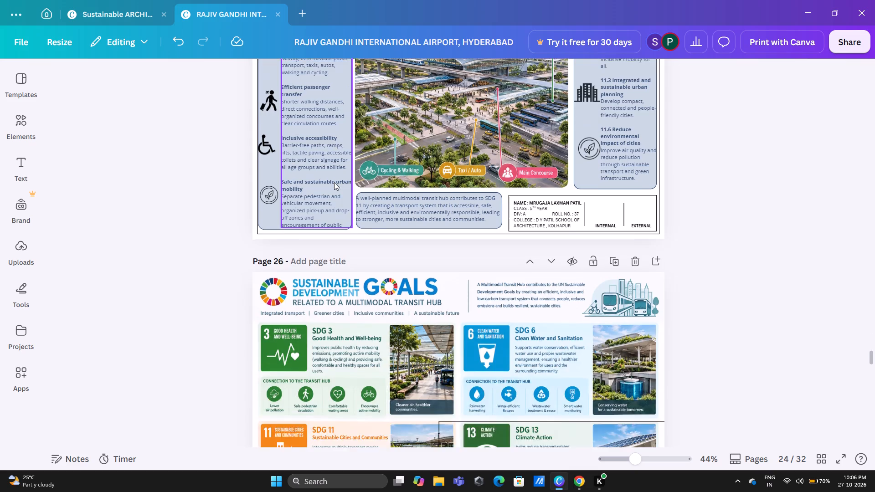
pyautogui.scroll(-1, 334, 182)
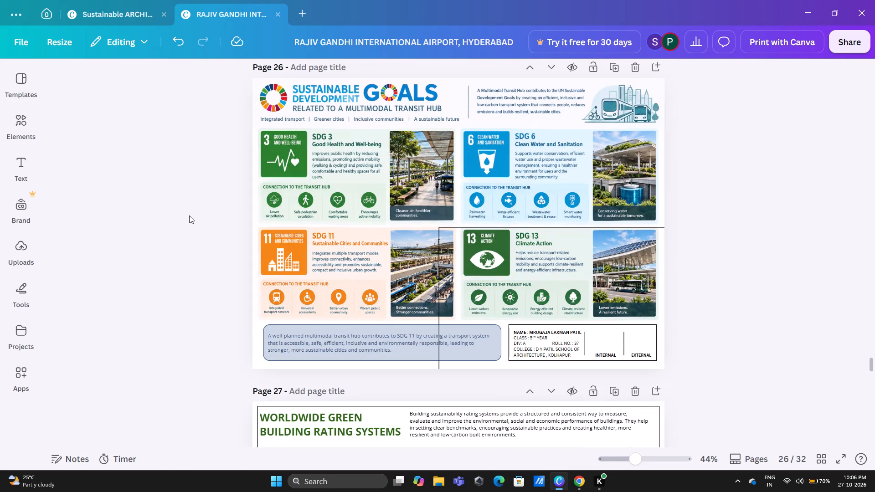
pyautogui.click(189, 215)
# Return to the Sustainable ARCHITECTURE design and enlarge page 28's SUSTAINABLE DEVELOPMENT GOALS heading to font size 22.
pyautogui.click(122, 9)
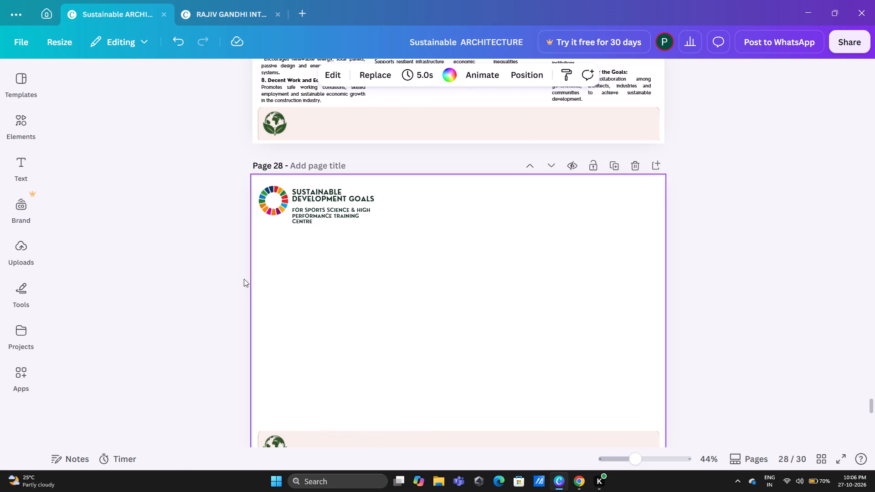
pyautogui.click(320, 195)
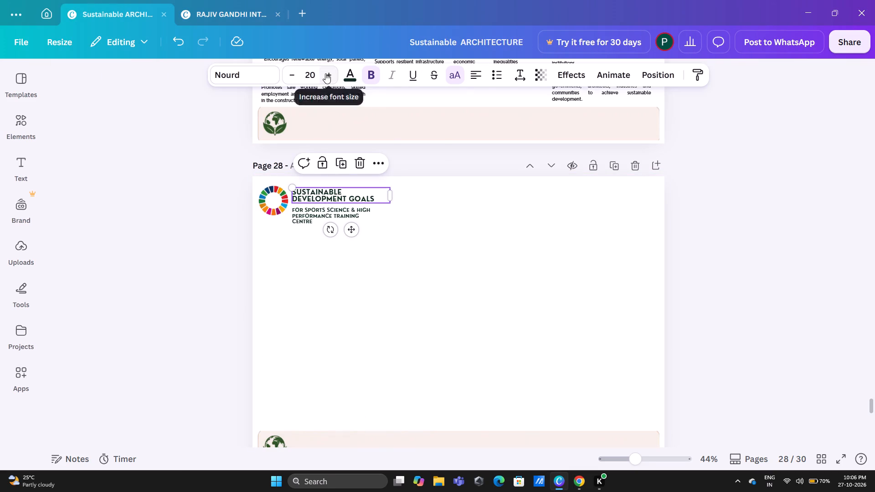
pyautogui.click(326, 73)
pyautogui.click(328, 73)
pyautogui.click(328, 73)
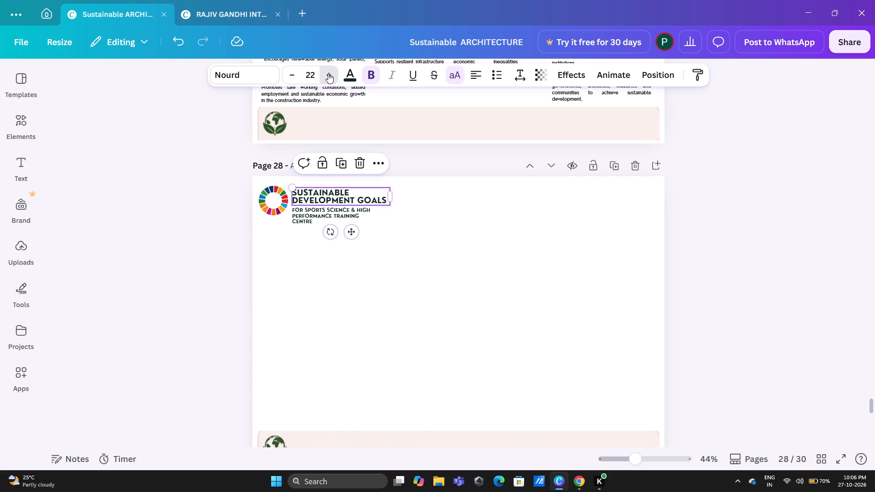
# Set page 28's SUSTAINABLE DEVELOPMENT GOALS heading to font size 25 and widen its text box to about 126 to fit two lines.
pyautogui.doubleClick(328, 73)
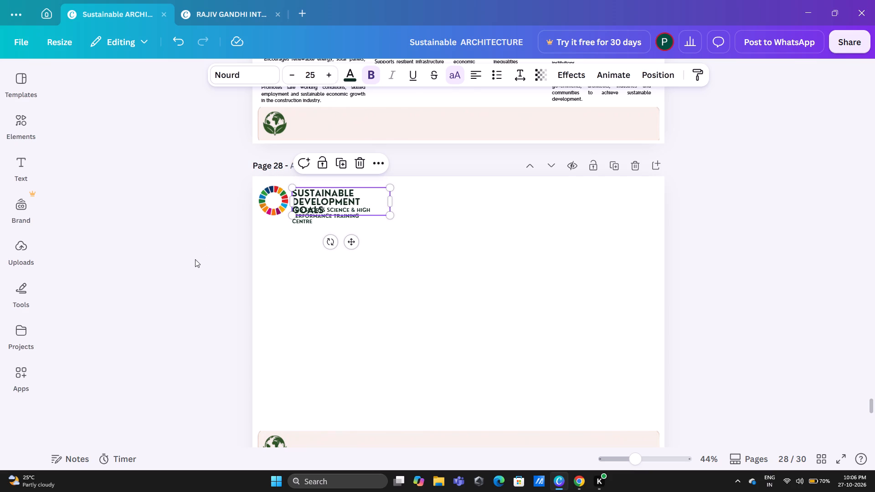
pyautogui.click(195, 259)
pyautogui.click(335, 199)
pyautogui.moveTo(392, 204); pyautogui.dragTo(418, 197)
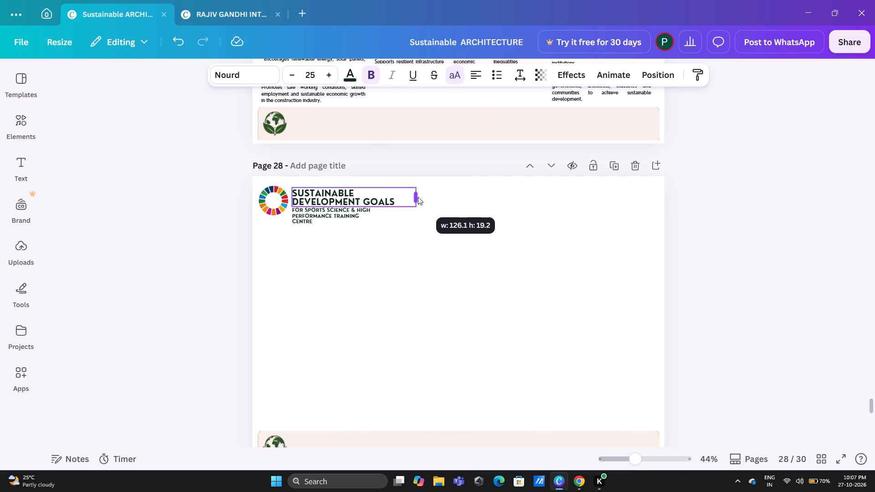
pyautogui.moveTo(418, 197); pyautogui.dragTo(418, 196)
pyautogui.click(186, 241)
# Move the subtitle on page 28 slightly down to leave a small gap beneath the enlarged heading.
pyautogui.moveTo(310, 218); pyautogui.dragTo(312, 218)
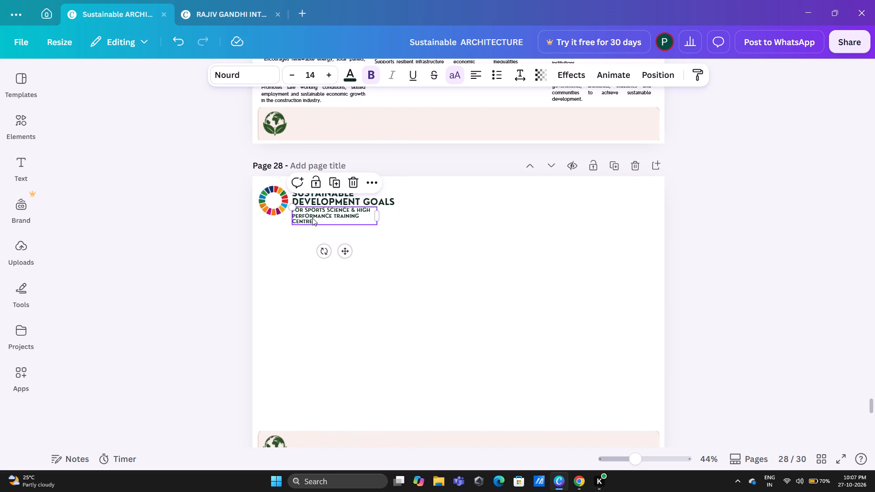
pyautogui.moveTo(312, 218); pyautogui.dragTo(313, 222)
pyautogui.click(217, 239)
# Enlarge the SDG wheel on page 28 from its lower-right corner to match the combined height of heading and subtitle.
pyautogui.click(273, 198)
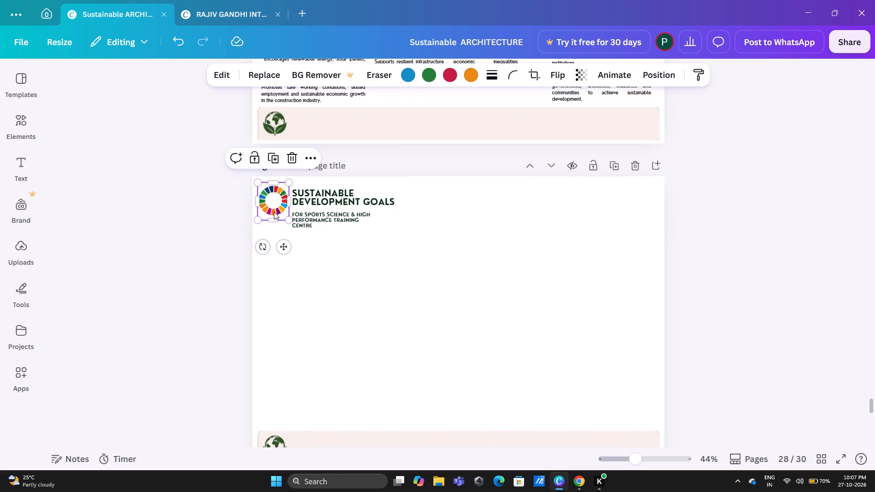
pyautogui.moveTo(290, 220); pyautogui.dragTo(299, 229)
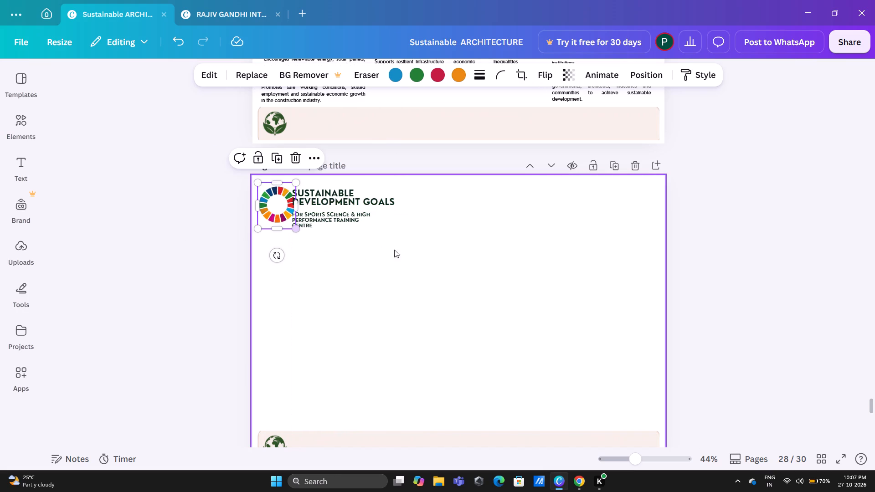
pyautogui.click(400, 250)
# Nudge the heading and subtitle on page 28 together right and slightly up so they clear the SDG wheel.
pyautogui.moveTo(407, 248); pyautogui.dragTo(339, 197)
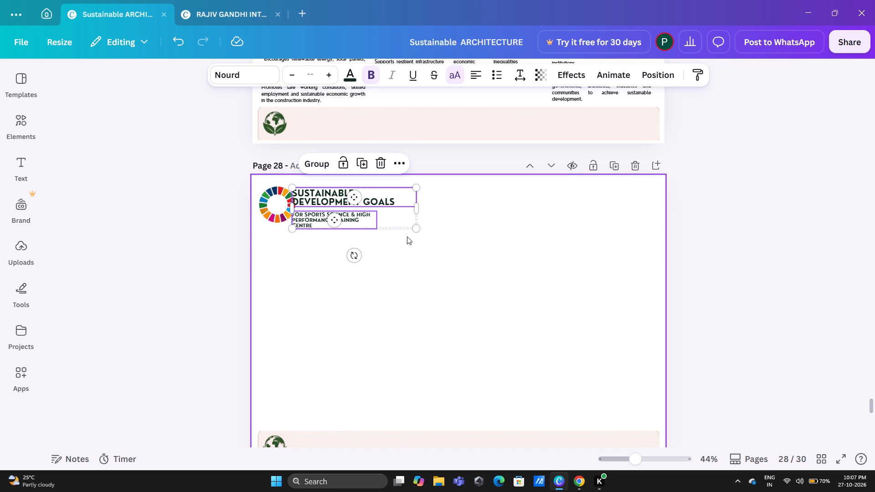
pyautogui.press('Right')
pyautogui.press('Right')
pyautogui.press('Right')
pyautogui.press('Right')
pyautogui.press('Right')
pyautogui.press('Right')
pyautogui.press('Right')
pyautogui.press('Right')
pyautogui.press('Right')
pyautogui.press('Up')
pyautogui.press('Up')
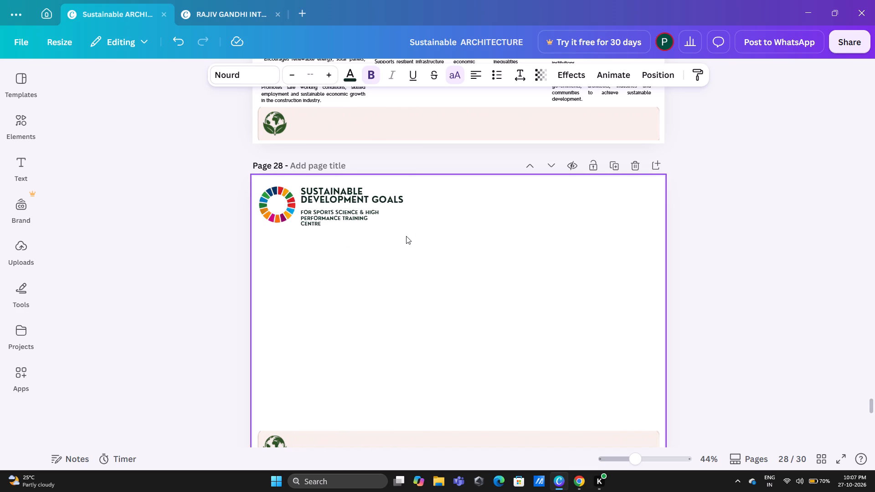
pyautogui.press('Up')
pyautogui.click(431, 255)
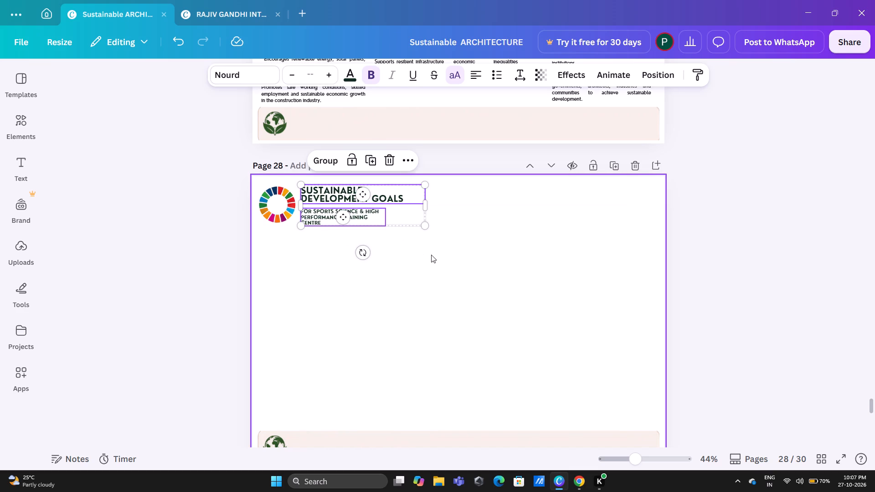
# Tighten the gap between page 28's heading and subtitle by nudging the subtitle up and the heading down.
pyautogui.click(339, 219)
pyautogui.press('Up')
pyautogui.click(469, 260)
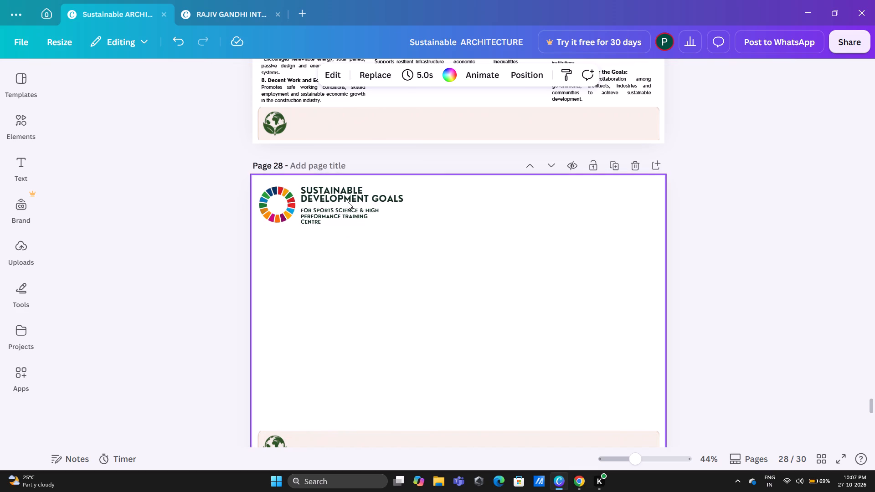
pyautogui.click(337, 197)
pyautogui.press('Down')
pyautogui.click(431, 228)
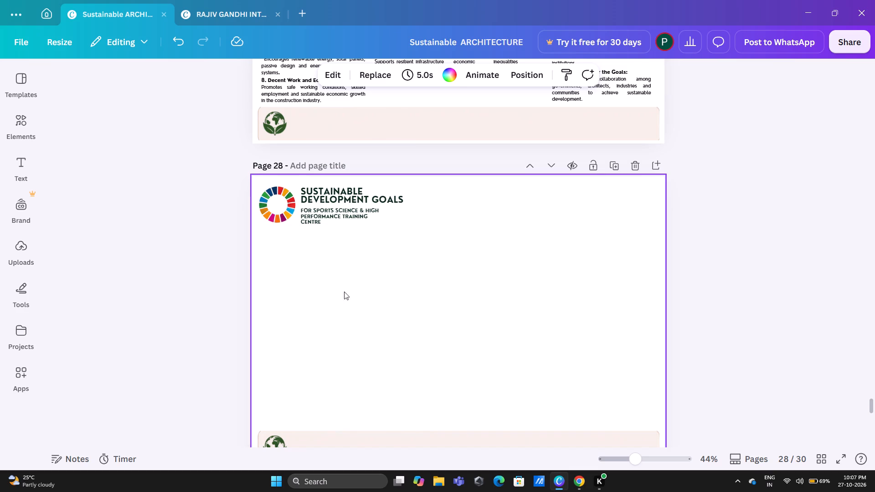
# Enlarge the SDG wheel on page 28 slightly from its lower-left corner.
pyautogui.click(276, 221)
pyautogui.click(259, 231)
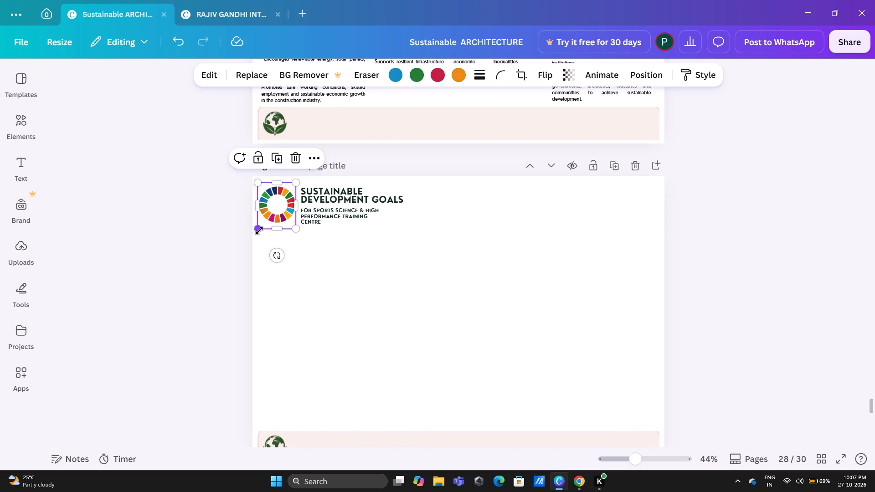
pyautogui.click(206, 241)
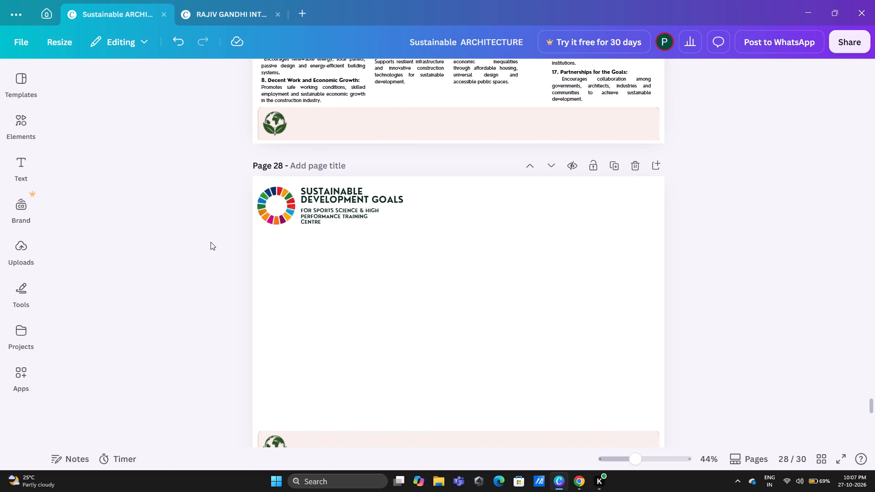
# In the RAJIV GANDHI INTERNATIONAL AIRPORT, HYDERABAD design, move the misplaced border rectangle so it frames page 26's SDG sheet.
pyautogui.scroll(-5, 337, 266)
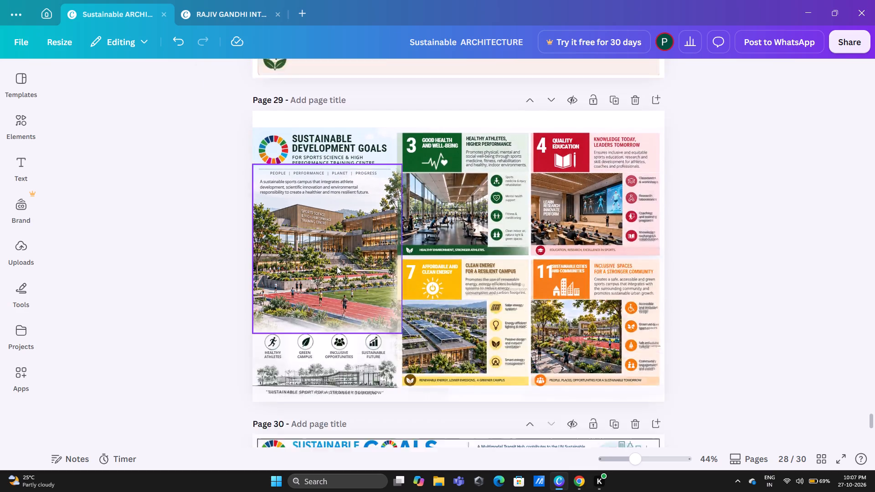
pyautogui.scroll(1, 337, 266)
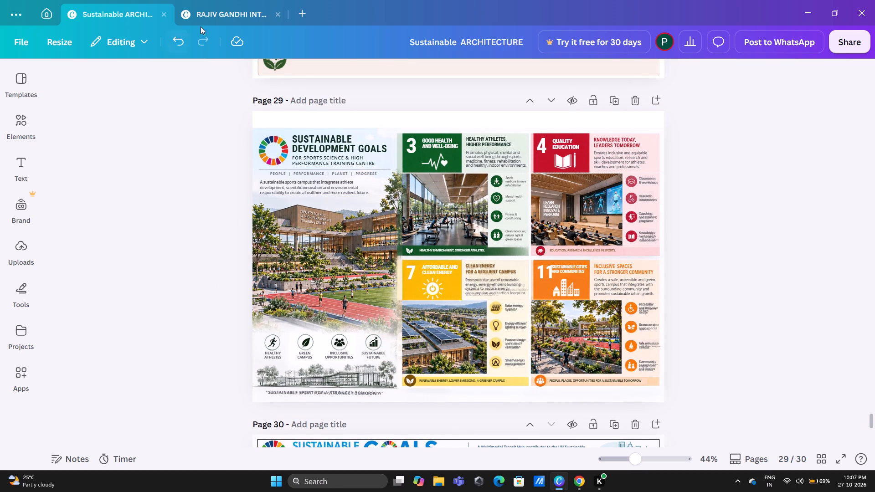
pyautogui.click(215, 12)
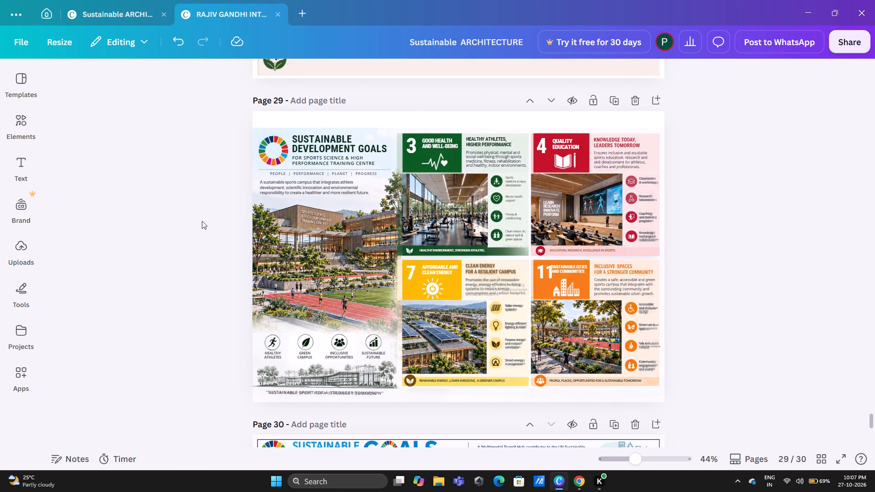
pyautogui.moveTo(728, 283); pyautogui.dragTo(716, 195)
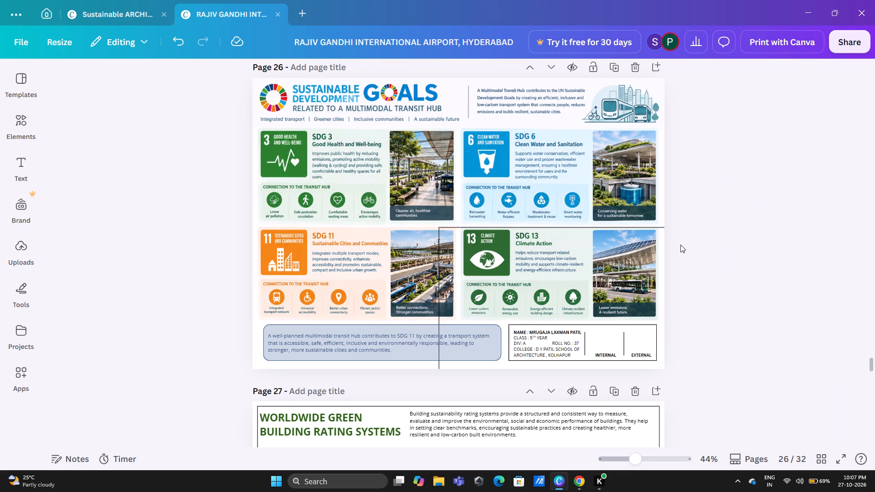
pyautogui.moveTo(459, 285); pyautogui.dragTo(152, 178)
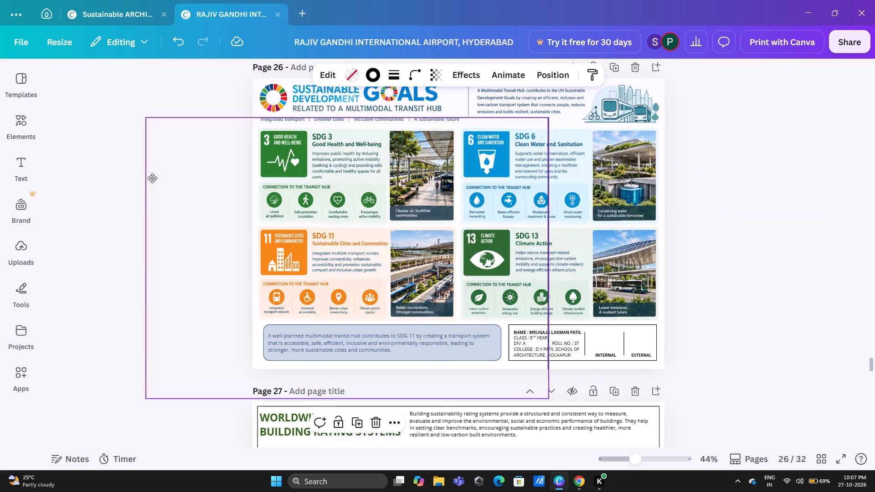
pyautogui.moveTo(152, 178); pyautogui.dragTo(275, 136)
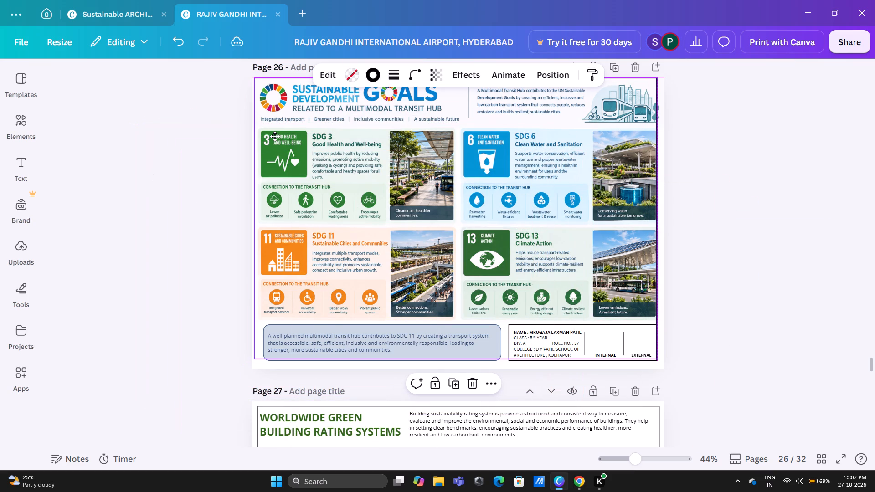
pyautogui.moveTo(275, 136); pyautogui.dragTo(280, 140)
pyautogui.click(143, 166)
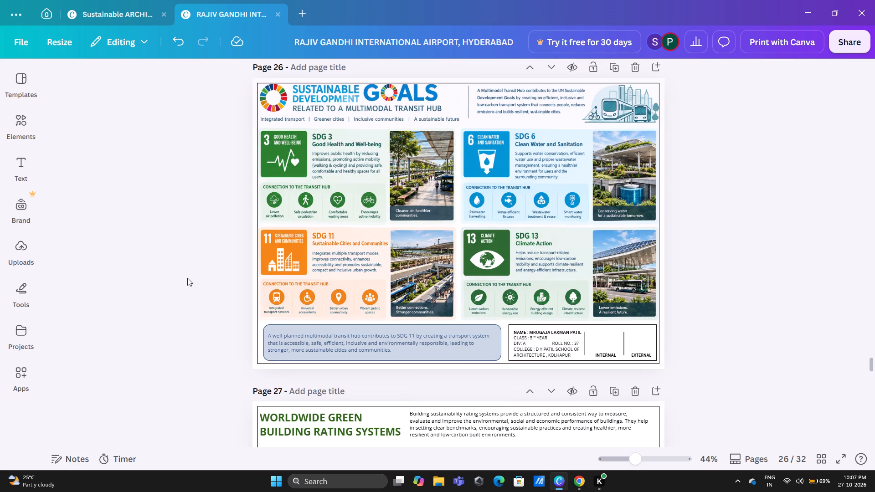
# Return to the Sustainable ARCHITECTURE design and copy page 26's pale teal Stage 1 box onto page 28 beneath the SDG wheel.
pyautogui.click(134, 18)
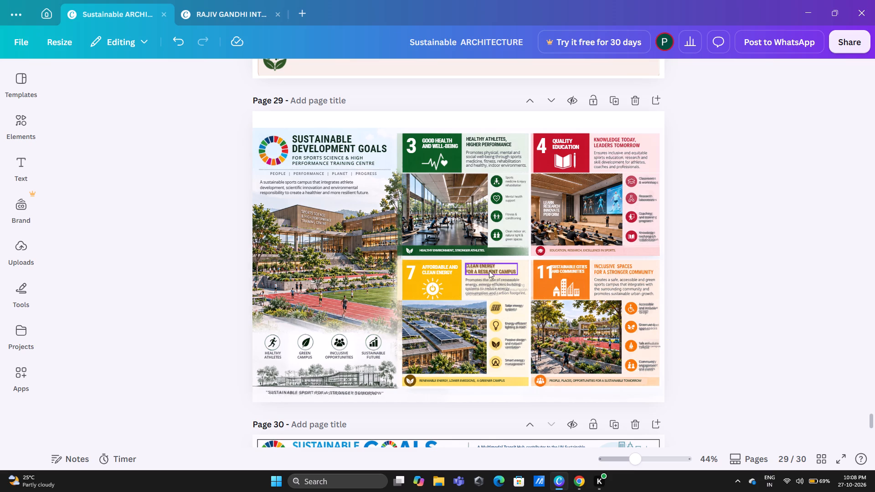
pyautogui.click(209, 256)
pyautogui.scroll(7, 190, 174)
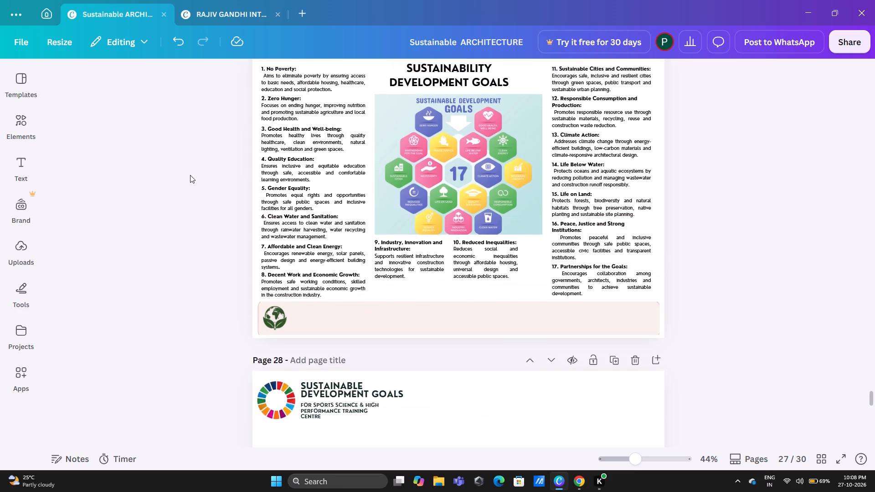
pyautogui.scroll(3, 190, 175)
pyautogui.click(342, 232)
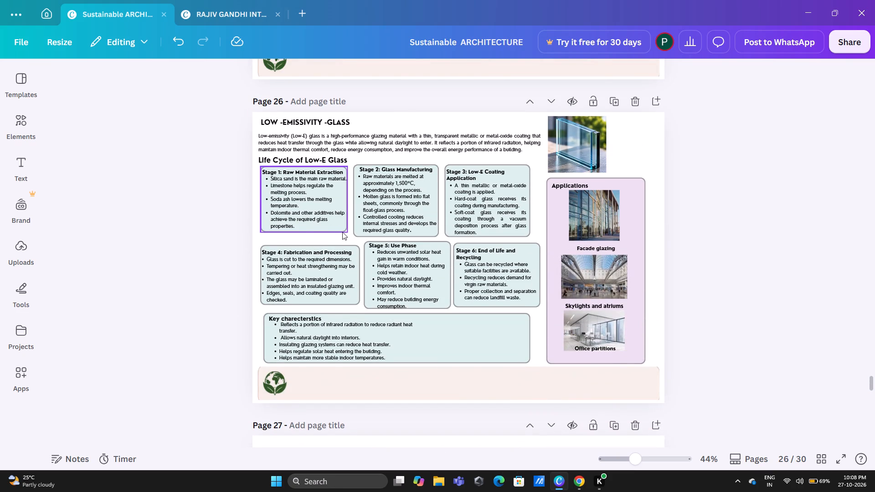
pyautogui.hotkey('ctrl', 'c')
pyautogui.scroll(-6, 187, 187)
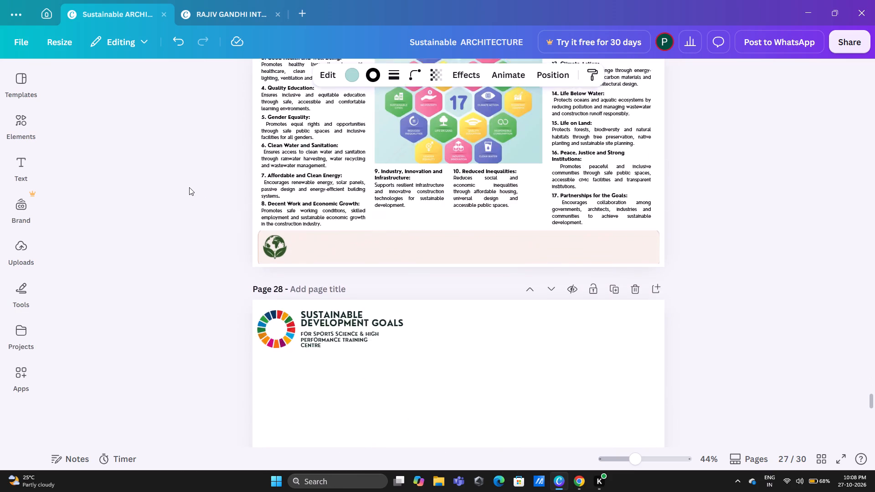
pyautogui.scroll(-2, 189, 187)
pyautogui.click(348, 126)
pyautogui.scroll(2, 330, 143)
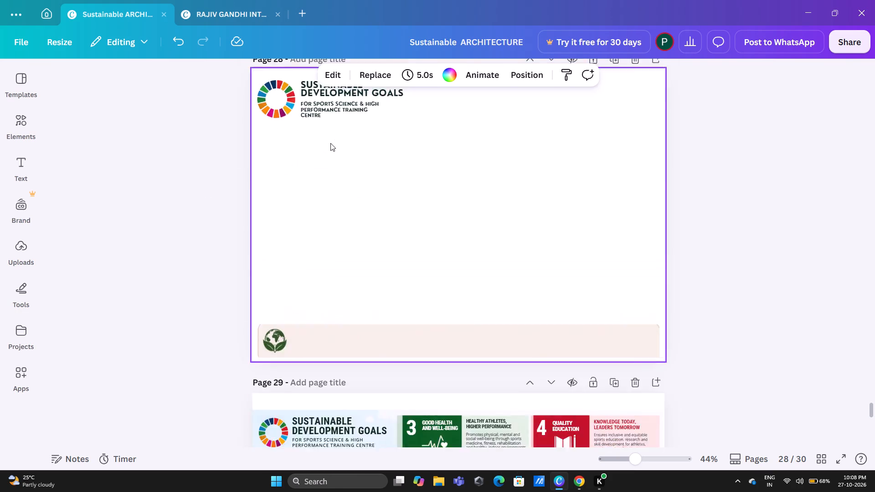
pyautogui.hotkey('ctrl', 'v')
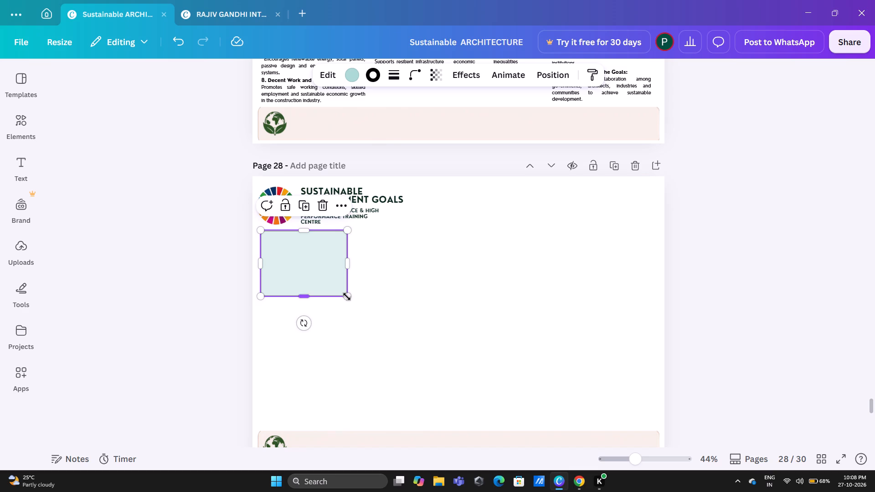
# Enlarge the pasted teal box on page 28 into a tall panel beneath the wheel and heading.
pyautogui.moveTo(347, 297); pyautogui.dragTo(387, 373)
pyautogui.click(437, 312)
# Copy the SDG number 3, GOOD HEALTH AND WELL-BEING title and heartbeat icon from page 29 onto page 28.
pyautogui.scroll(-3, 387, 260)
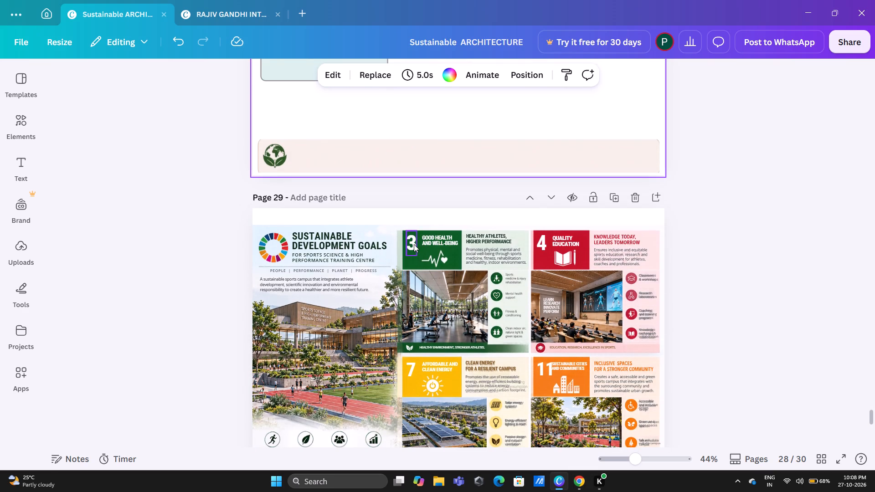
pyautogui.click(414, 244)
pyautogui.keyDown('shift'); pyautogui.click(437, 244); pyautogui.keyUp('shift')
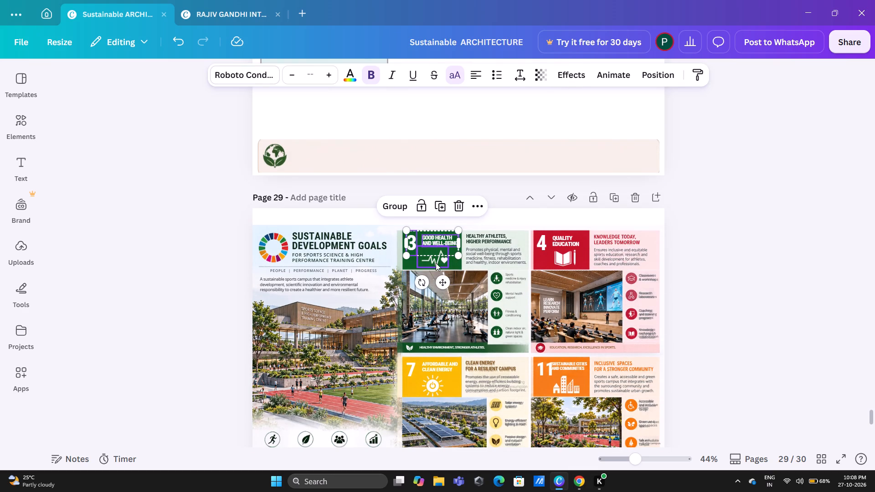
pyautogui.keyDown('shift'); pyautogui.click(436, 263); pyautogui.keyUp('shift')
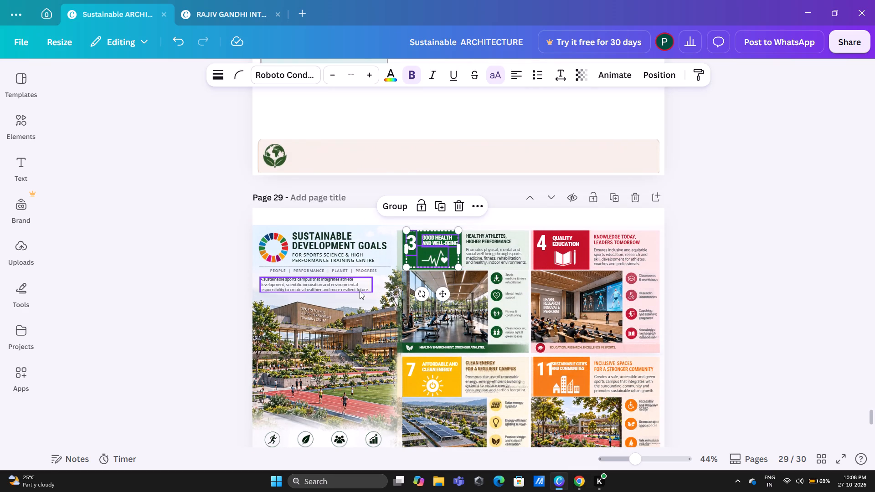
pyautogui.hotkey('ctrl', 'c')
pyautogui.scroll(3, 360, 291)
pyautogui.scroll(-2, 383, 273)
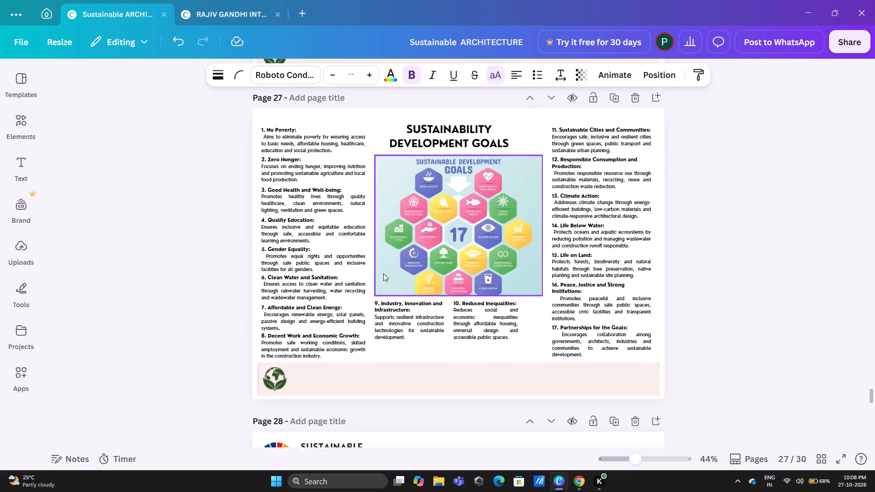
pyautogui.scroll(-1, 383, 273)
pyautogui.click(439, 263)
pyautogui.hotkey('ctrl', 'v')
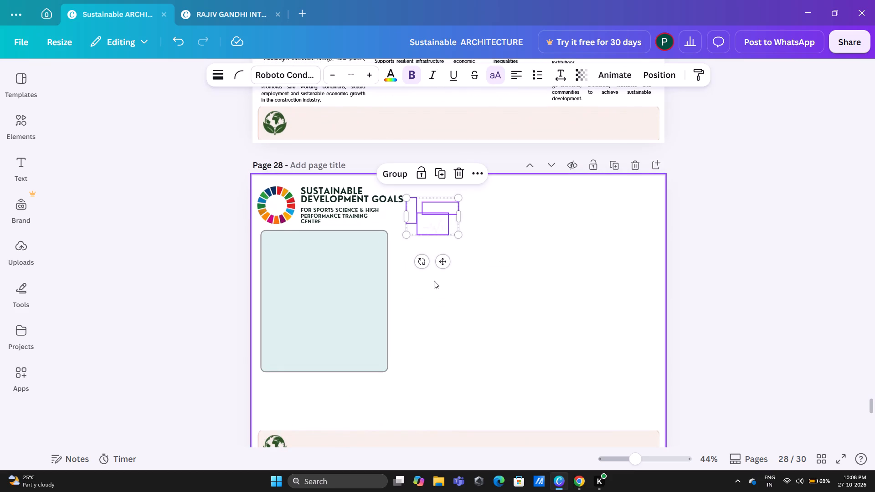
# Recolour the pasted number 3 and GOOD HEALTH AND WELL-BEING title on page 28 to black.
pyautogui.click(471, 289)
pyautogui.moveTo(466, 261); pyautogui.dragTo(409, 209)
pyautogui.click(389, 77)
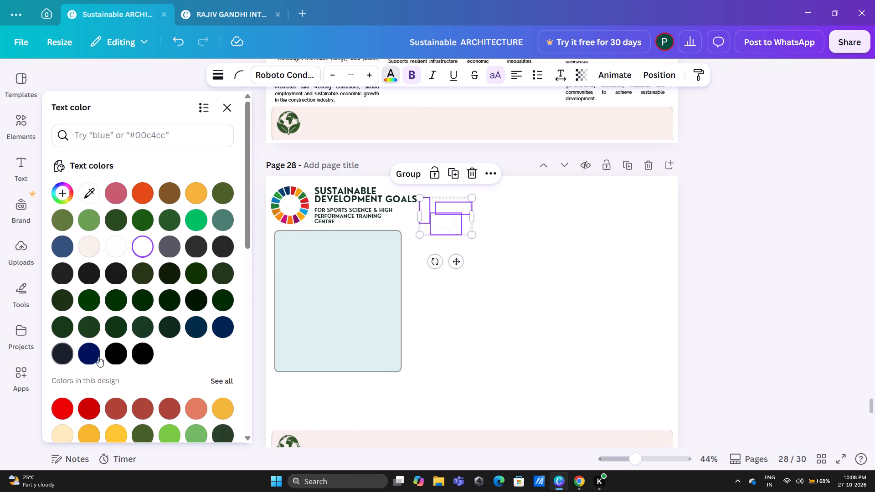
pyautogui.click(144, 354)
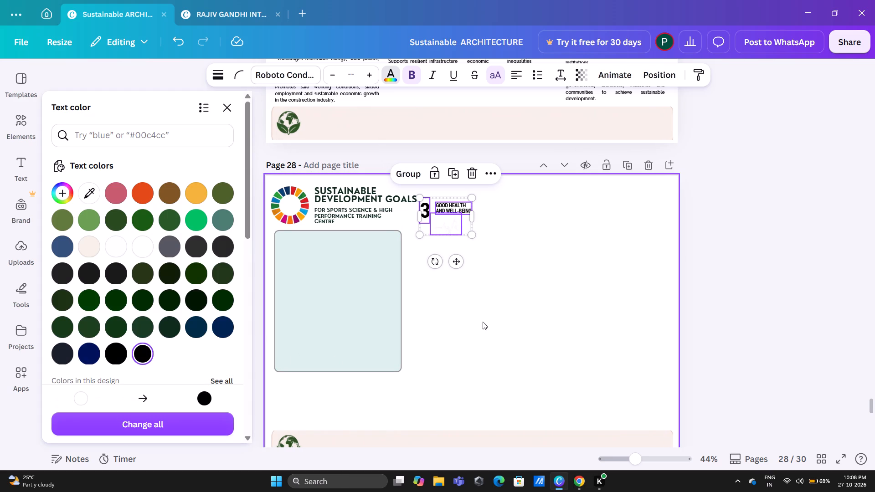
pyautogui.click(483, 322)
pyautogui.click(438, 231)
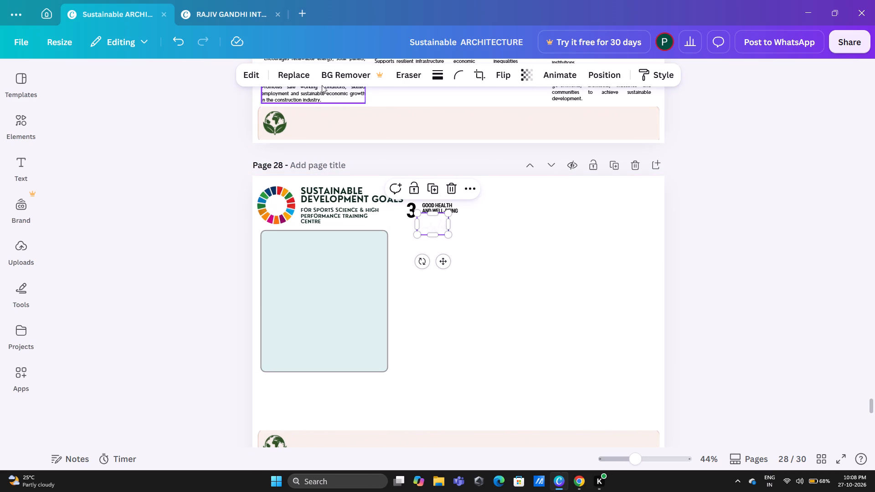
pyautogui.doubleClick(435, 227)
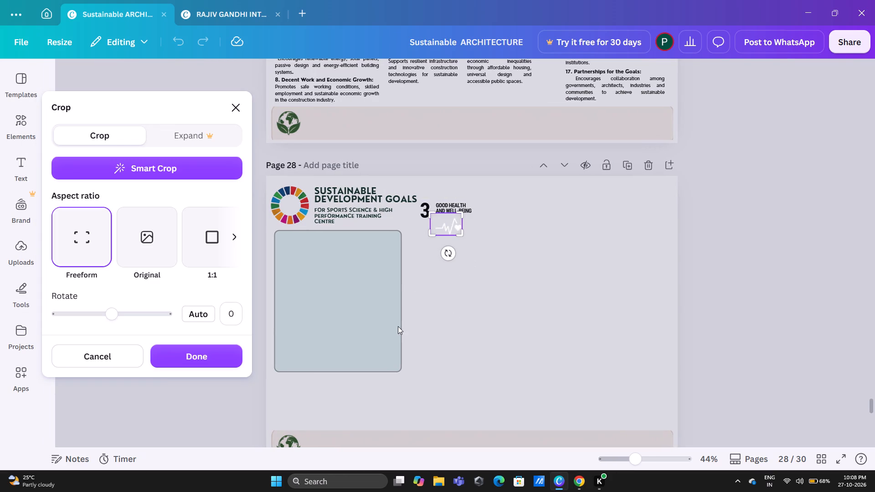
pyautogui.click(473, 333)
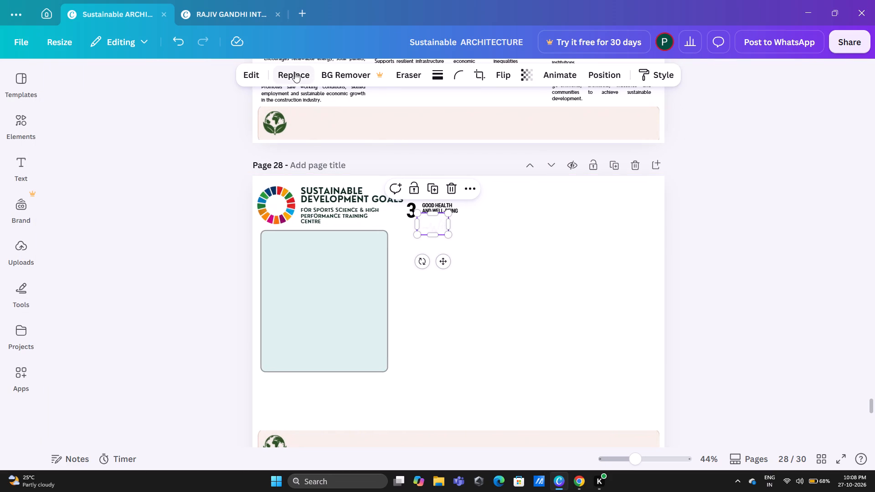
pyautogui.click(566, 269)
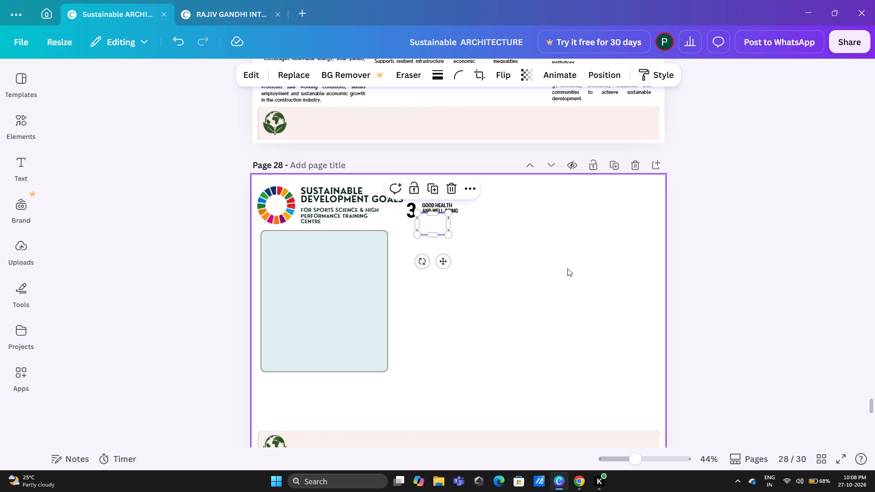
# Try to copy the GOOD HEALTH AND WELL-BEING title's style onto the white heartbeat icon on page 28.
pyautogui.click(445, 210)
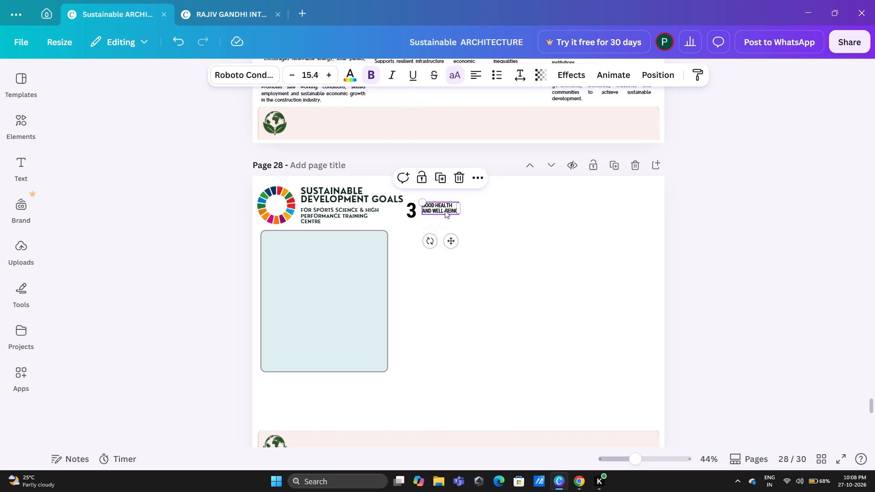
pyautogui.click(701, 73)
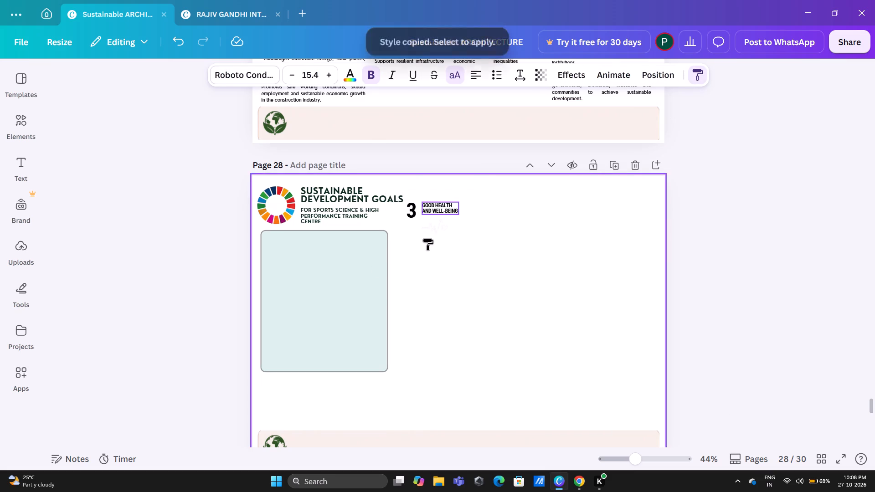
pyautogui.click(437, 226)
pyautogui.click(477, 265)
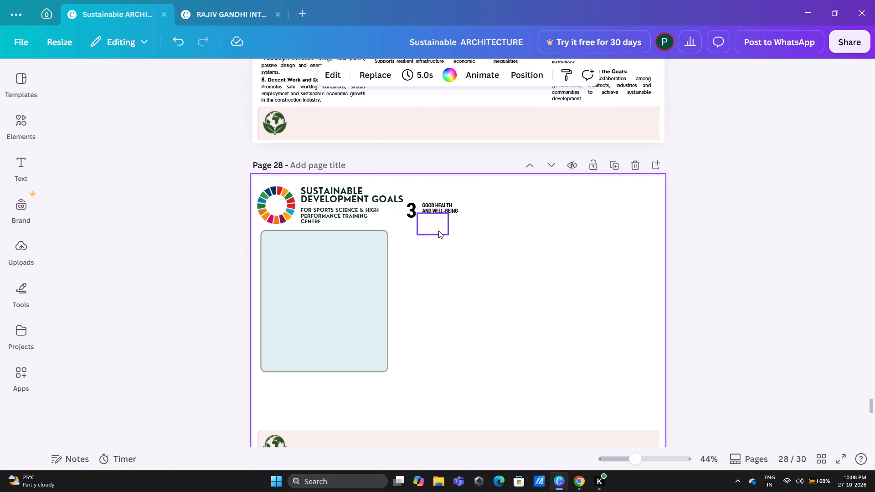
# Move the white heartbeat icon on page 28 down, clear of the GOOD HEALTH AND WELL-BEING title.
pyautogui.moveTo(438, 231); pyautogui.dragTo(443, 246)
pyautogui.scroll(-3, 454, 251)
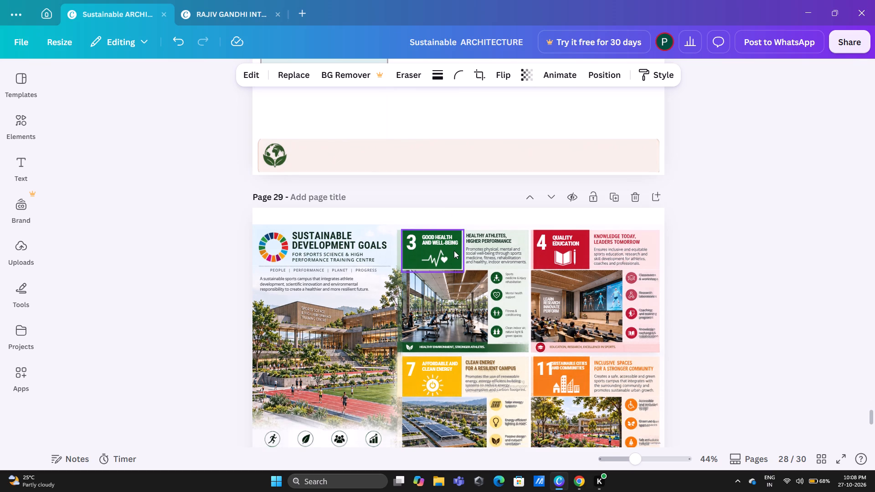
pyautogui.scroll(2, 448, 251)
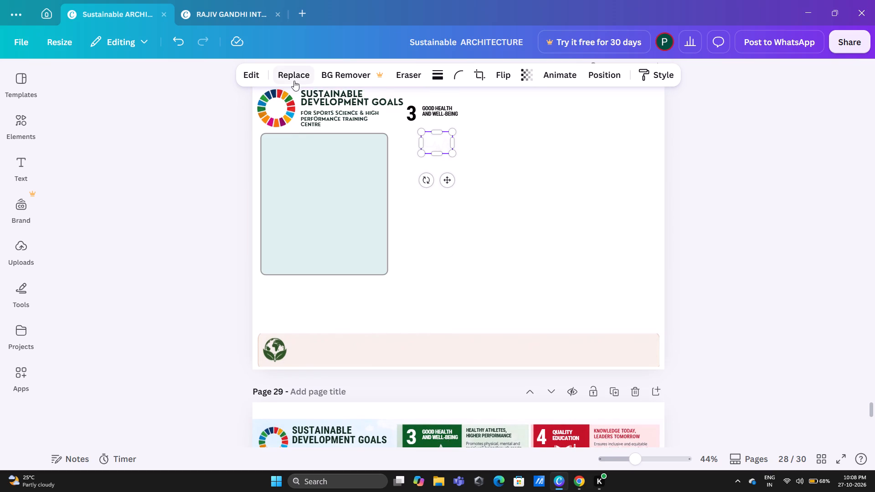
# Recolour the heartbeat icon on page 28 by applying the Cherry duotone filter and setting its highlights to black.
pyautogui.click(292, 80)
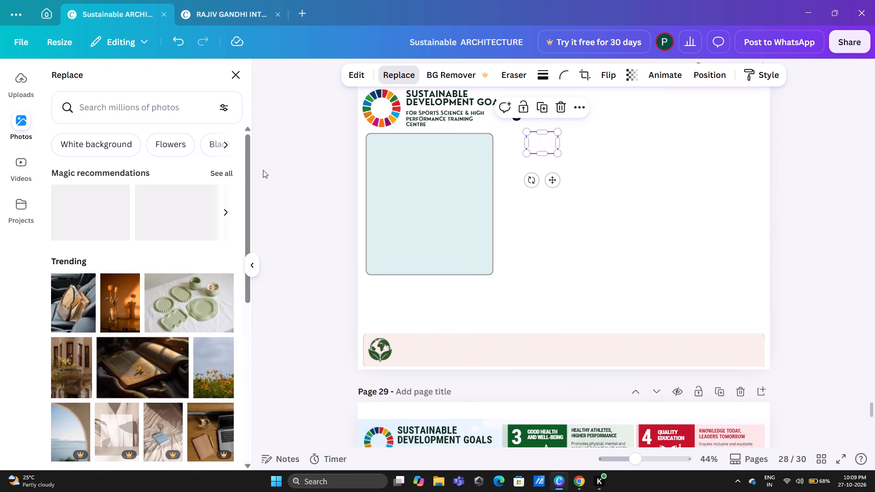
pyautogui.click(565, 209)
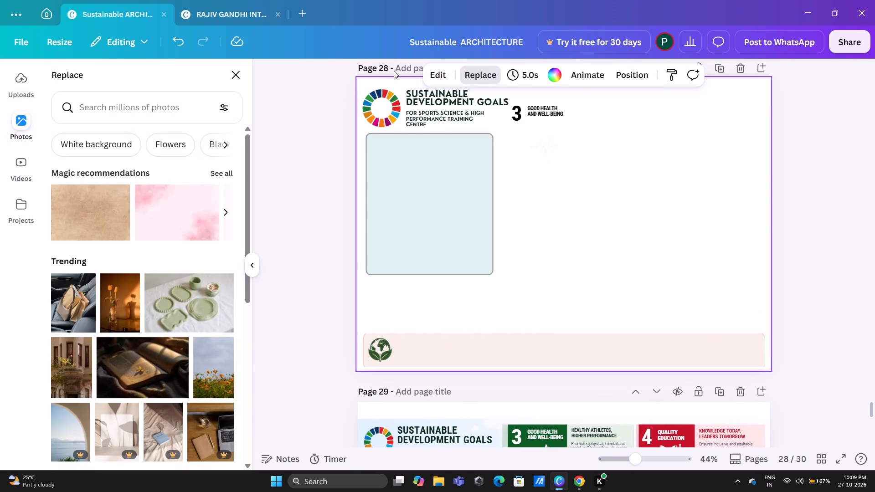
pyautogui.click(540, 145)
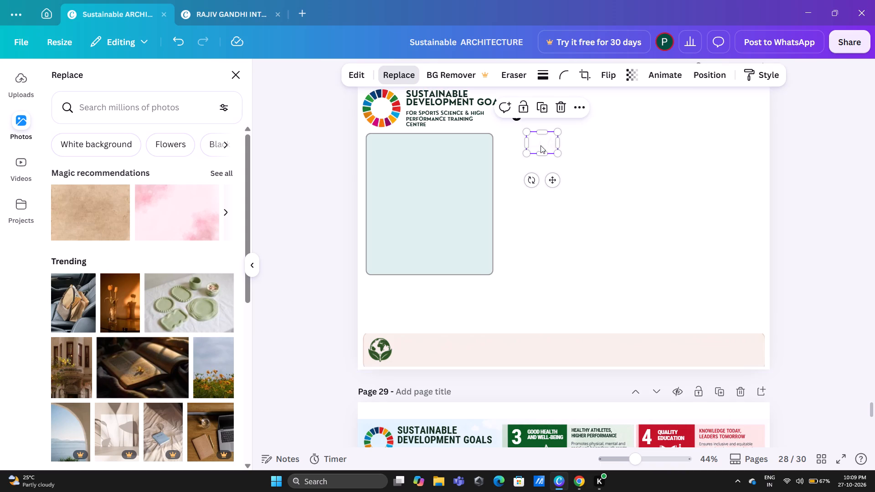
pyautogui.click(350, 79)
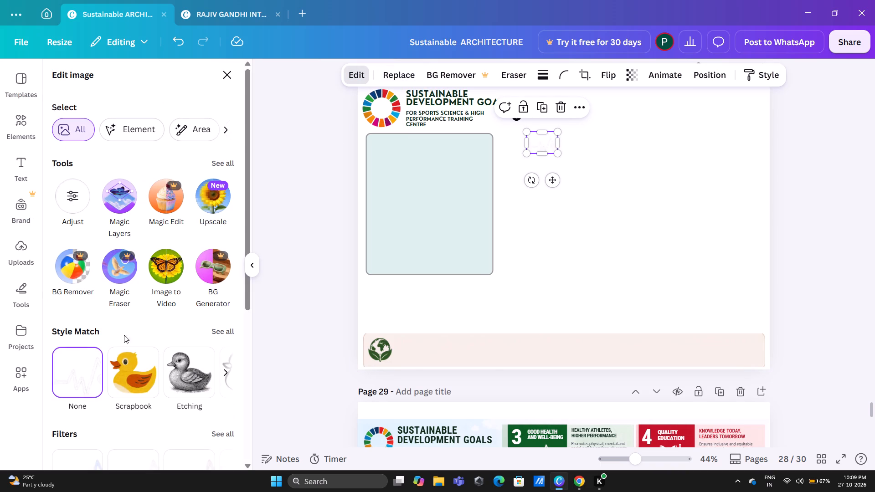
pyautogui.scroll(2, 181, 375)
pyautogui.scroll(-1, 189, 334)
pyautogui.scroll(-2, 190, 385)
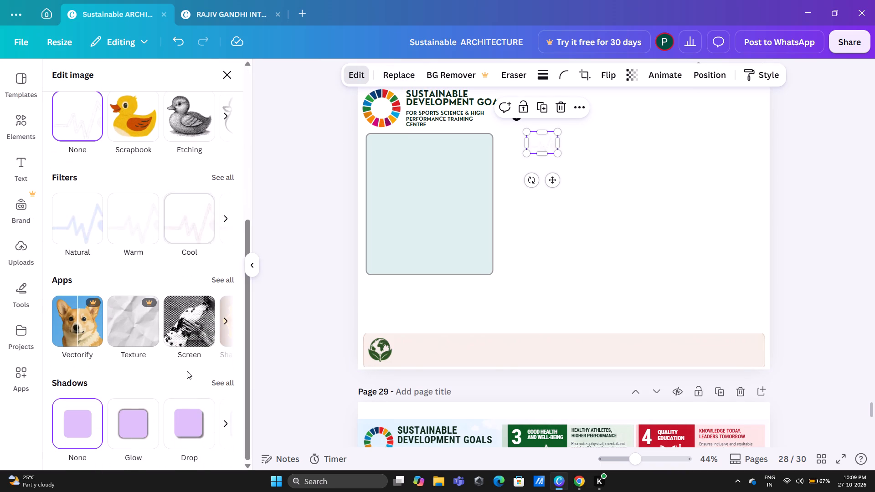
pyautogui.click(227, 220)
pyautogui.tripleClick(227, 220)
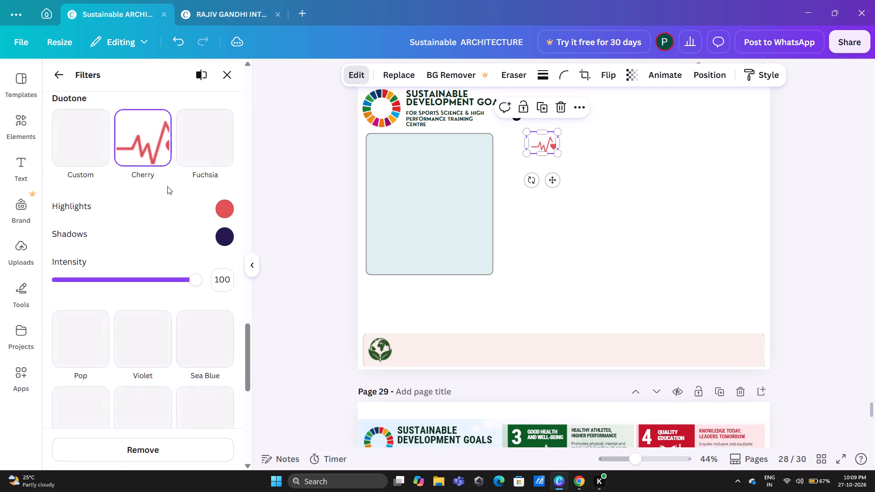
pyautogui.click(222, 235)
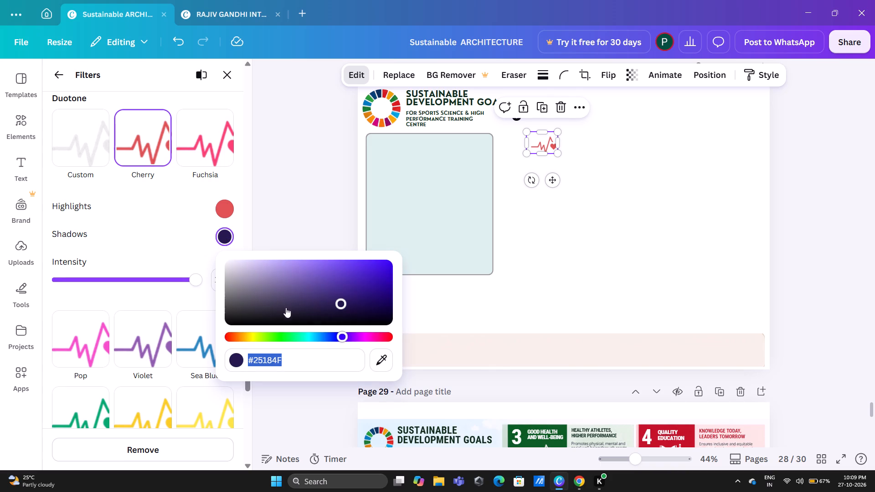
pyautogui.click(237, 364)
pyautogui.click(222, 208)
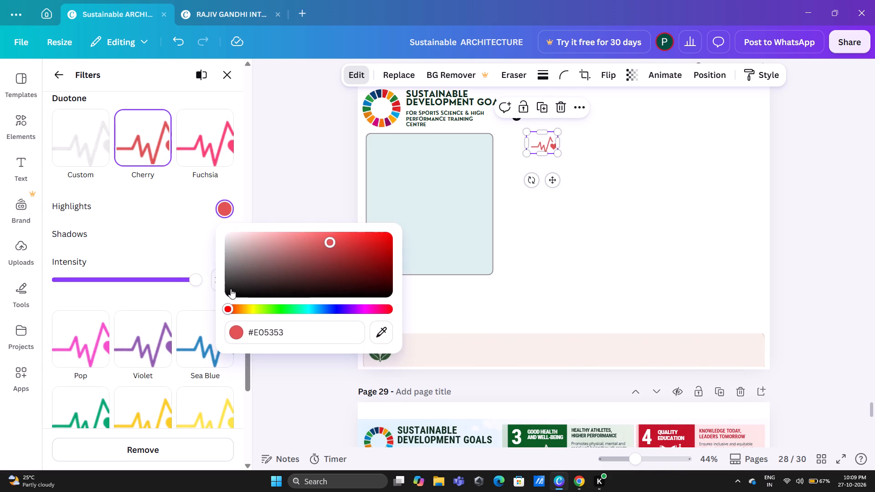
pyautogui.moveTo(231, 291); pyautogui.dragTo(225, 301)
pyautogui.click(538, 271)
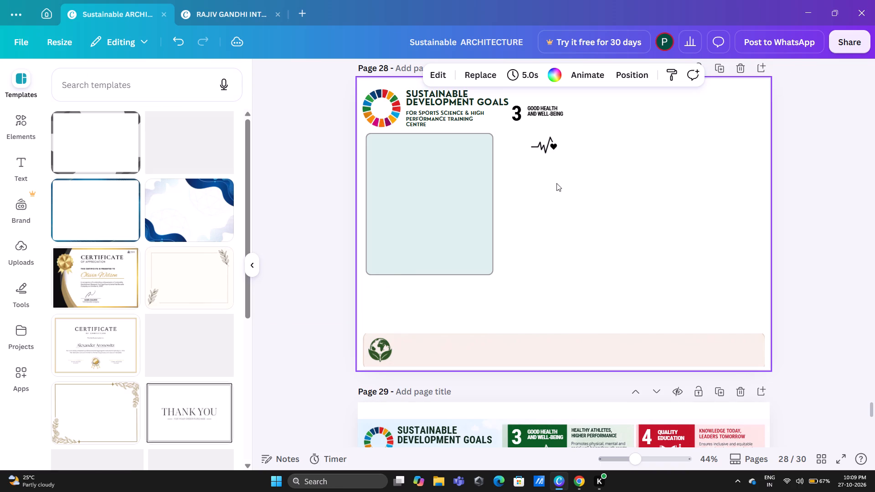
# Nudge the black heartbeat icon straight up until it sits just beneath the GOOD HEALTH AND WELL-BEING title.
pyautogui.scroll(-2, 525, 209)
pyautogui.scroll(2, 525, 209)
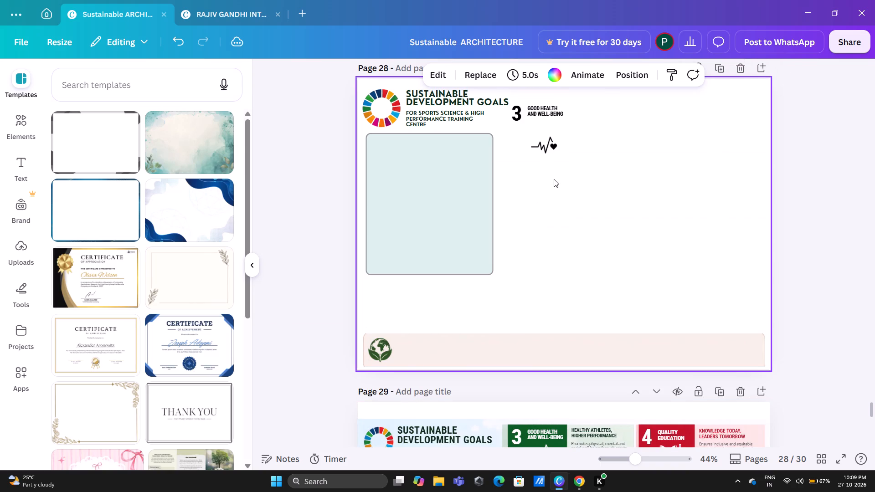
pyautogui.click(546, 143)
pyautogui.press('Up')
pyautogui.press('Up')
pyautogui.press('Up')
pyautogui.press('Up')
pyautogui.press('Up')
pyautogui.press('Up')
pyautogui.press('Up')
pyautogui.press('Up')
pyautogui.press('Up')
pyautogui.press('Up')
pyautogui.press('Up')
pyautogui.press('Up')
pyautogui.press('Up')
pyautogui.press('Up')
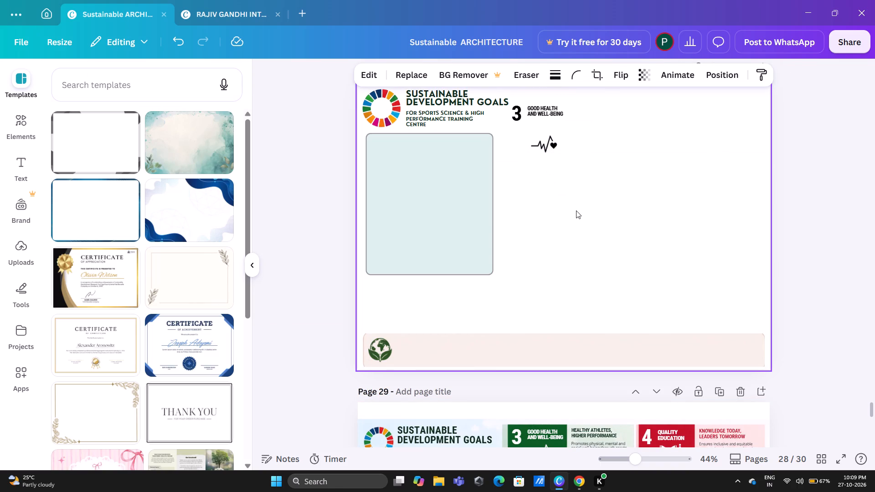
pyautogui.press('Up')
pyautogui.press('Up')
pyautogui.press('Up')
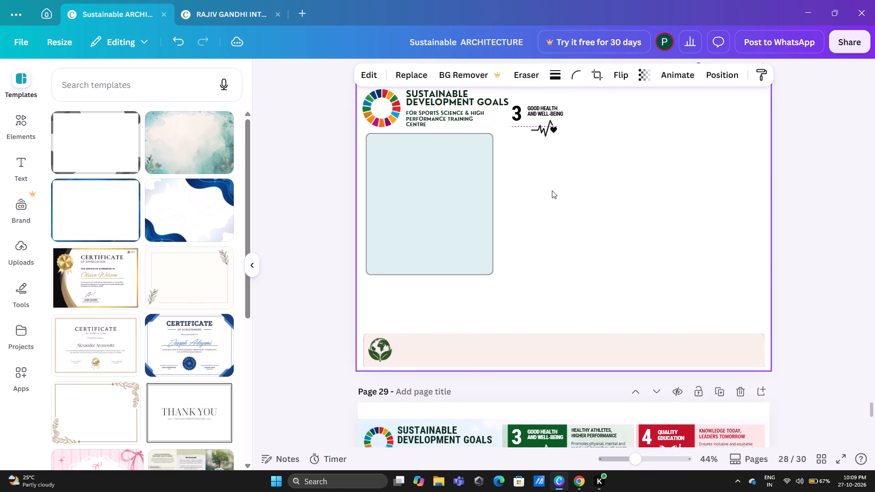
pyautogui.scroll(1, 552, 190)
pyautogui.click(566, 257)
# Set the GOOD HEALTH AND WELL-BEING title in Nourd at size 15 and widen its text box to fit two lines.
pyautogui.click(548, 208)
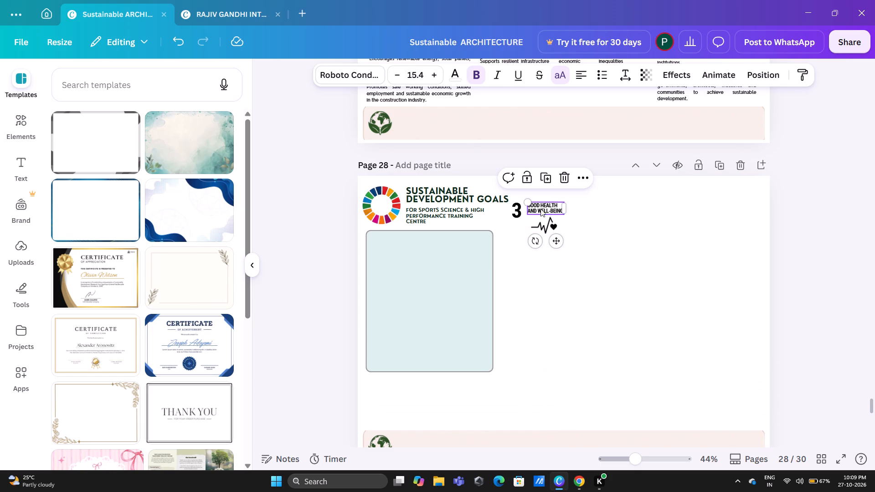
pyautogui.click(381, 77)
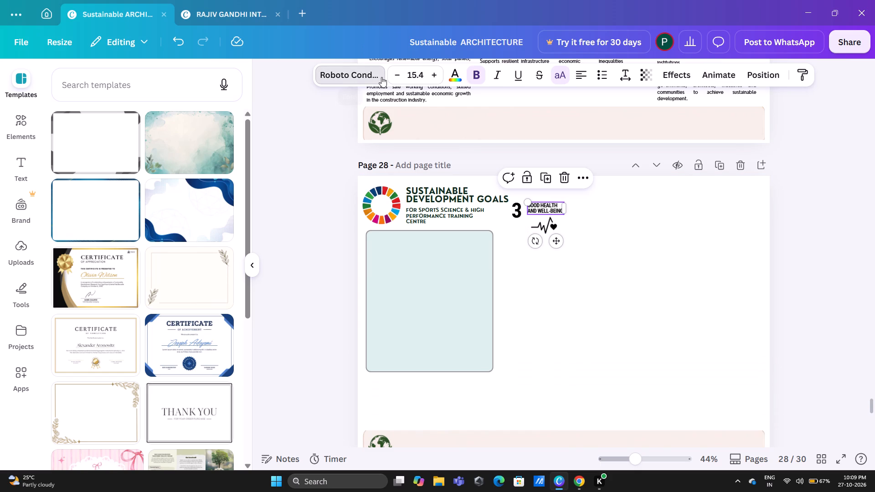
pyautogui.click(121, 297)
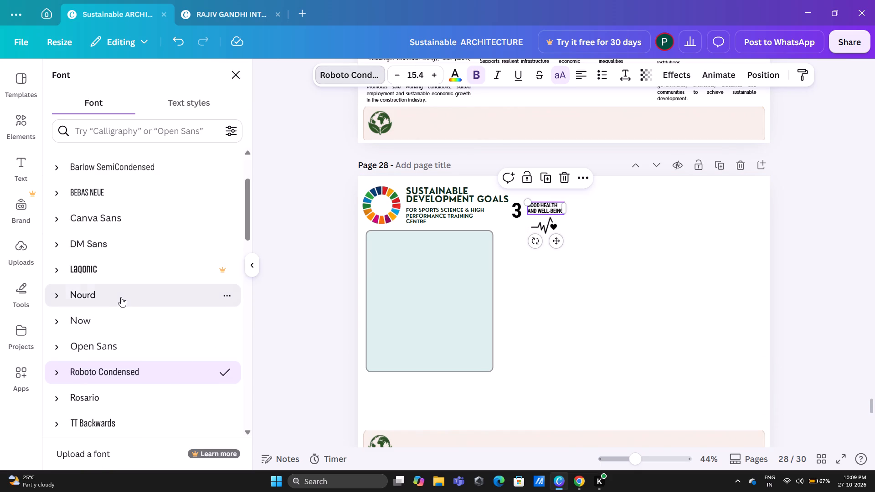
pyautogui.click(420, 75)
pyautogui.write('15')
pyautogui.press('Return')
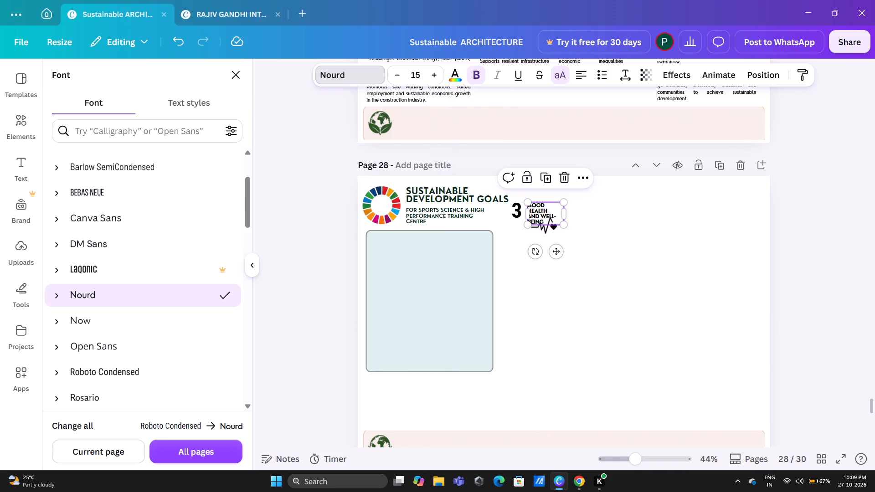
pyautogui.moveTo(565, 211); pyautogui.dragTo(581, 211)
pyautogui.click(585, 228)
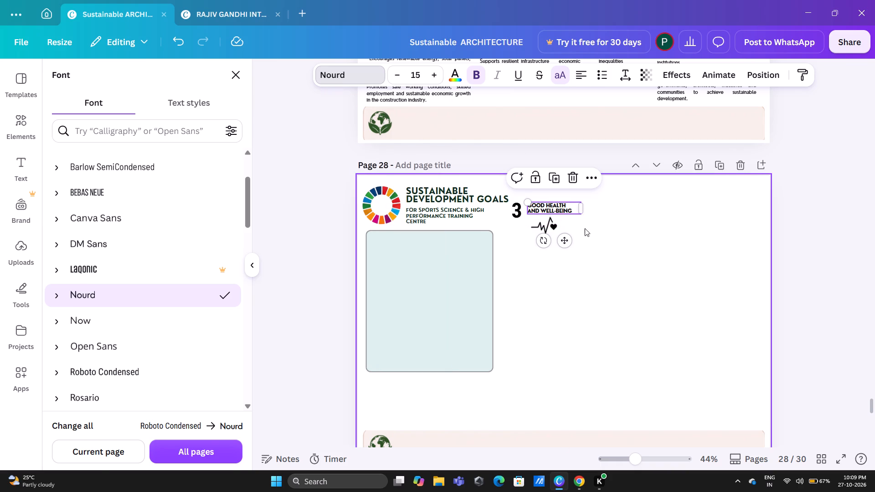
# Set the font size of the SDG number 3 on page 28 to 15.
pyautogui.doubleClick(515, 211)
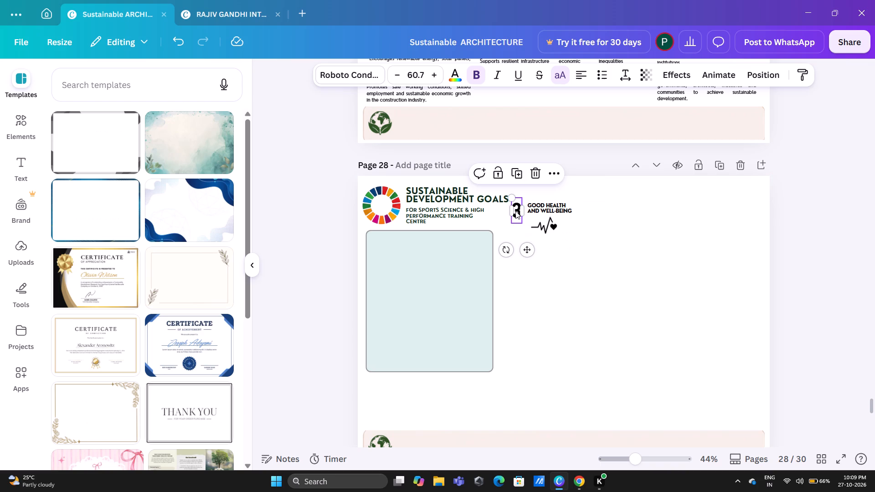
pyautogui.click(420, 76)
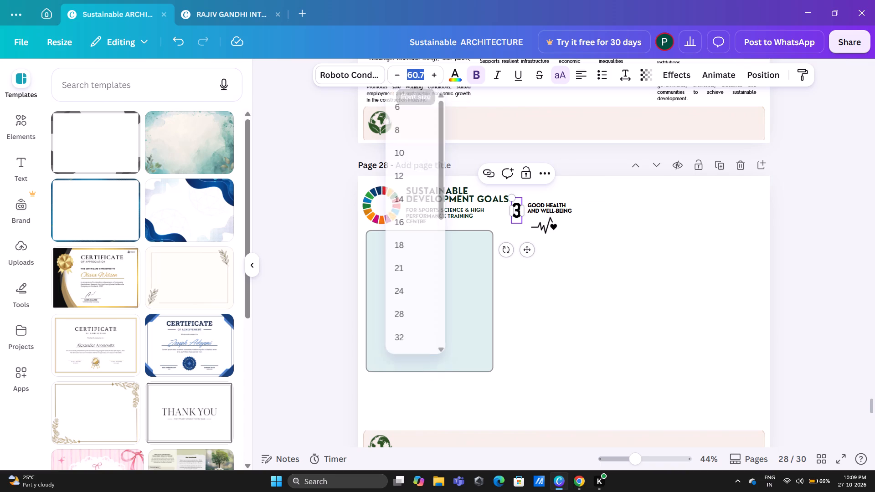
pyautogui.write('15')
pyautogui.press('Return')
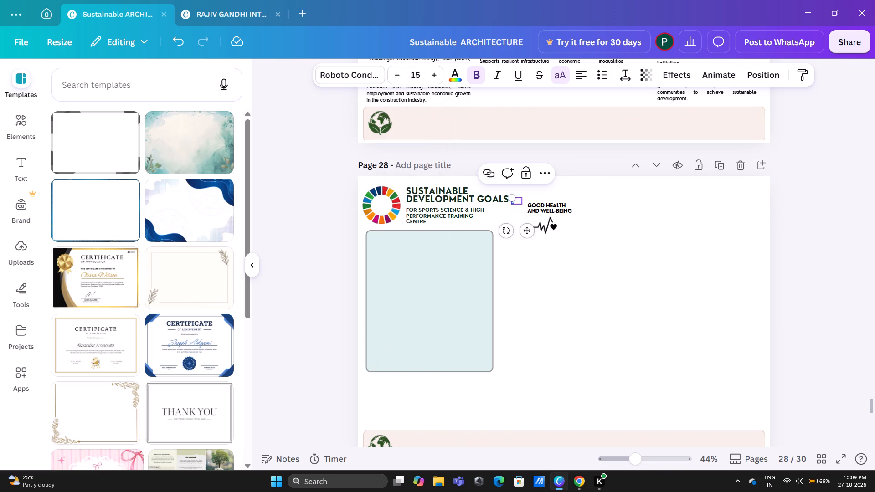
pyautogui.click(577, 284)
# Move the number 3 text box close beside the GOOD HEALTH AND WELL-BEING title, level with its two lines.
pyautogui.moveTo(512, 198); pyautogui.dragTo(517, 205)
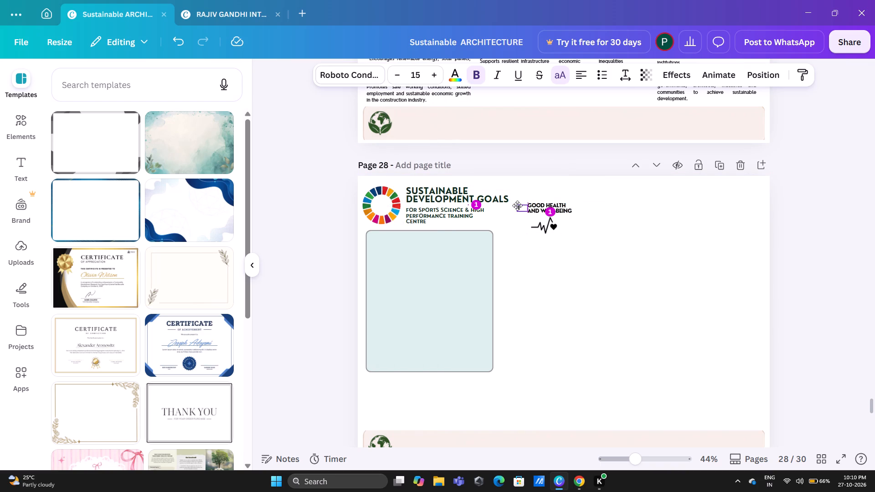
pyautogui.moveTo(517, 205); pyautogui.dragTo(517, 203)
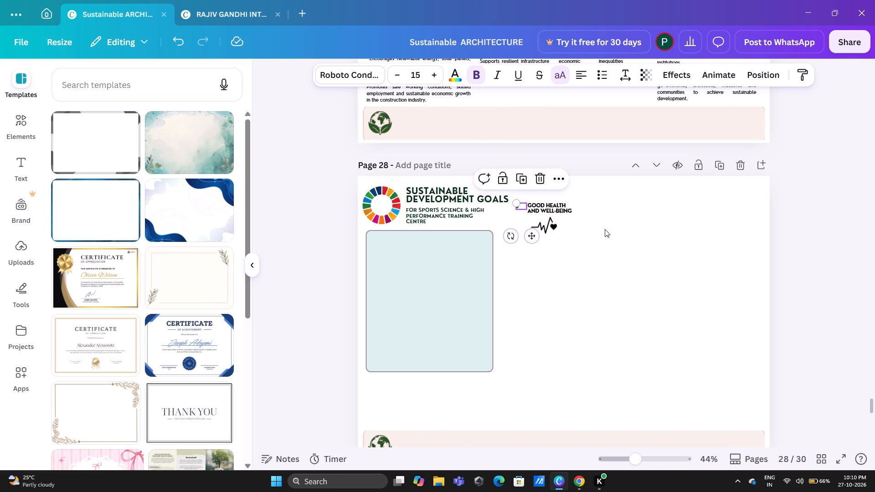
pyautogui.click(605, 229)
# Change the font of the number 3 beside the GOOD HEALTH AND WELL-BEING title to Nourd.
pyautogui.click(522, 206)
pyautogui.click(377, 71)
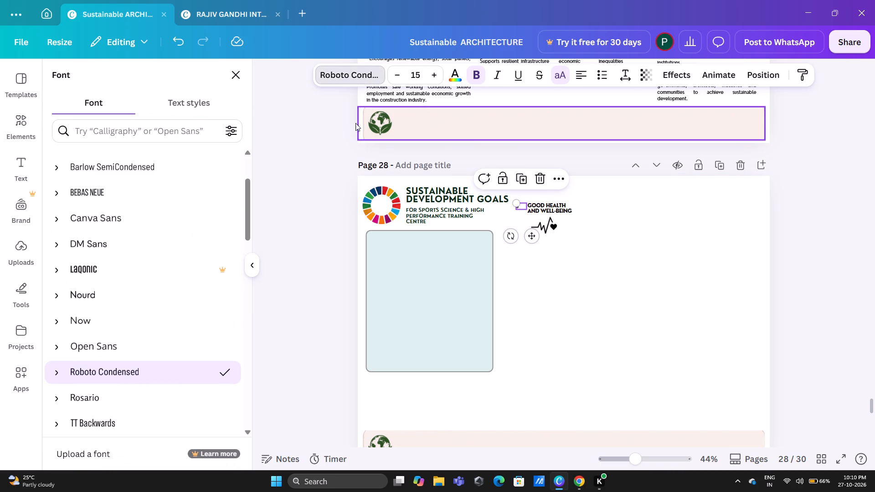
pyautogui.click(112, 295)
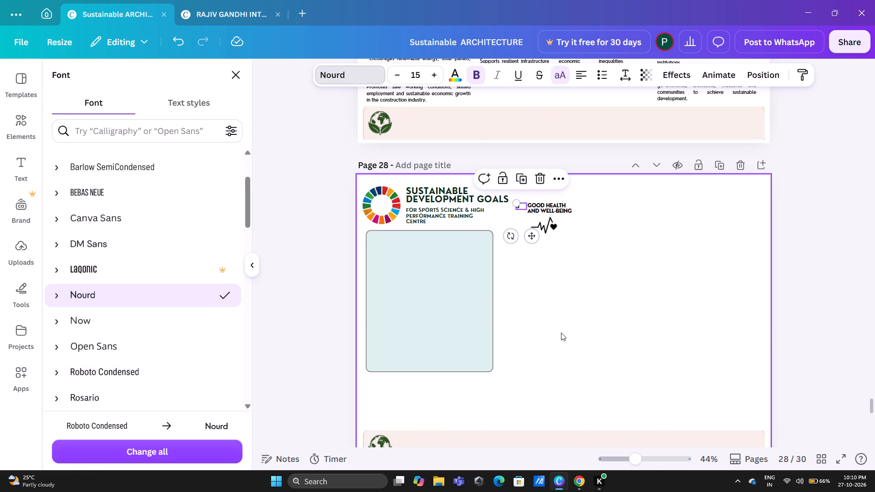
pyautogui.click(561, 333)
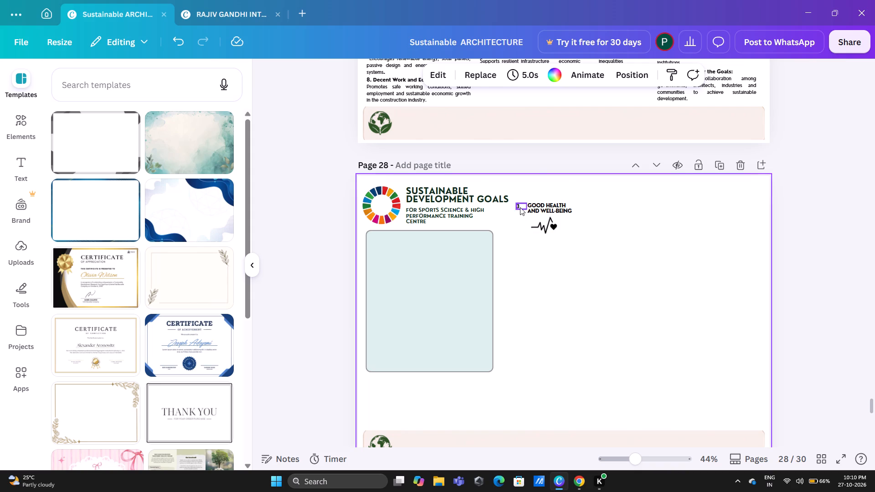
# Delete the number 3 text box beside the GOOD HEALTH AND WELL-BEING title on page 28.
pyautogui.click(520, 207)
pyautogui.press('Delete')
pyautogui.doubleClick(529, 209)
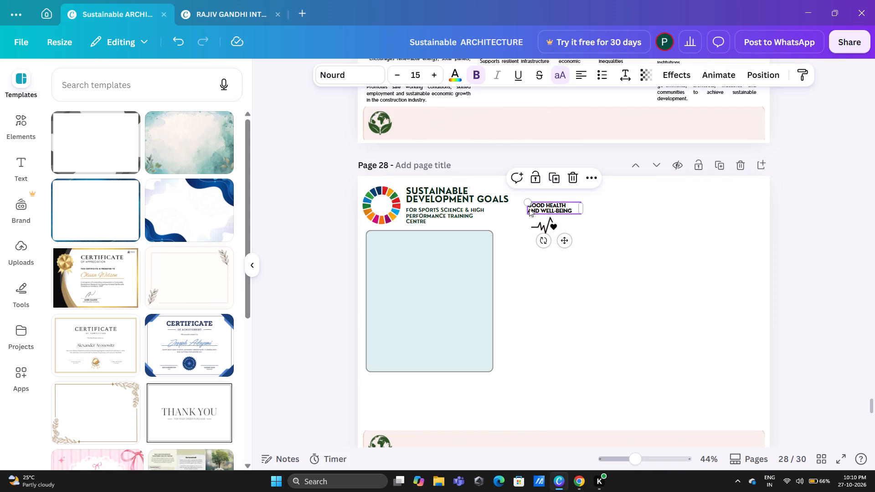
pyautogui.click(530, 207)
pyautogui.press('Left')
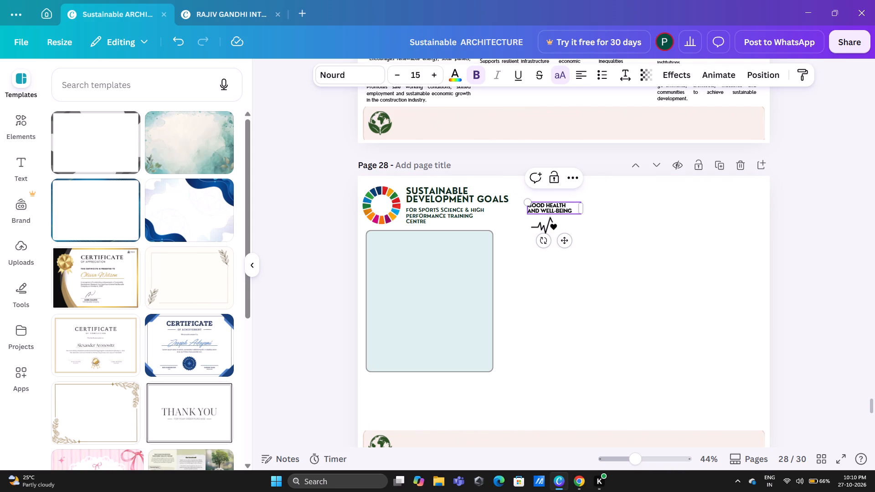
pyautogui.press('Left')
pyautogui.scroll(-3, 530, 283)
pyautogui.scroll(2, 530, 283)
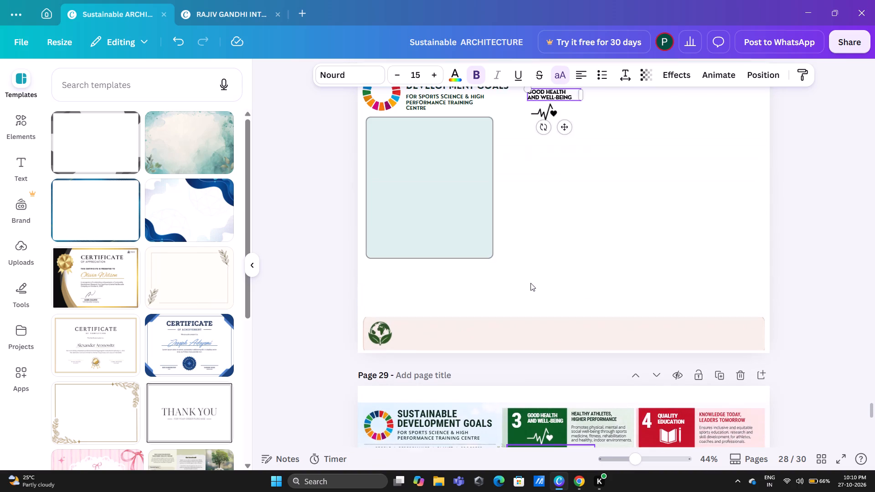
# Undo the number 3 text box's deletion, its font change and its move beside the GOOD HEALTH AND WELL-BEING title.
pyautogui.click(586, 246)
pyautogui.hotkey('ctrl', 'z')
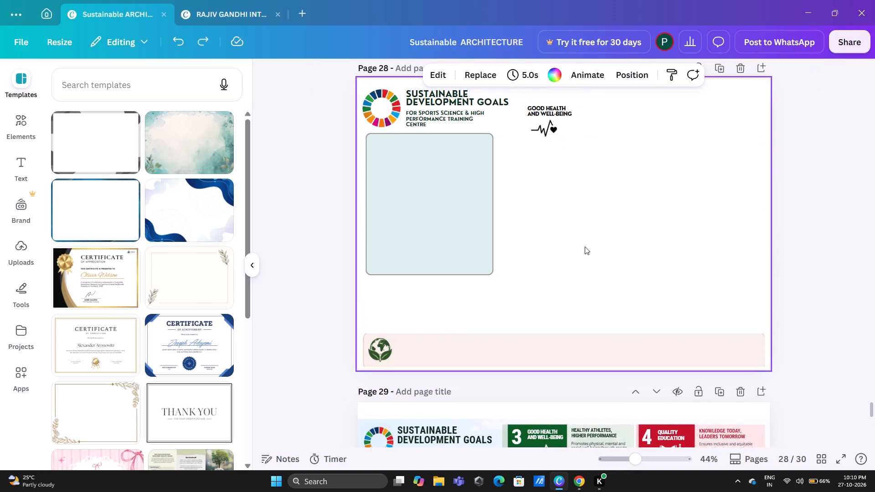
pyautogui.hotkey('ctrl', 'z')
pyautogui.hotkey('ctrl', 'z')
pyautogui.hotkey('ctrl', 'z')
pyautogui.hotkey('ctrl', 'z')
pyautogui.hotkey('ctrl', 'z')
# Select the number 3 text box between the SUSTAINABLE DEVELOPMENT GOALS heading and the GOOD HEALTH AND WELL-BEING title.
pyautogui.click(516, 102)
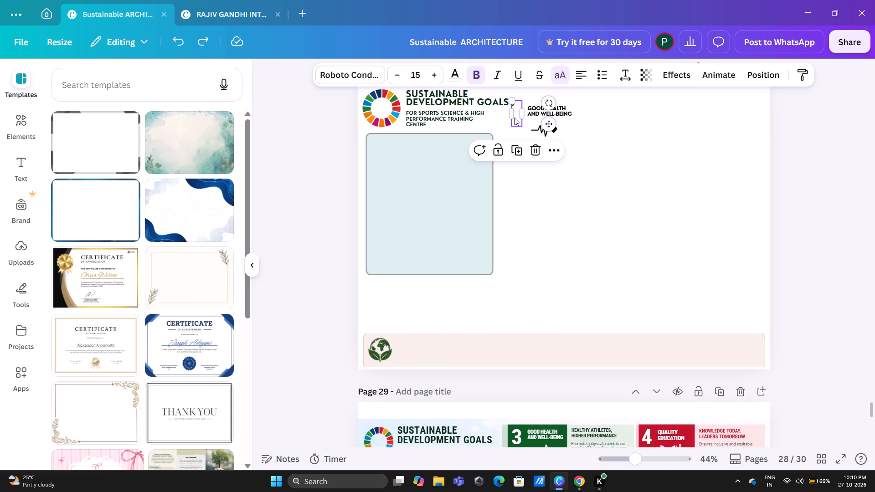
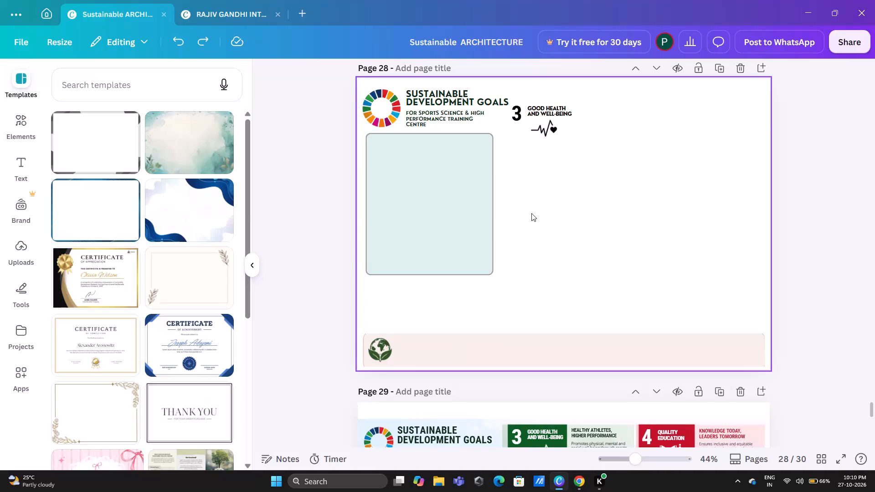
# Move the number 3, GOOD HEALTH AND WELL-BEING title and heartbeat icon together into the upper-left corner of page 28's pale teal card.
pyautogui.hotkey('ctrl', 'z')
pyautogui.scroll(1, 521, 157)
pyautogui.click(515, 211)
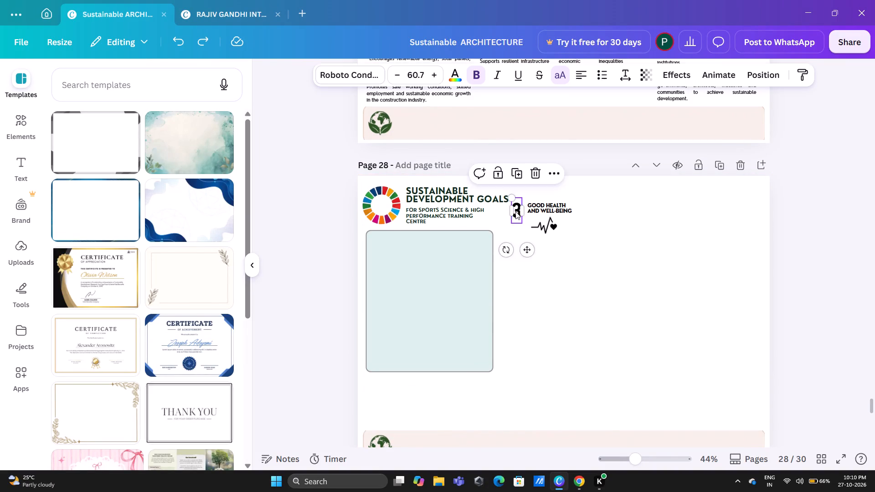
pyautogui.click(587, 246)
pyautogui.moveTo(569, 246); pyautogui.dragTo(521, 205)
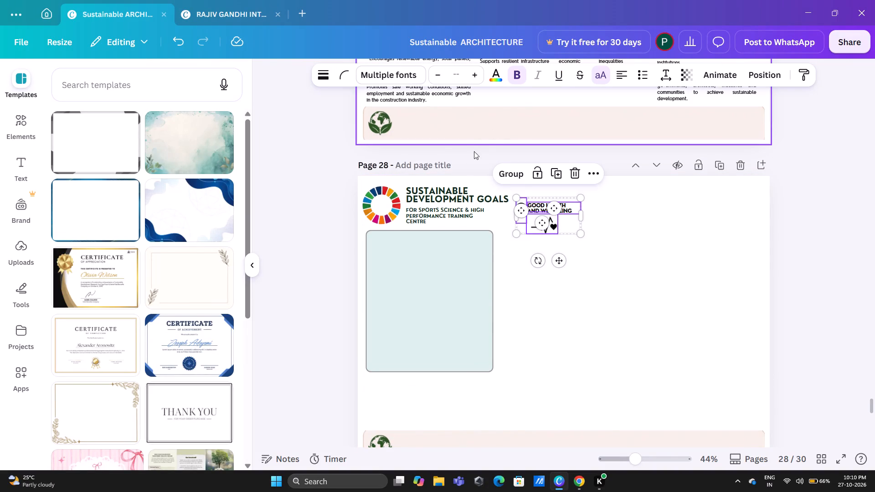
pyautogui.click(602, 262)
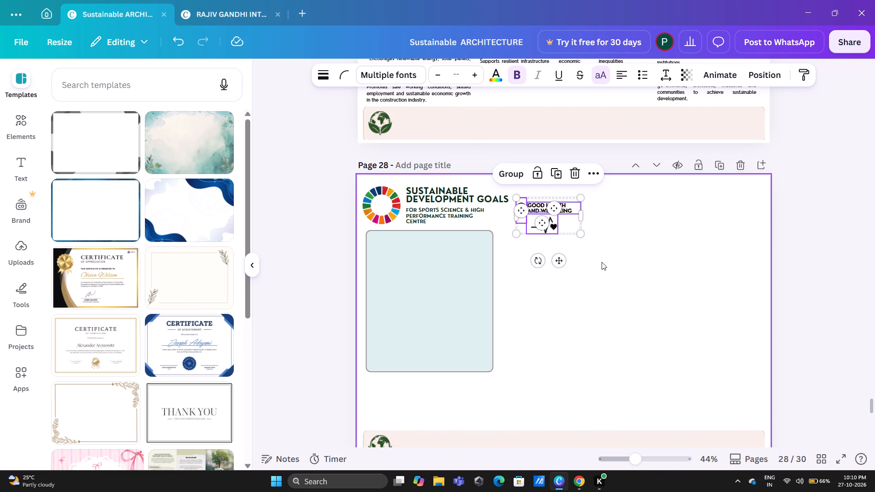
pyautogui.moveTo(574, 247); pyautogui.dragTo(520, 207)
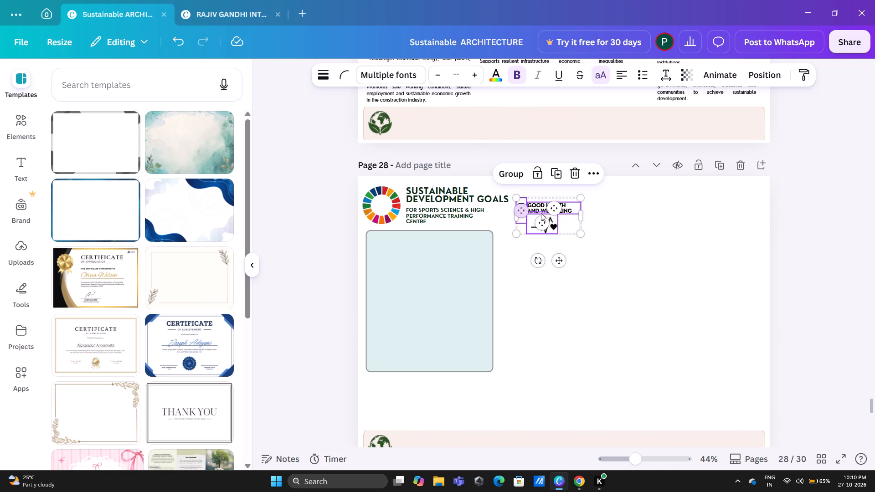
pyautogui.moveTo(543, 213); pyautogui.dragTo(455, 258)
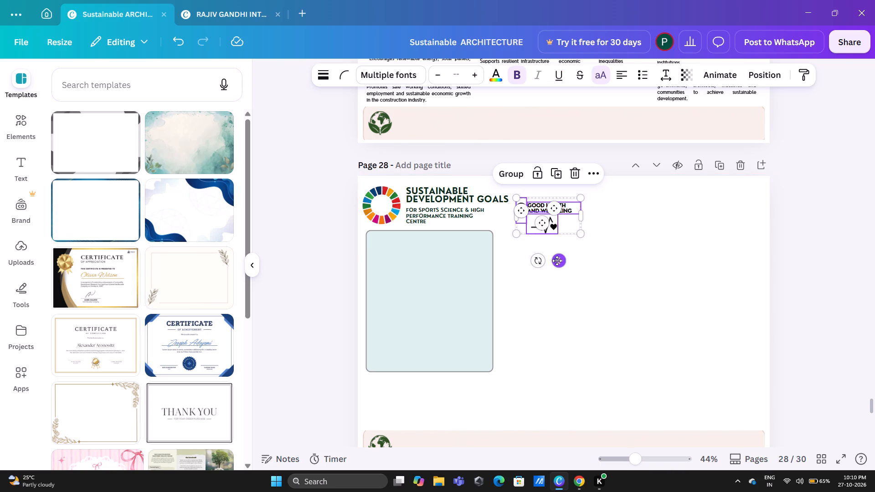
pyautogui.moveTo(559, 261); pyautogui.dragTo(478, 302)
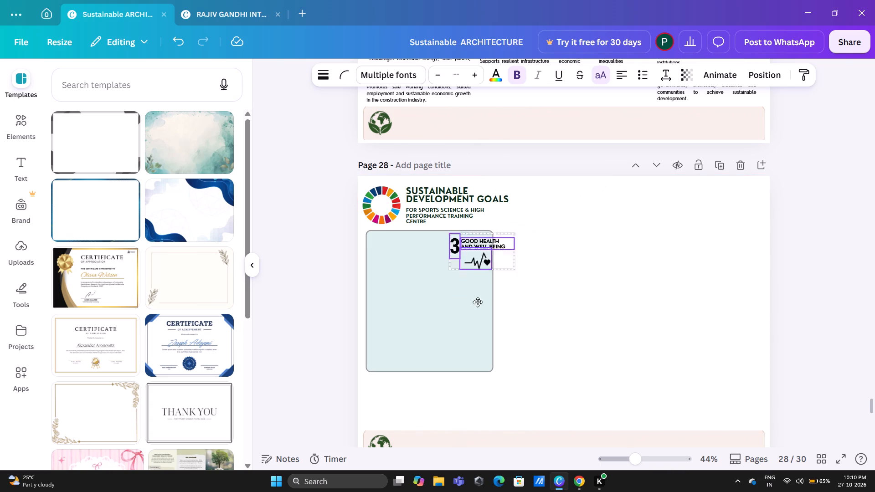
pyautogui.moveTo(478, 302); pyautogui.dragTo(416, 296)
pyautogui.click(546, 276)
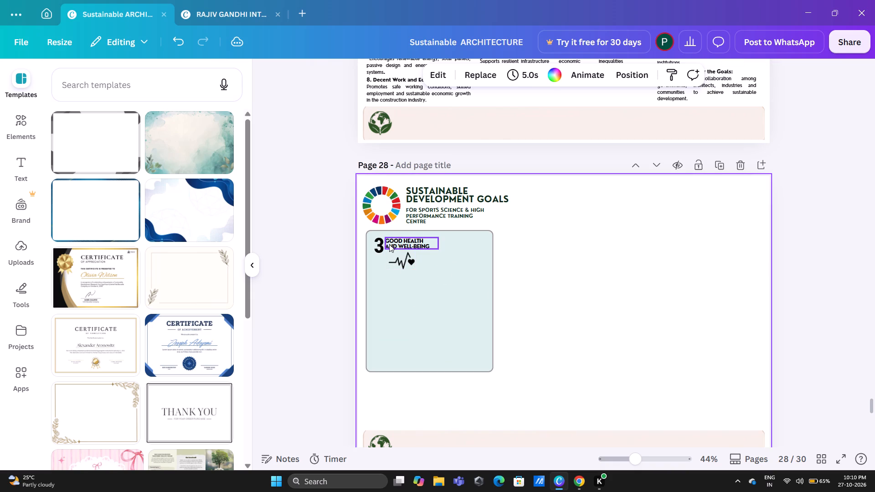
# Copy the HEALTHY ATHLETES, HIGHER PERFORMANCE heading and its paragraph from page 29 onto page 28.
pyautogui.scroll(-3, 522, 260)
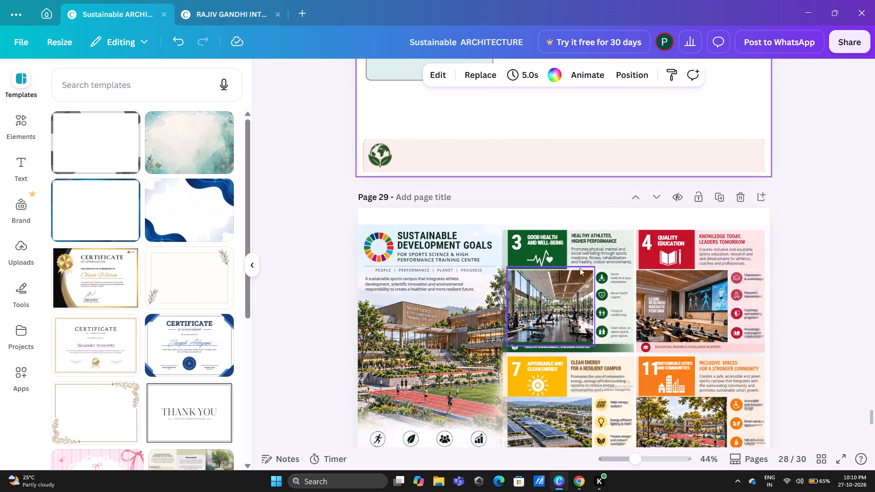
pyautogui.scroll(2, 558, 182)
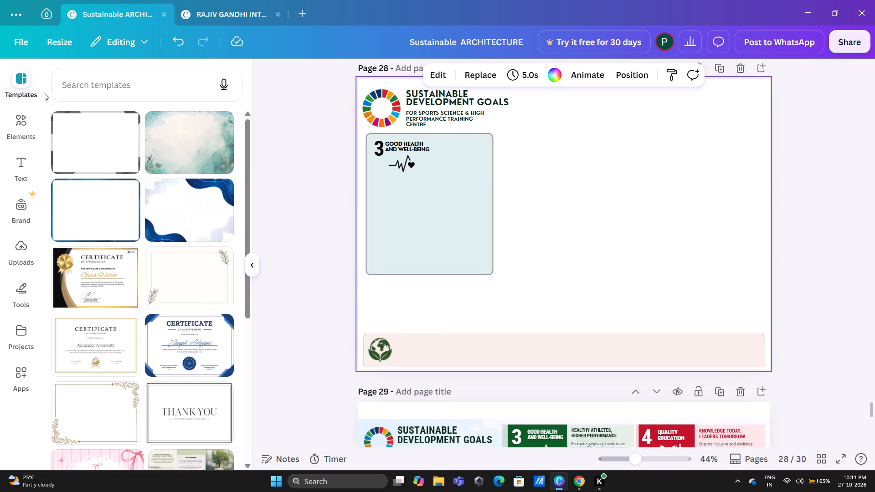
pyautogui.click(16, 73)
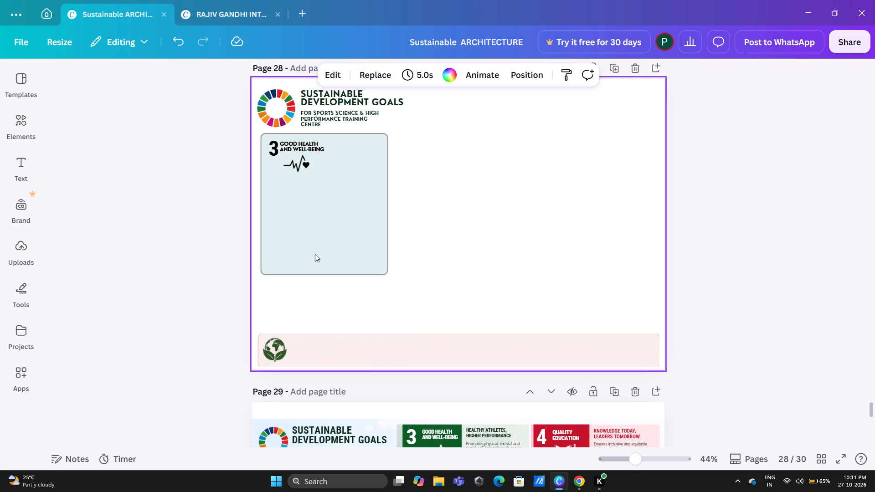
pyautogui.scroll(-2, 365, 220)
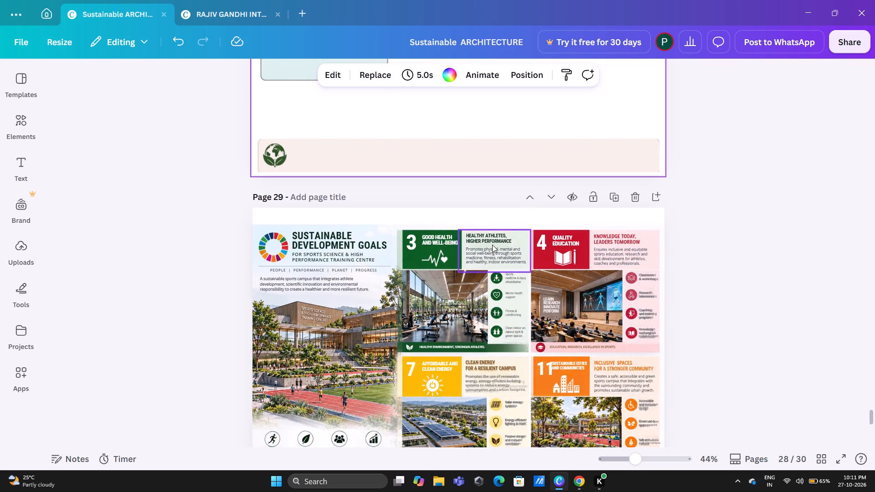
pyautogui.scroll(1, 490, 248)
pyautogui.scroll(-1, 489, 256)
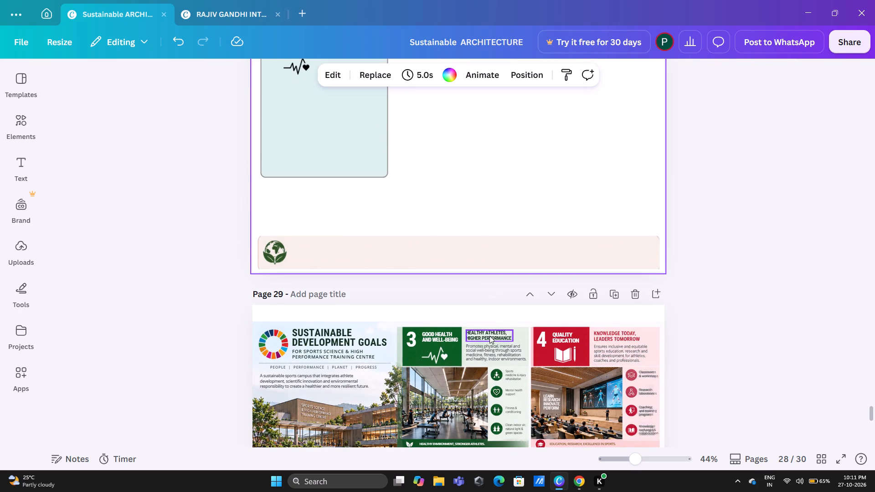
pyautogui.click(491, 336)
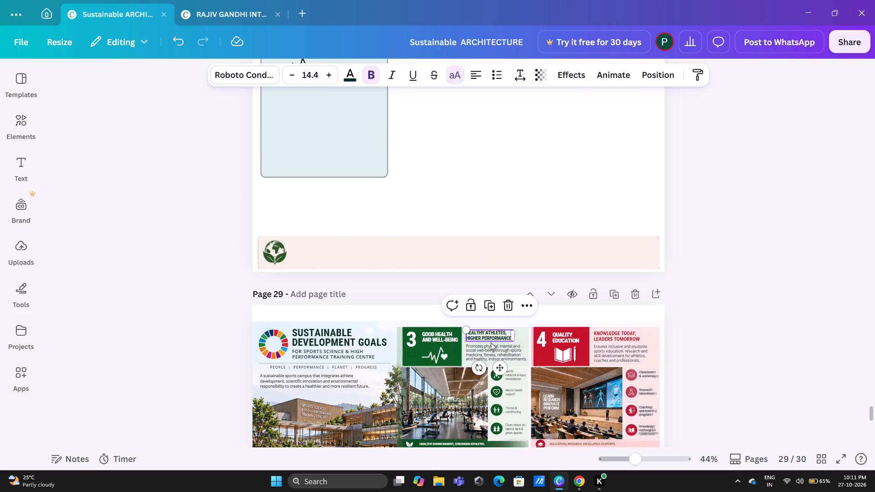
pyautogui.keyDown('shift'); pyautogui.click(490, 348); pyautogui.keyUp('shift')
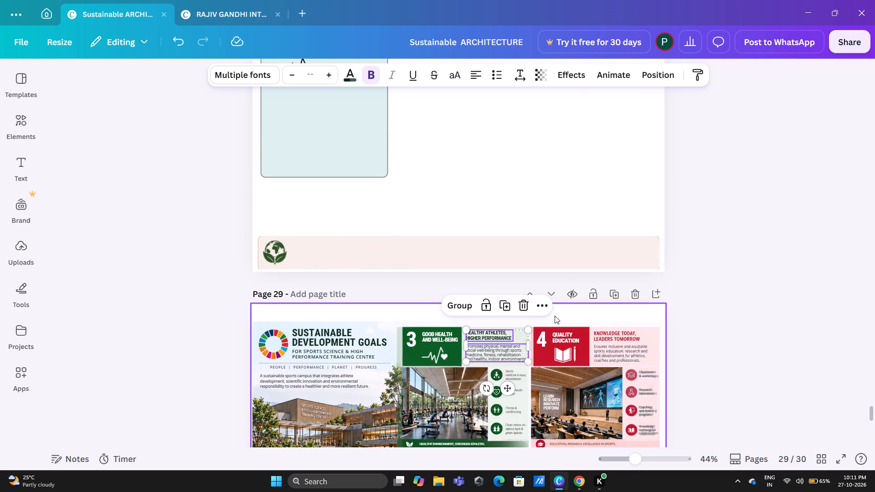
pyautogui.hotkey('ctrl', 'c')
pyautogui.scroll(1, 407, 202)
pyautogui.click(435, 217)
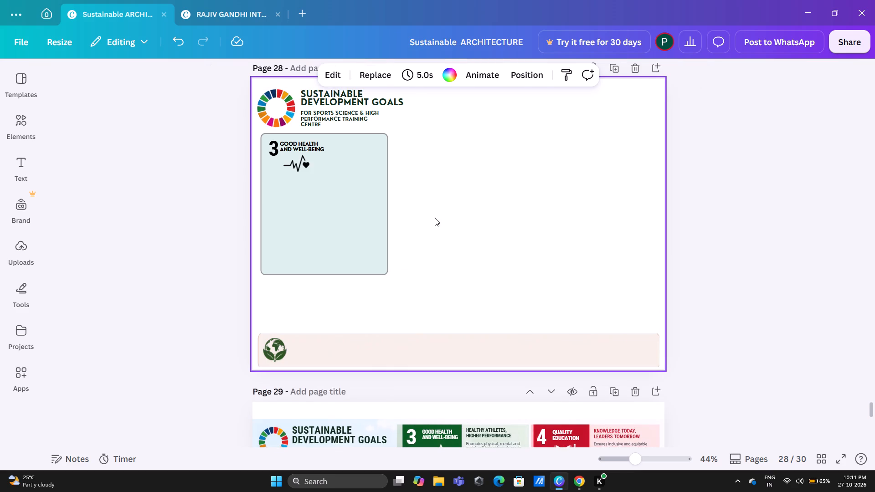
pyautogui.hotkey('ctrl', 'v')
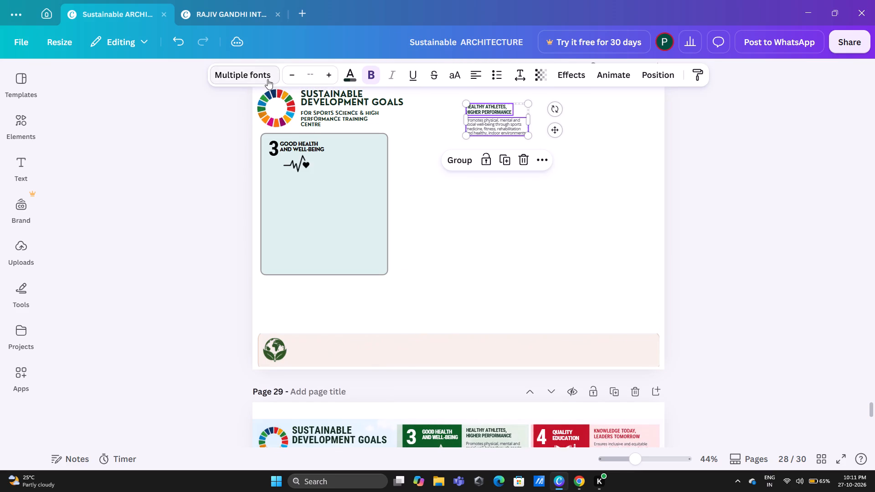
# Change the font of the pasted HEALTHY ATHLETES heading and its paragraph to Nourd.
pyautogui.click(268, 79)
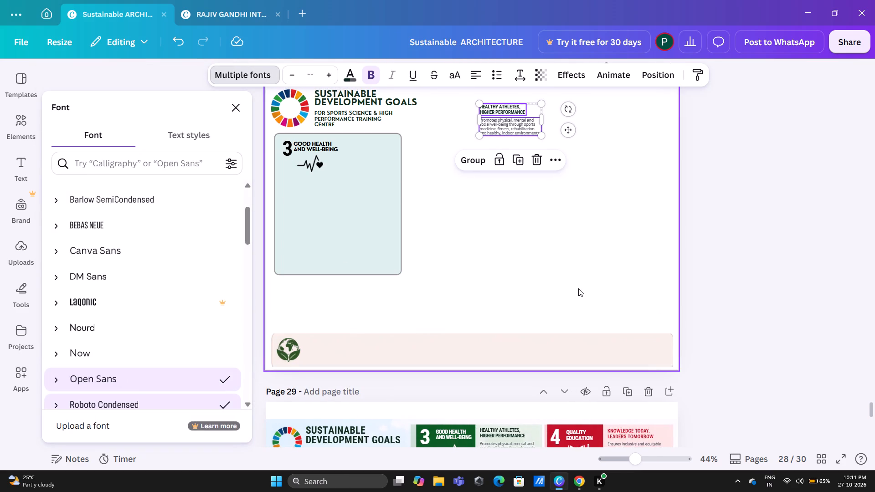
pyautogui.scroll(-1, 578, 288)
pyautogui.scroll(1, 578, 288)
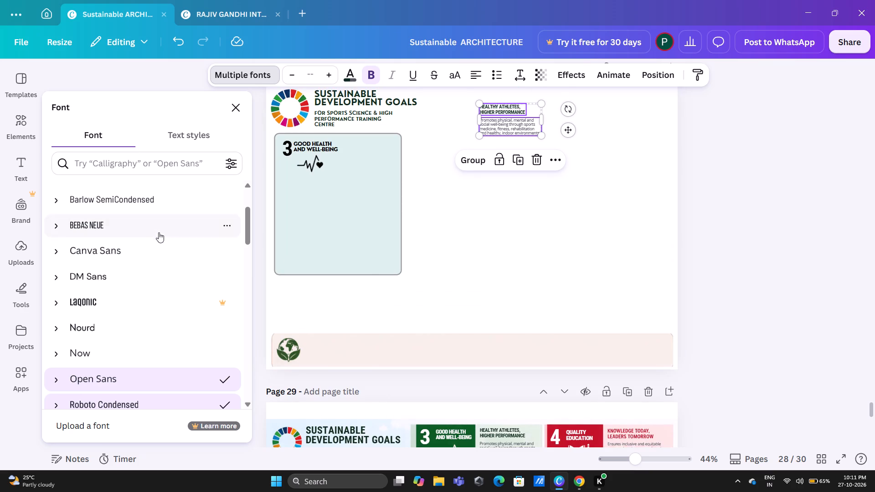
pyautogui.click(113, 335)
pyautogui.click(510, 289)
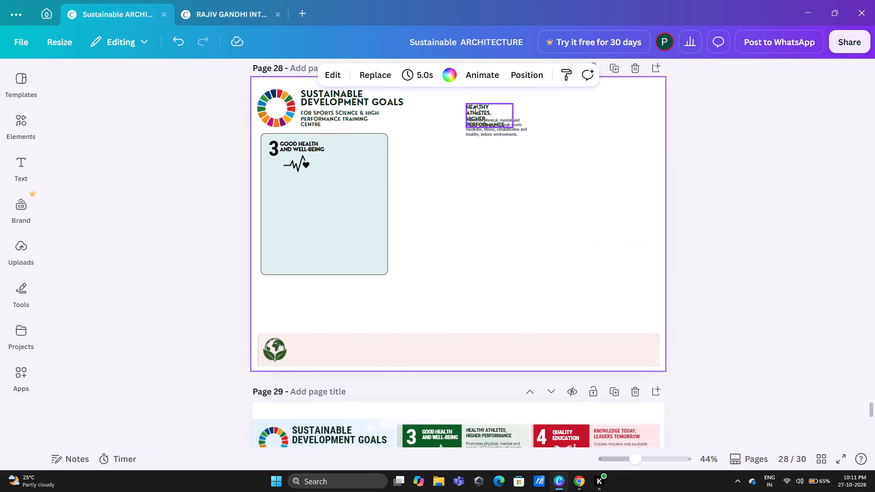
# Widen the HEALTHY ATHLETES, HIGHER PERFORMANCE text box on page 28 so the heading fits on two lines.
pyautogui.click(475, 106)
pyautogui.moveTo(513, 118); pyautogui.dragTo(536, 110)
pyautogui.click(524, 183)
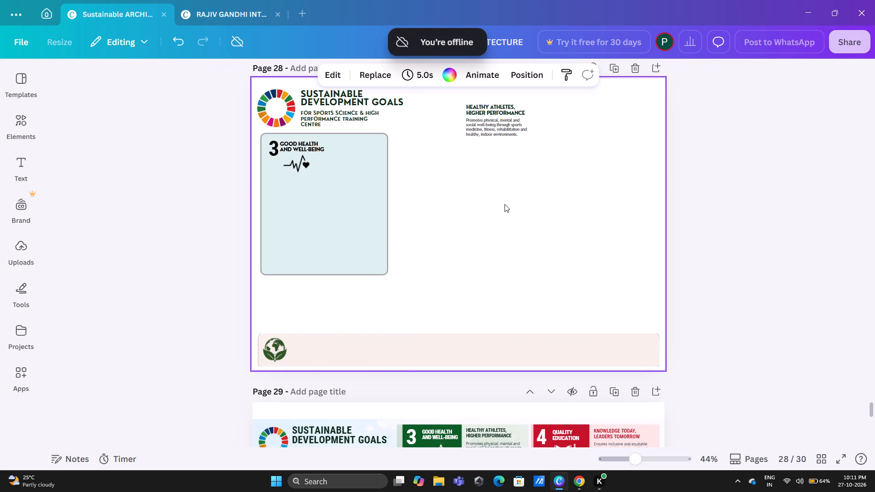
pyautogui.click(487, 249)
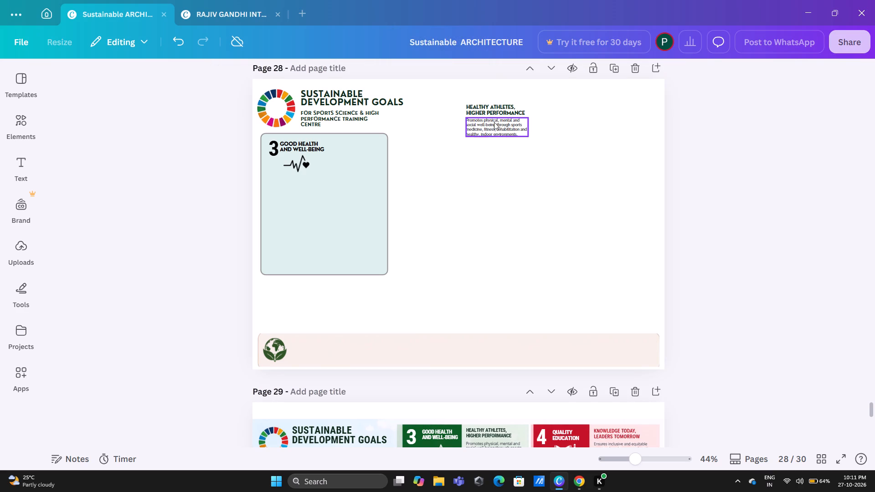
# Set the font size of the HEALTHY ATHLETES, HIGHER PERFORMANCE heading on page 28 to 14.
pyautogui.click(503, 110)
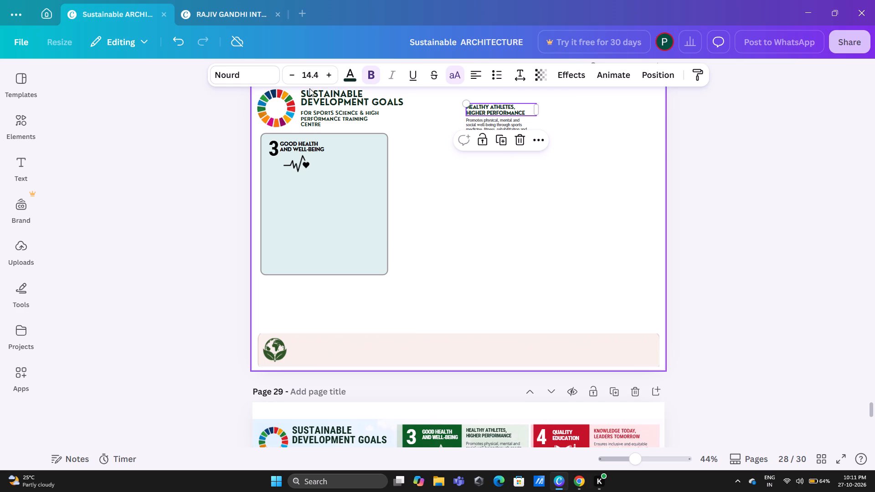
pyautogui.moveTo(319, 75); pyautogui.dragTo(313, 75)
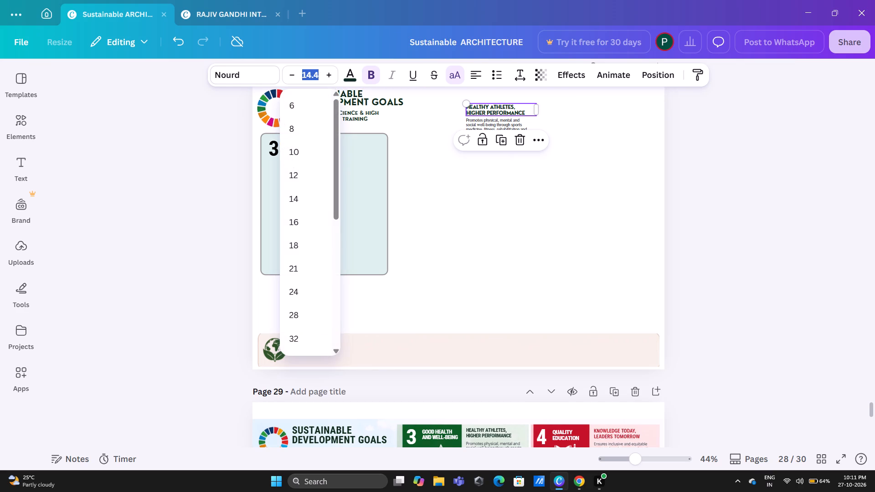
pyautogui.write('14')
pyautogui.click(502, 259)
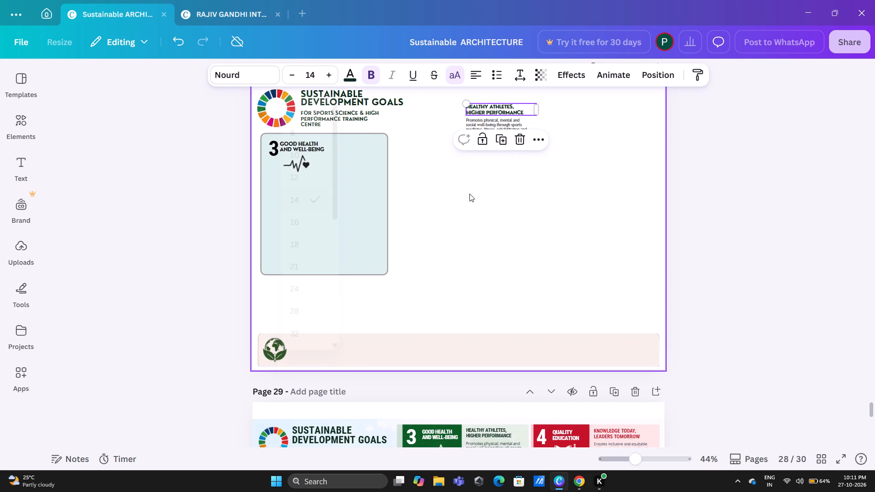
# Set the font size of the paragraph under the HEALTHY ATHLETES heading on page 28 to 14.
pyautogui.click(493, 128)
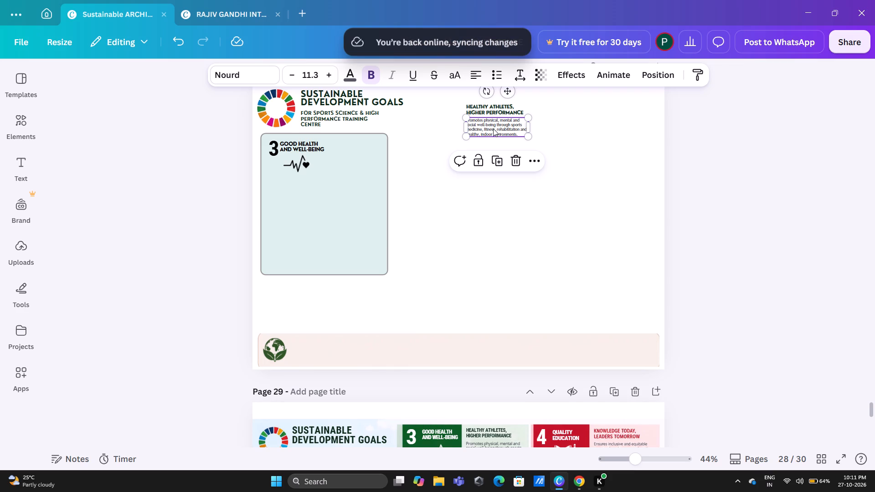
pyautogui.tripleClick(493, 128)
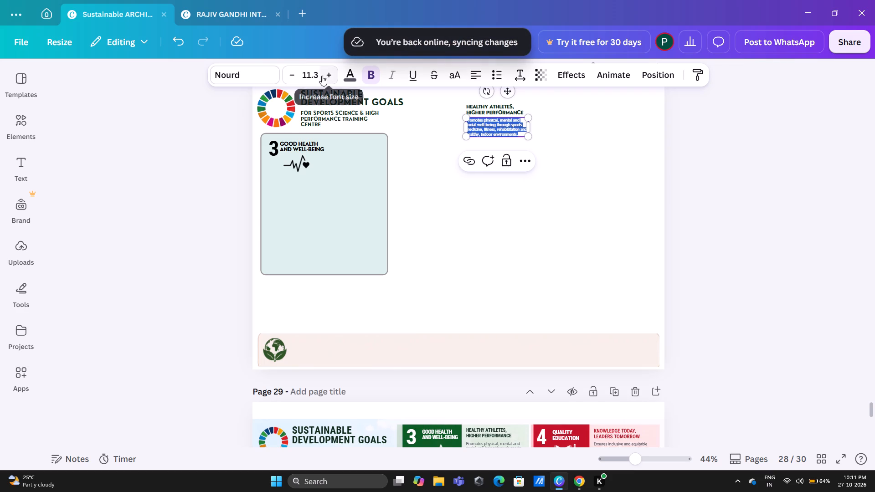
pyautogui.click(319, 76)
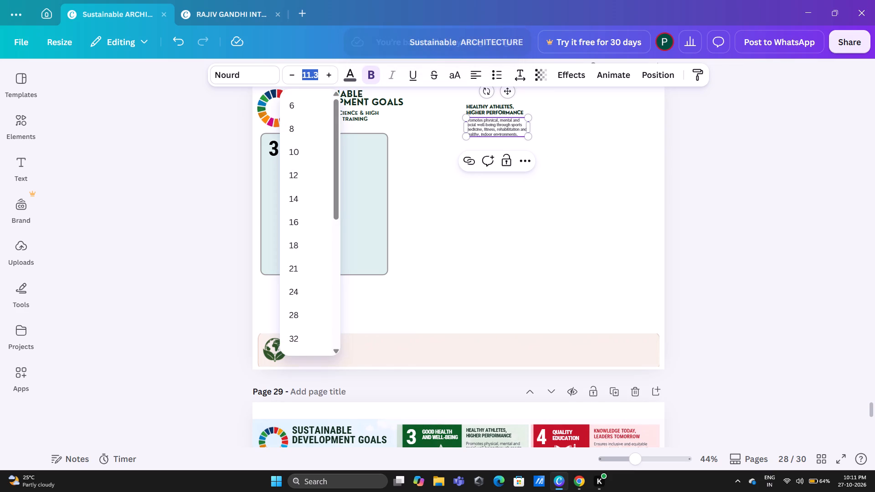
pyautogui.write('14')
pyautogui.press('Return')
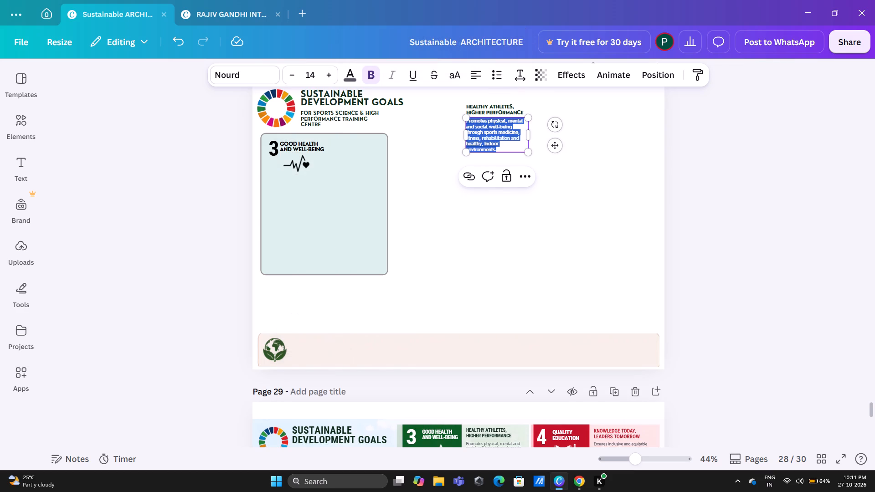
pyautogui.click(475, 263)
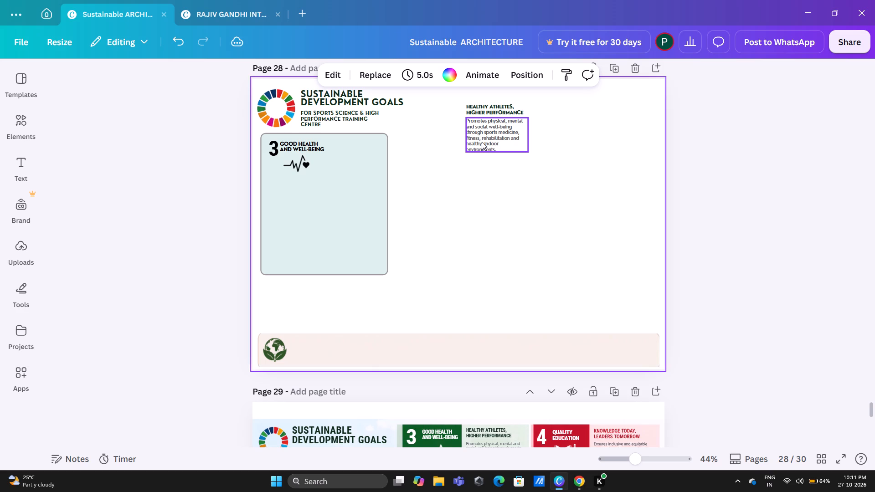
# Move the HEALTHY ATHLETES heading and its paragraph together on page 28, level with the top of the goal 3 card.
pyautogui.click(479, 139)
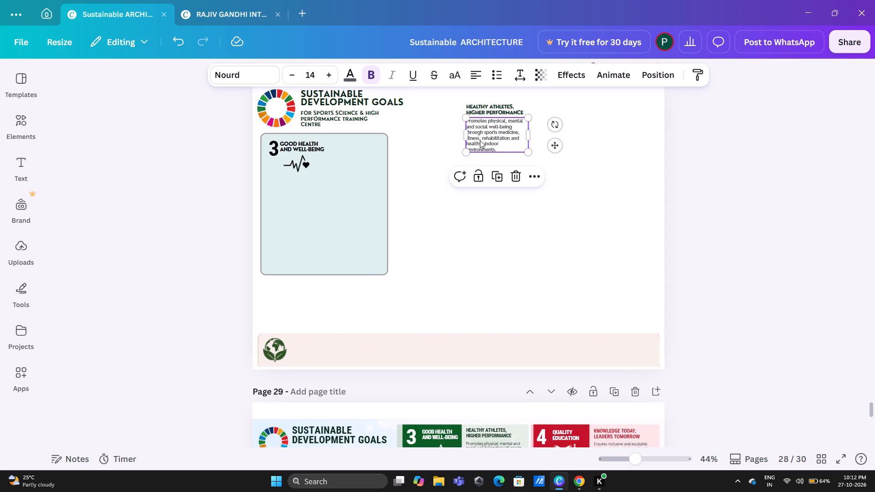
pyautogui.click(561, 178)
pyautogui.moveTo(546, 172); pyautogui.dragTo(463, 96)
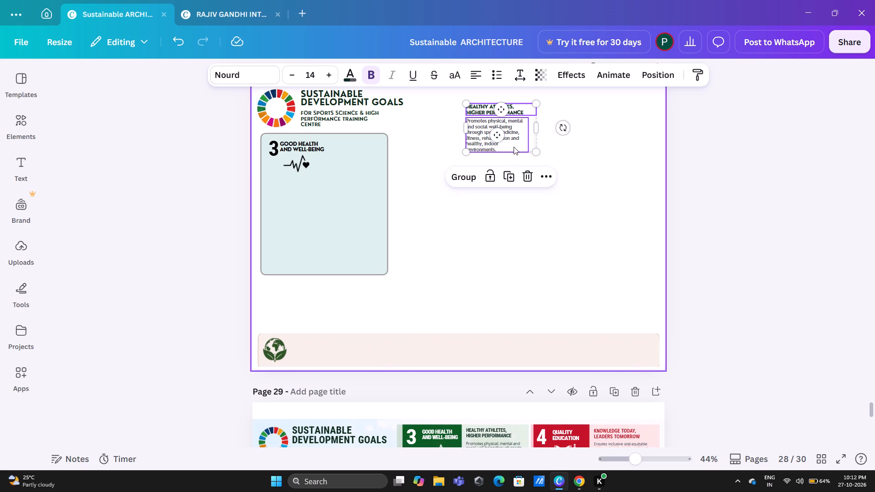
pyautogui.moveTo(511, 126); pyautogui.dragTo(486, 157)
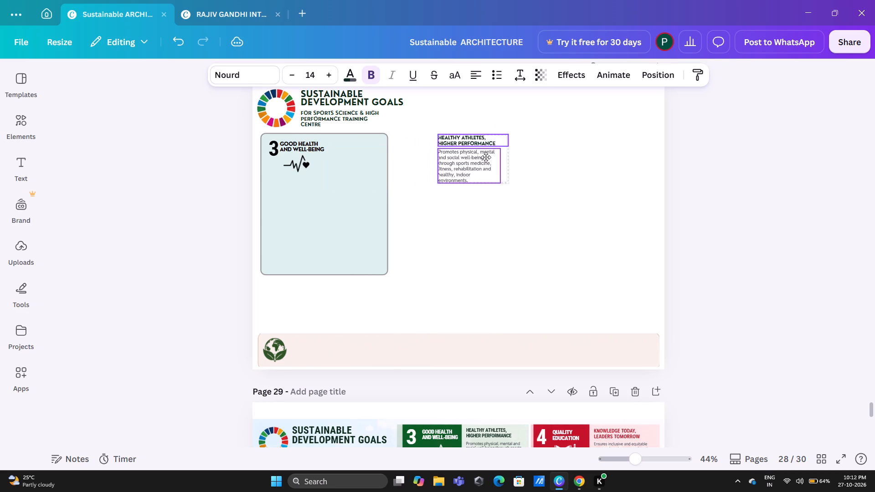
pyautogui.moveTo(486, 157); pyautogui.dragTo(487, 157)
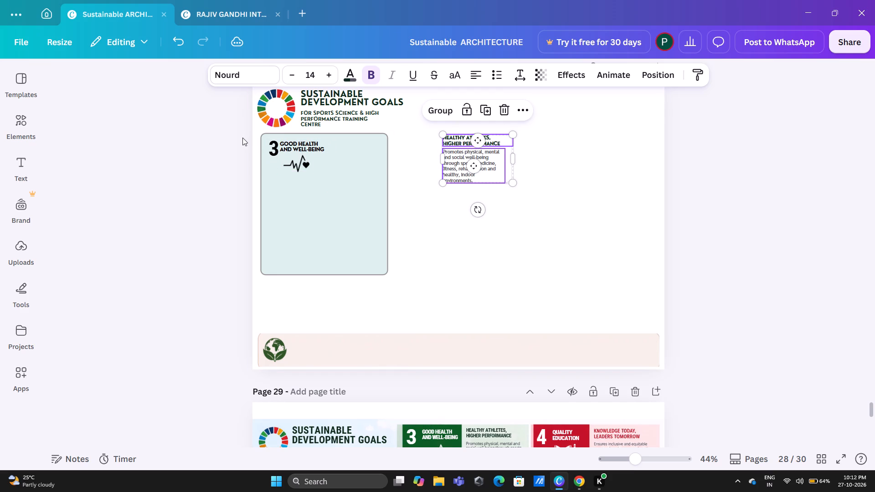
# Nudge the number 3, the GOOD HEALTH AND WELL-BEING title and the heartbeat icon slightly left and up within the card.
pyautogui.moveTo(246, 137); pyautogui.dragTo(334, 179)
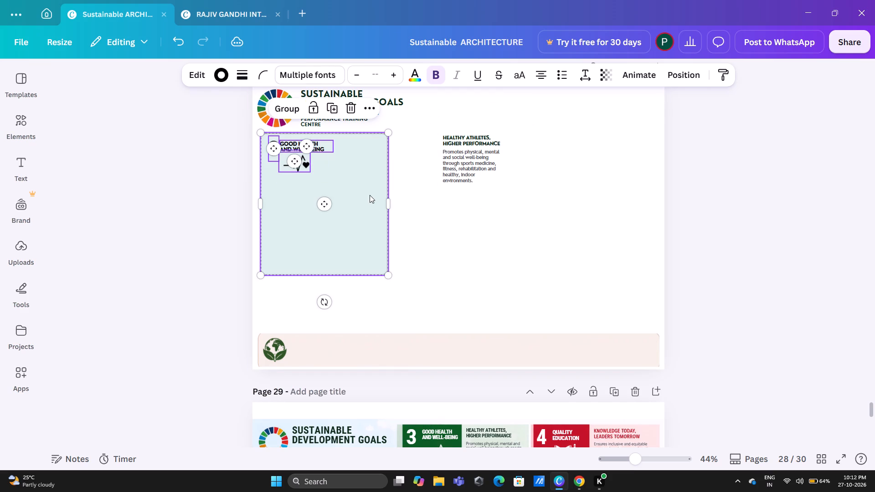
pyautogui.keyDown('shift'); pyautogui.click(370, 195); pyautogui.keyUp('shift')
pyautogui.press('Left')
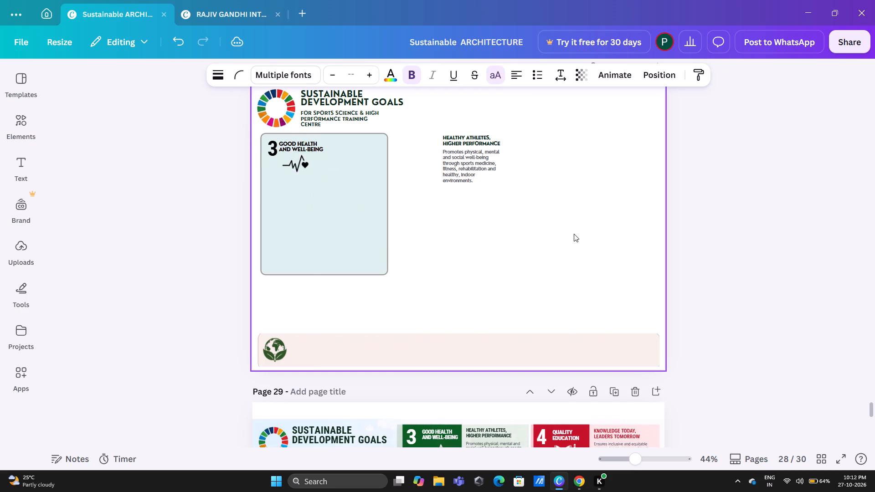
pyautogui.press('Left')
pyautogui.press('Left')
pyautogui.press('Up')
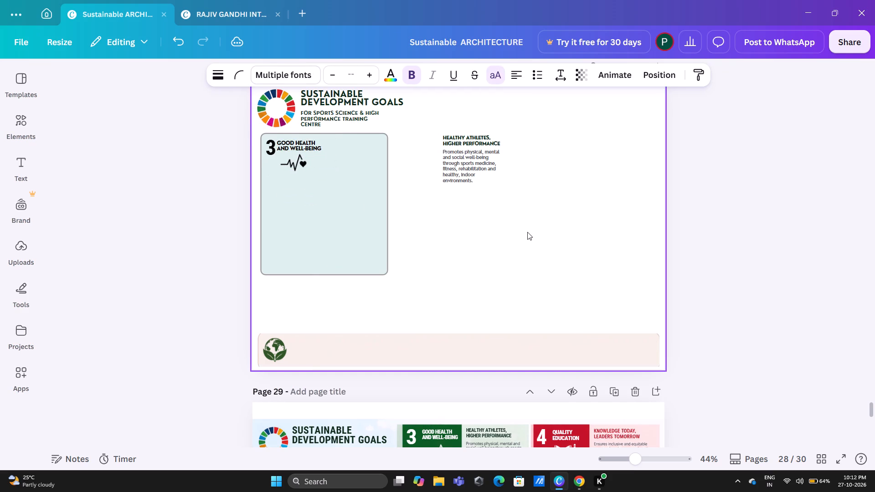
# Shift the HEALTHY ATHLETES heading and its paragraph together into the goal 3 card, beside the GOOD HEALTH AND WELL-BEING title.
pyautogui.click(527, 232)
pyautogui.moveTo(540, 221); pyautogui.dragTo(443, 129)
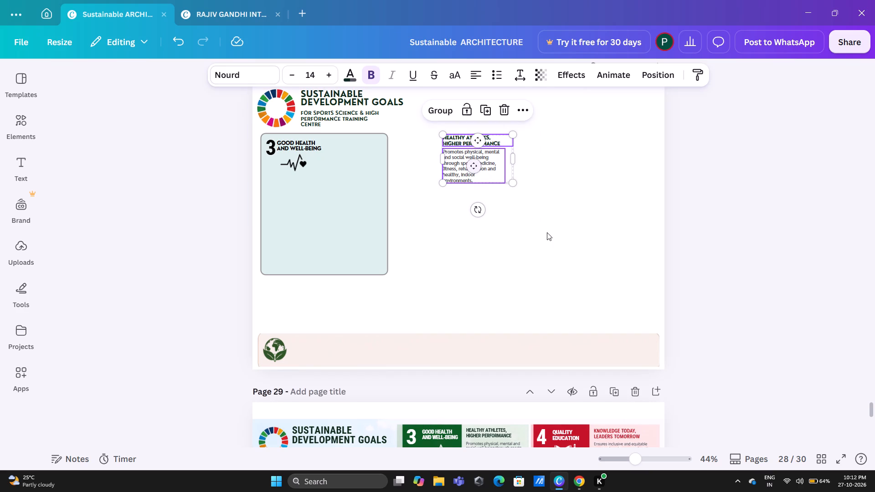
pyautogui.press('Left')
pyautogui.press('Left')
pyautogui.press('Left')
pyautogui.press('Left')
pyautogui.press('Left')
pyautogui.press('Left')
pyautogui.press('Left')
pyautogui.press('Left')
pyautogui.press('Left')
pyautogui.press('Left')
pyautogui.press('Left')
pyautogui.press('Left')
pyautogui.press('Left')
pyautogui.press('Left')
pyautogui.press('Left')
pyautogui.press('Left')
pyautogui.press('Left')
pyautogui.press('Left')
pyautogui.press('Down')
pyautogui.press('Down')
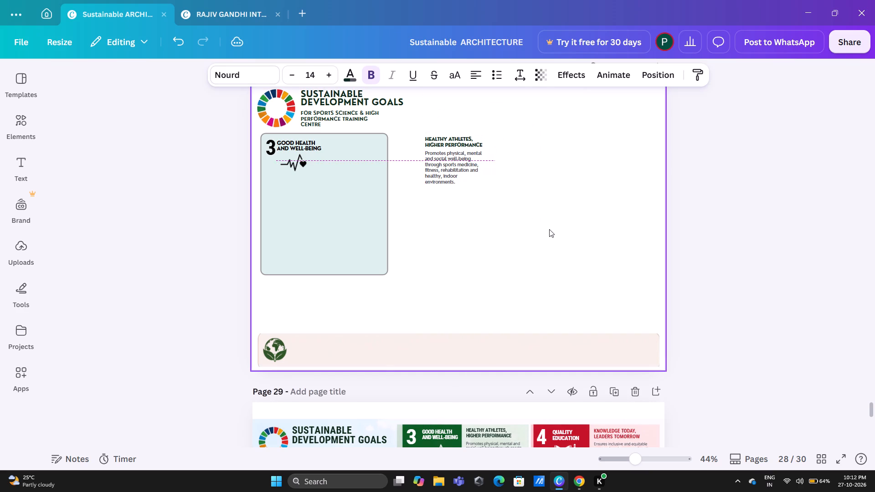
pyautogui.press('Left')
pyautogui.press('Left')
pyautogui.press('Left')
pyautogui.press('Left')
pyautogui.press('Left')
pyautogui.press('Left')
pyautogui.press('Left')
pyautogui.press('Left')
pyautogui.press('Left')
pyautogui.press('Left')
pyautogui.press('Left')
pyautogui.press('Left')
pyautogui.press('Left')
pyautogui.press('Left')
pyautogui.press('Left')
pyautogui.press('Left')
pyautogui.press('Left')
pyautogui.press('Left')
pyautogui.press('Left')
pyautogui.press('Left')
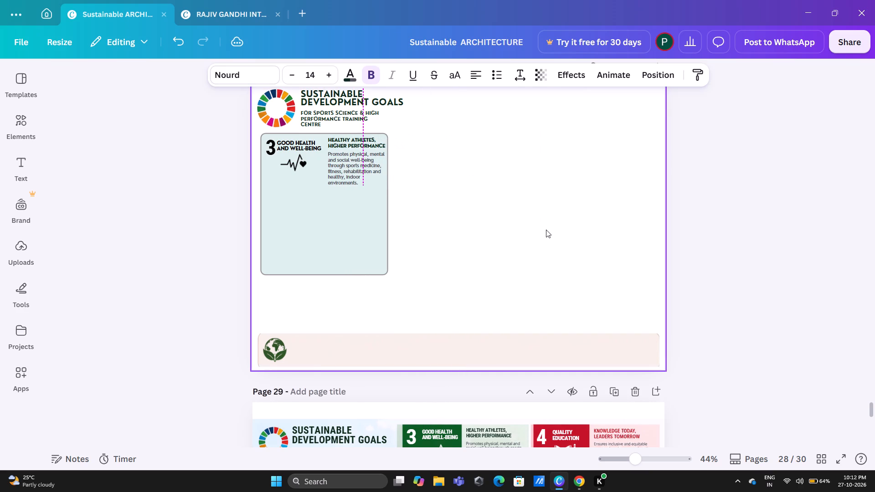
pyautogui.press('Left')
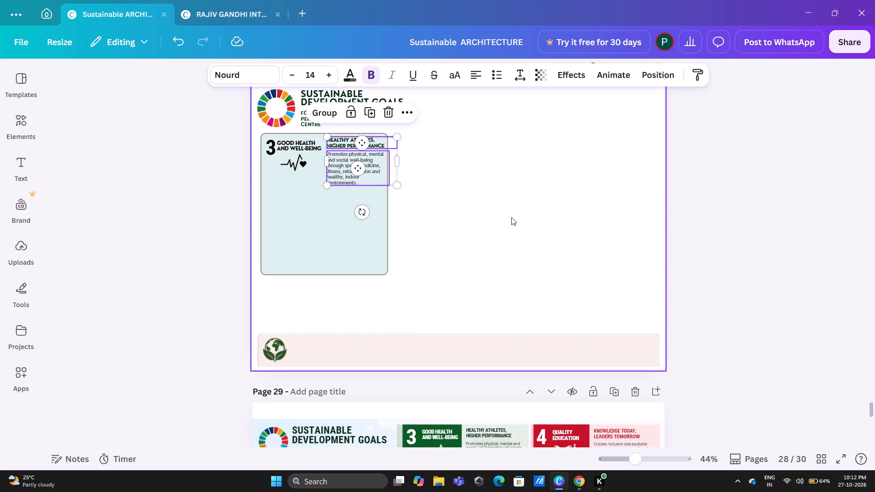
pyautogui.press('Left')
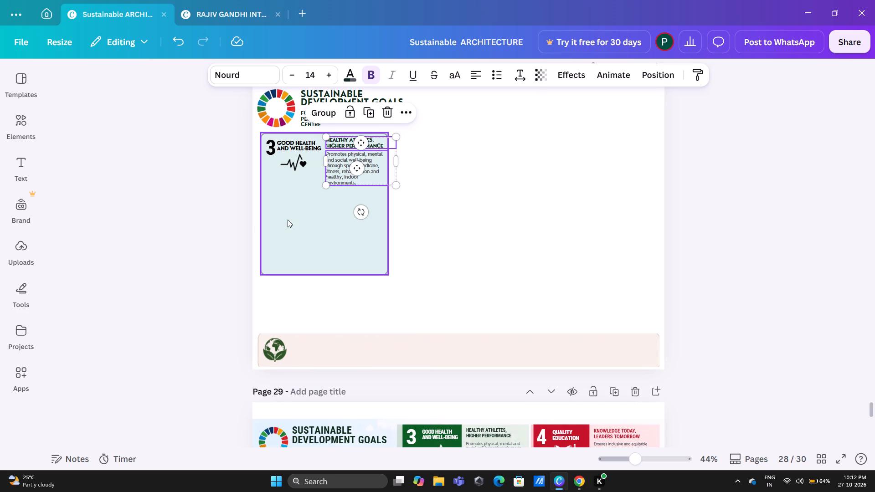
pyautogui.scroll(-1, 446, 208)
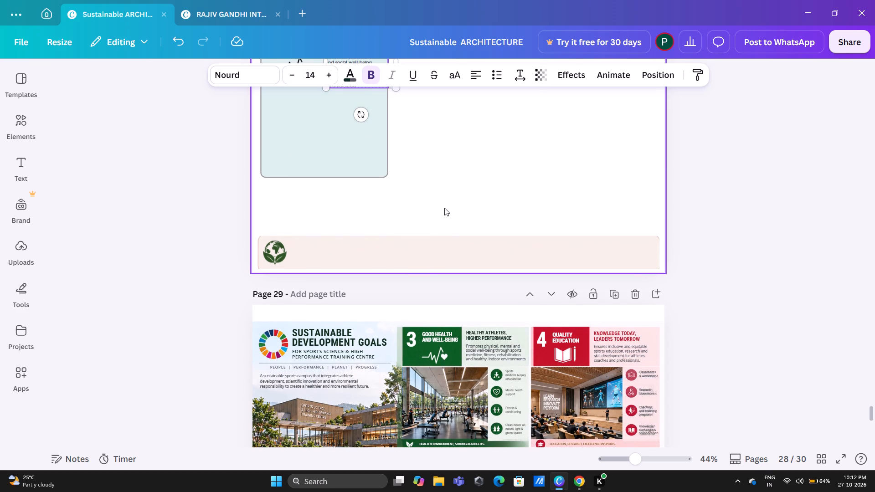
pyautogui.scroll(1, 444, 208)
pyautogui.click(448, 195)
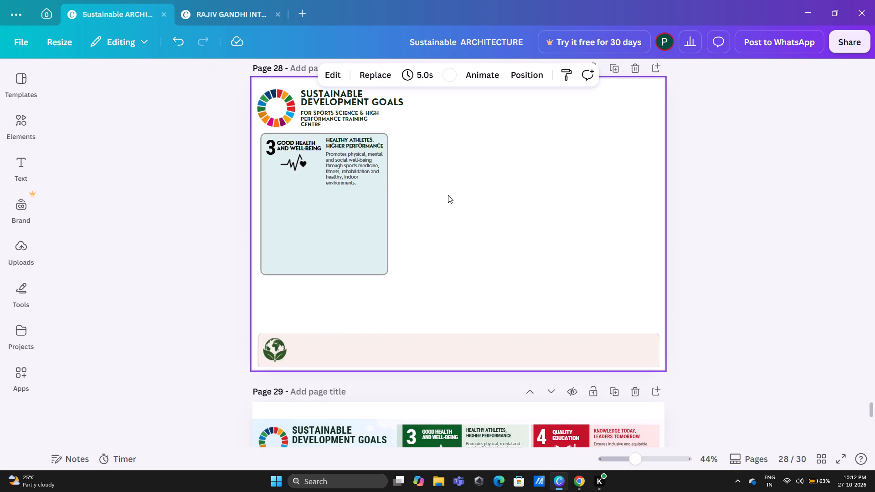
# Compare the goal 3 card on page 28 with the GOOD HEALTH AND WELL-BEING card on page 29.
pyautogui.scroll(-1, 448, 195)
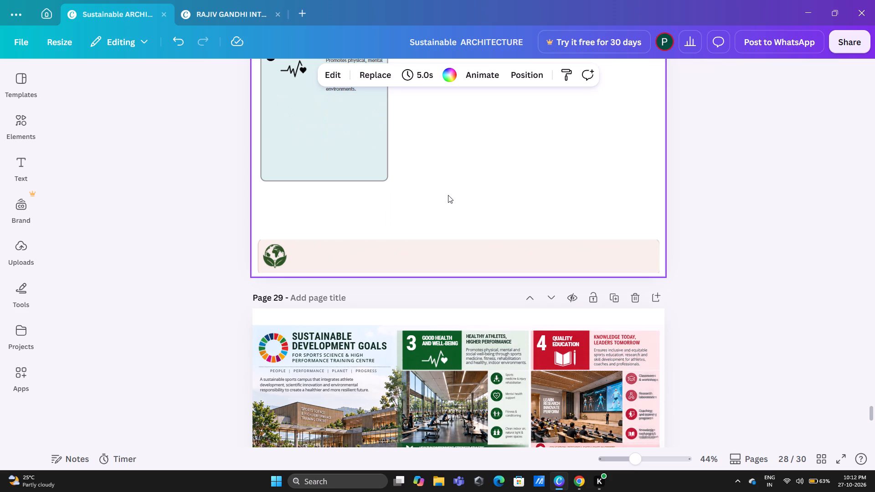
pyautogui.scroll(-1, 466, 220)
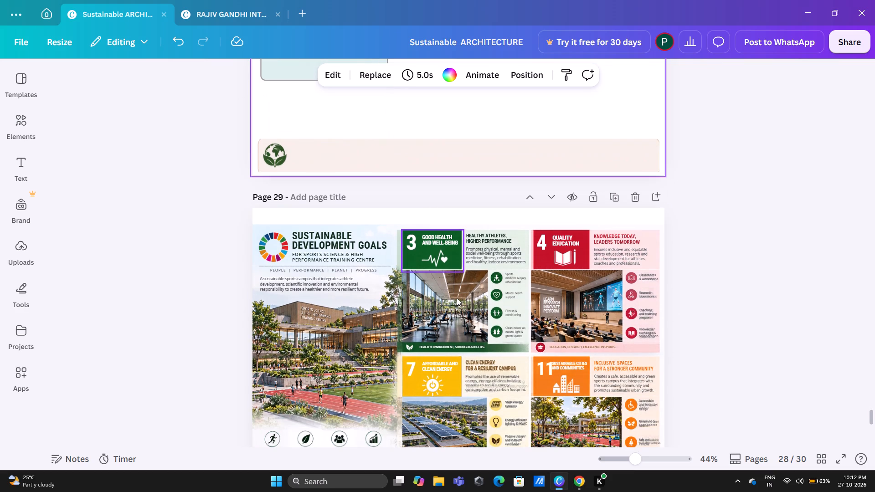
pyautogui.scroll(1, 457, 298)
pyautogui.scroll(-1, 448, 202)
pyautogui.scroll(2, 448, 202)
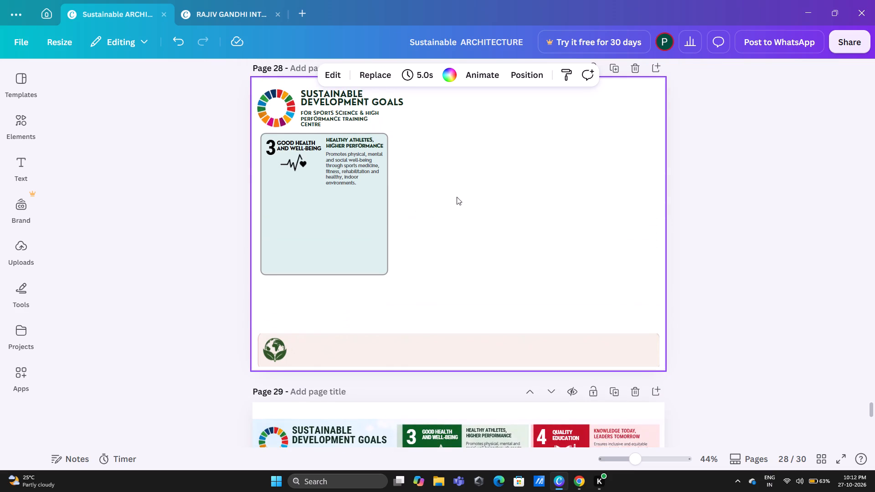
pyautogui.scroll(-1, 461, 194)
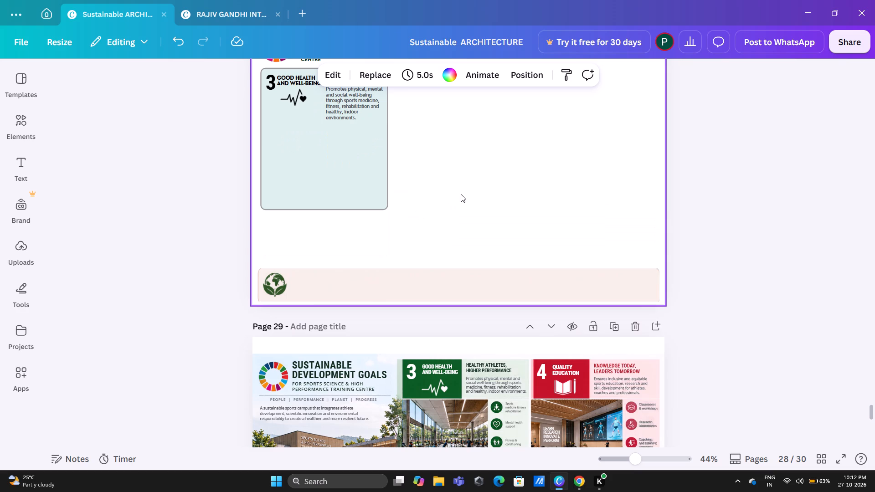
pyautogui.scroll(1, 461, 194)
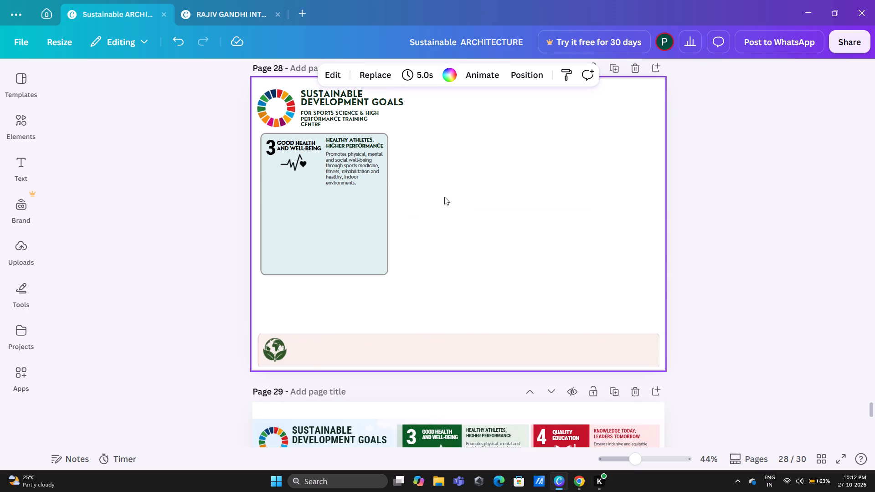
pyautogui.scroll(-2, 445, 197)
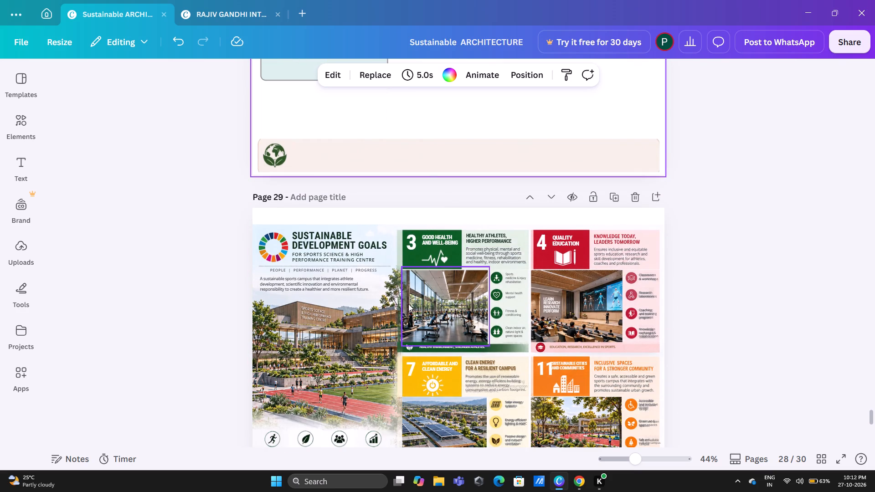
pyautogui.click(462, 117)
pyautogui.scroll(2, 458, 121)
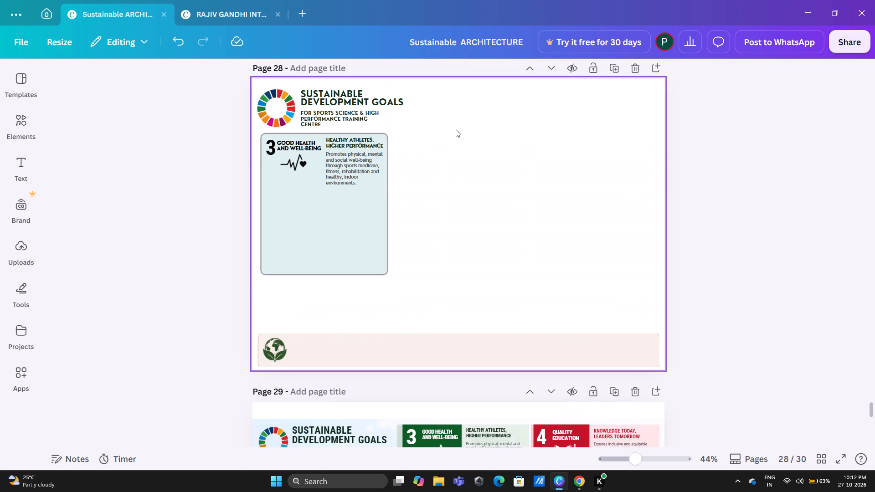
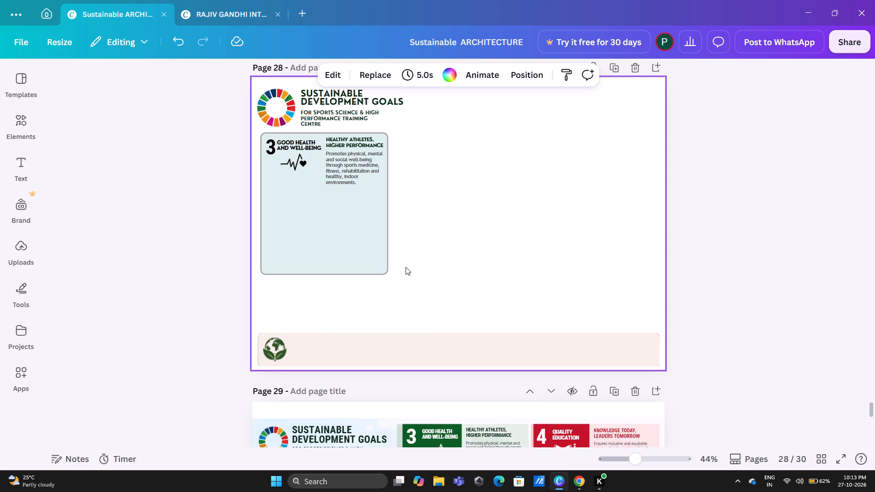
pyautogui.scroll(-1, 422, 261)
pyautogui.scroll(1, 422, 261)
pyautogui.scroll(-1, 407, 272)
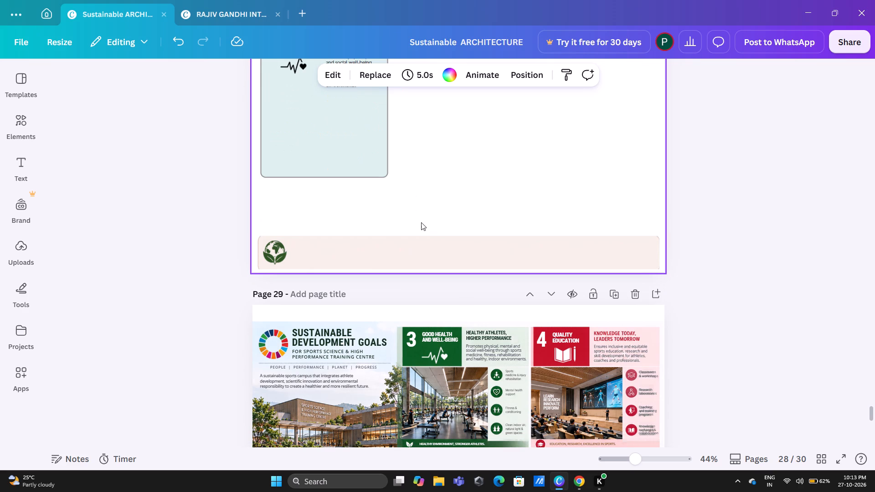
pyautogui.click(451, 381)
pyautogui.hotkey('ctrl', 'c')
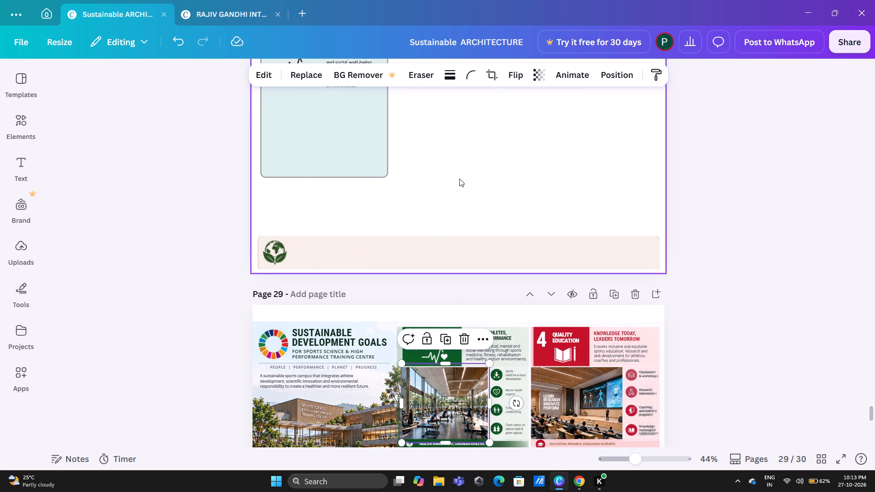
pyautogui.click(459, 179)
pyautogui.hotkey('ctrl', 'v')
pyautogui.scroll(2, 445, 192)
pyautogui.moveTo(457, 265); pyautogui.dragTo(448, 272)
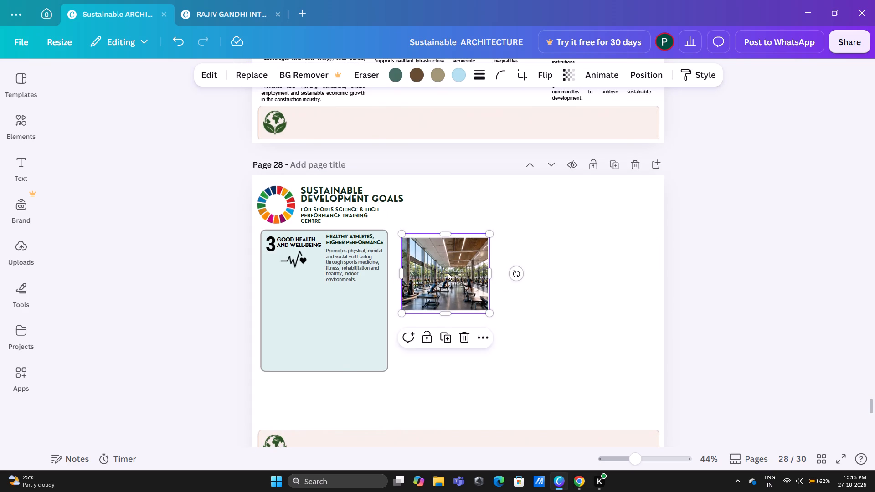
pyautogui.moveTo(448, 272); pyautogui.dragTo(318, 317)
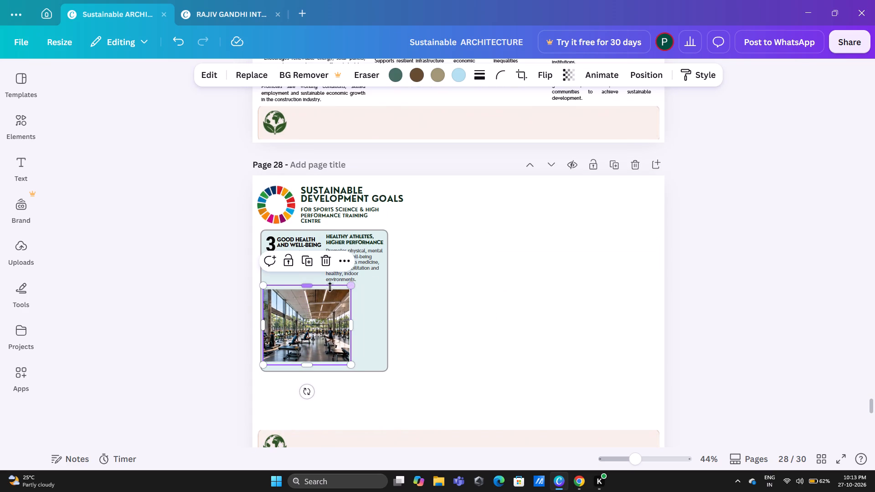
# Trim the gym photo's top and bottom edges, shrink it to about half the card's width, and shift it up below the heartbeat icon.
pyautogui.click(308, 287)
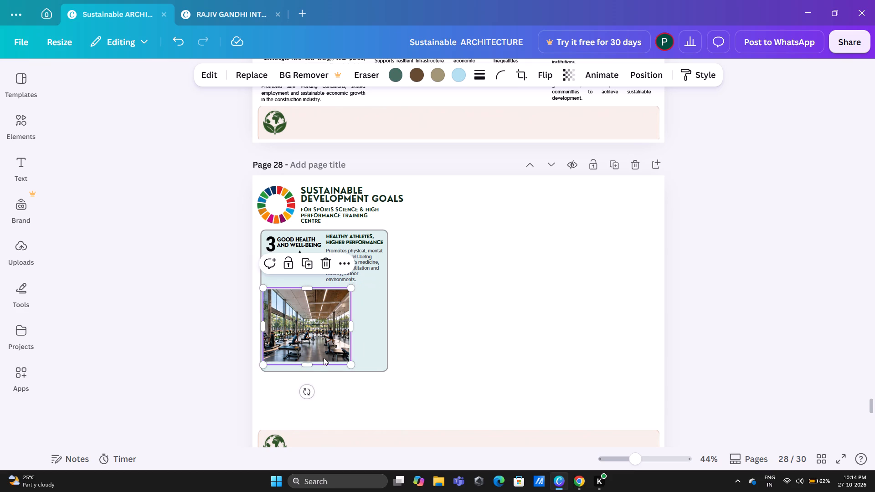
pyautogui.moveTo(307, 367); pyautogui.dragTo(307, 363)
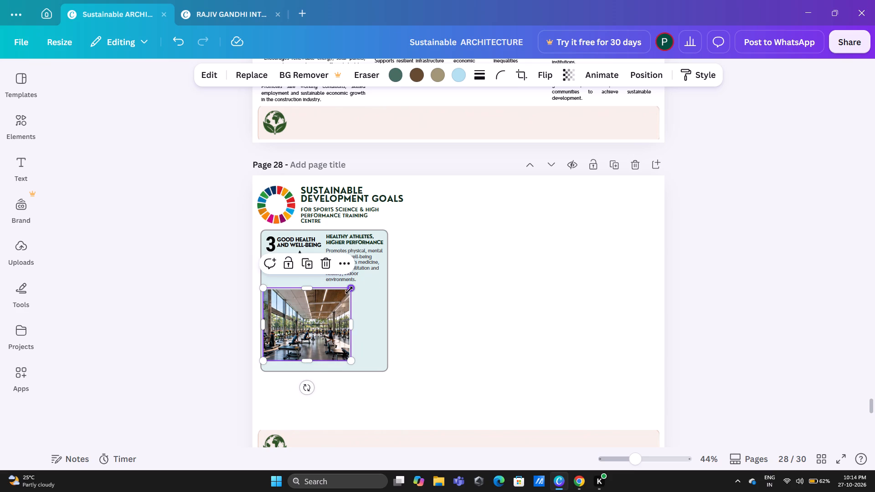
pyautogui.moveTo(349, 290); pyautogui.dragTo(319, 304)
pyautogui.moveTo(304, 334); pyautogui.dragTo(304, 317)
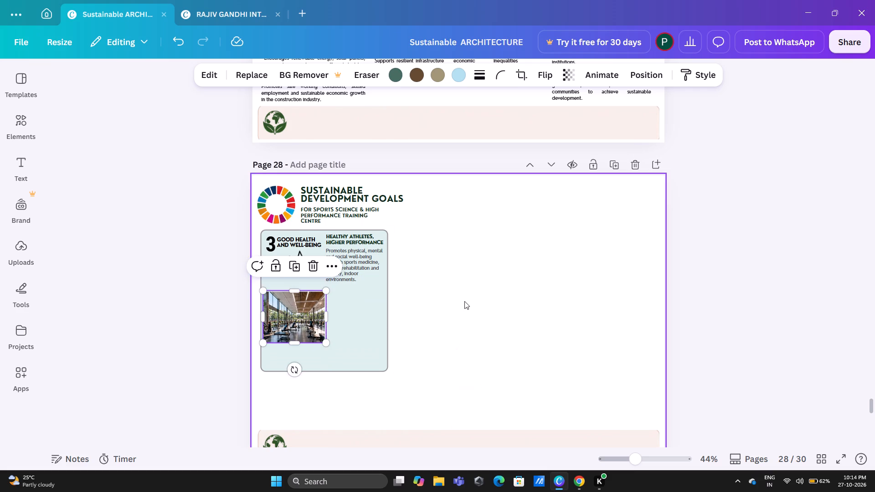
pyautogui.click(464, 301)
# Nudge the number 3, the GOOD HEALTH AND WELL-BEING title and the heartbeat icon slightly down together within the card.
pyautogui.scroll(-3, 453, 302)
pyautogui.scroll(2, 403, 302)
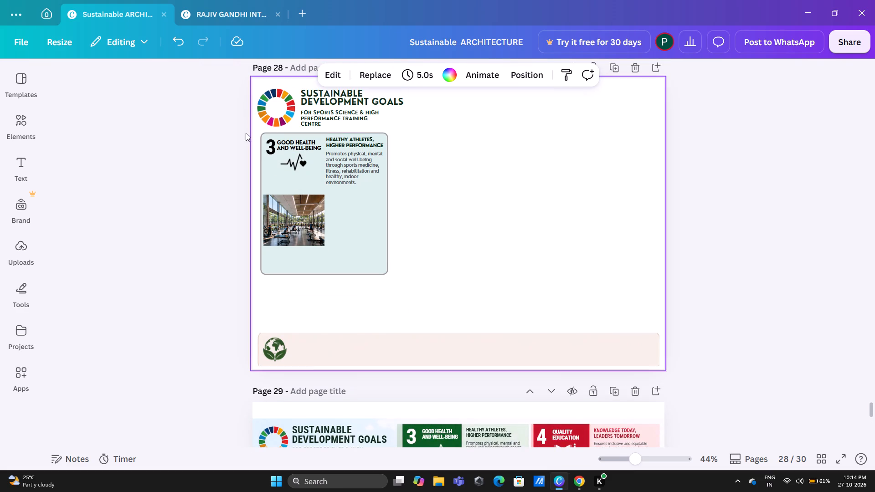
pyautogui.keyDown('shift'); pyautogui.click(293, 145); pyautogui.keyUp('shift')
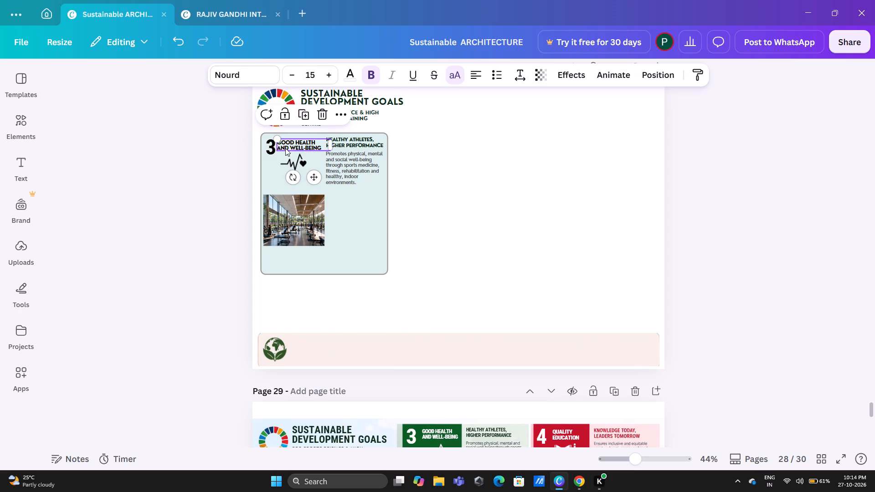
pyautogui.keyDown('shift'); pyautogui.click(268, 153); pyautogui.keyUp('shift')
pyautogui.keyDown('shift'); pyautogui.click(295, 168); pyautogui.keyUp('shift')
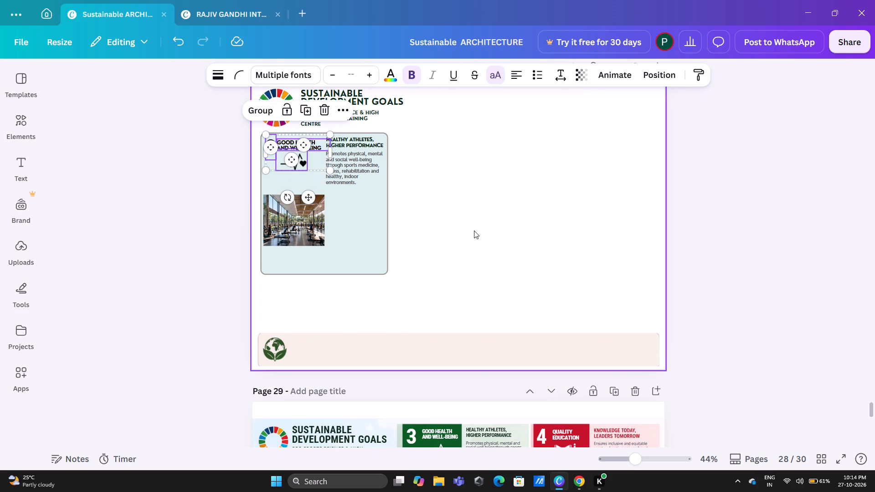
pyautogui.press('Down')
pyautogui.press('Down')
pyautogui.press('Down')
pyautogui.press('Down')
pyautogui.click(498, 196)
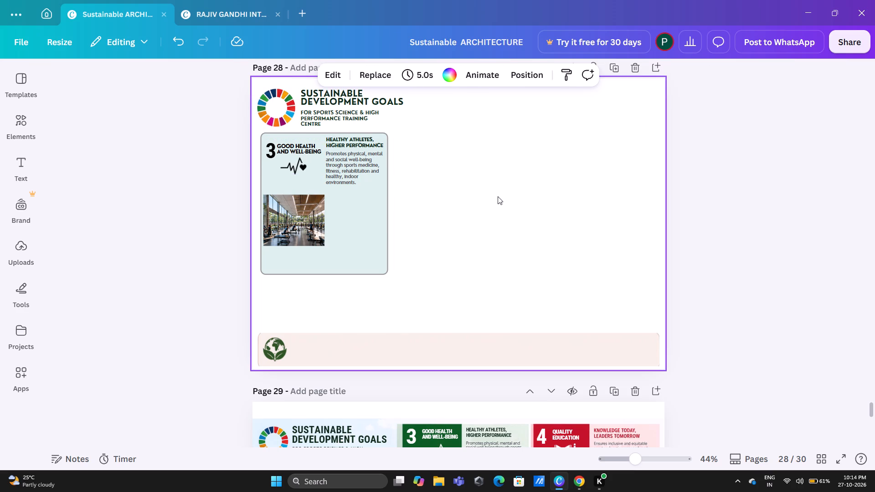
# Examine the goal cards on page 29 and compare their layout with the goal 3 card on page 28.
pyautogui.scroll(-1, 425, 218)
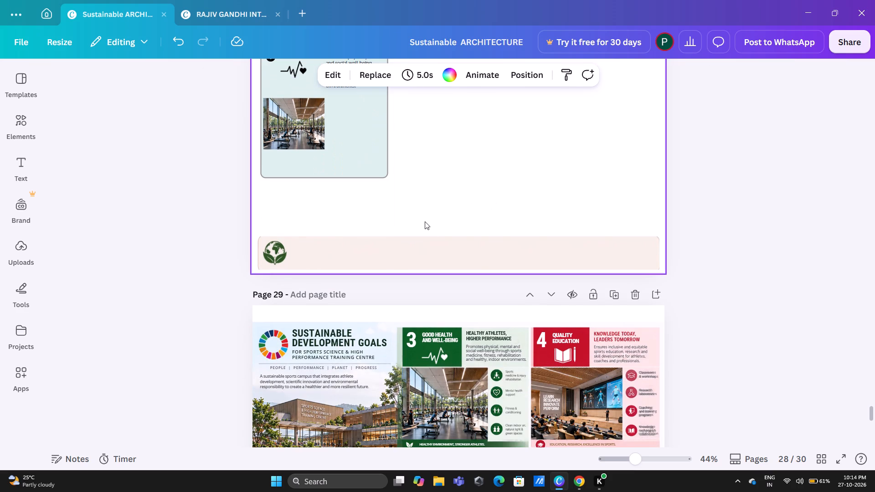
pyautogui.scroll(1, 501, 382)
pyautogui.scroll(-2, 501, 354)
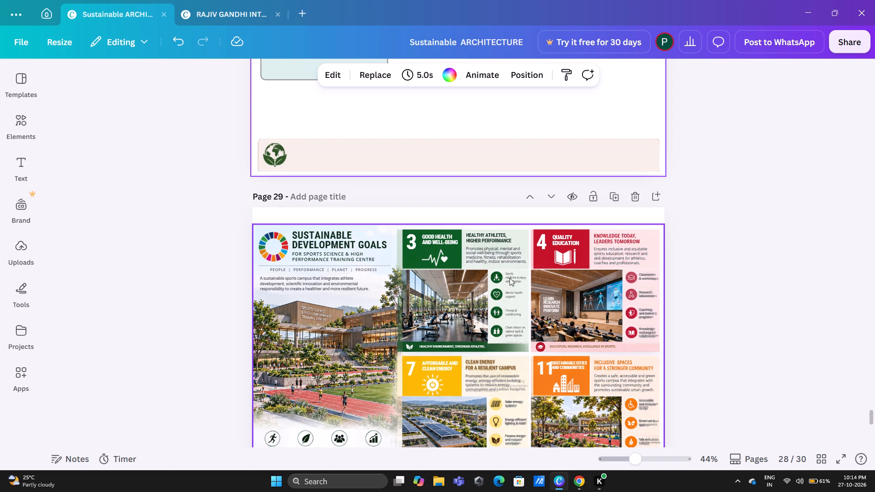
pyautogui.keyDown('ctrl'); pyautogui.scroll(2, 492, 291); pyautogui.keyUp('ctrl')
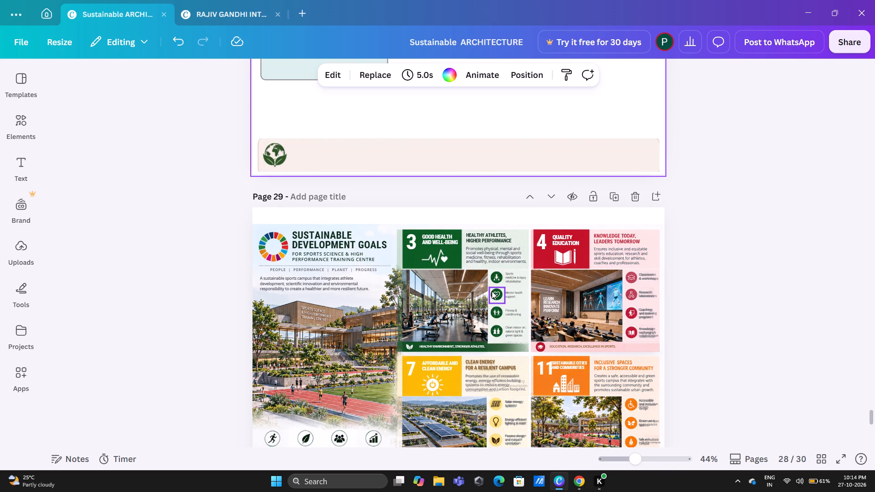
pyautogui.scroll(-2, 408, 250)
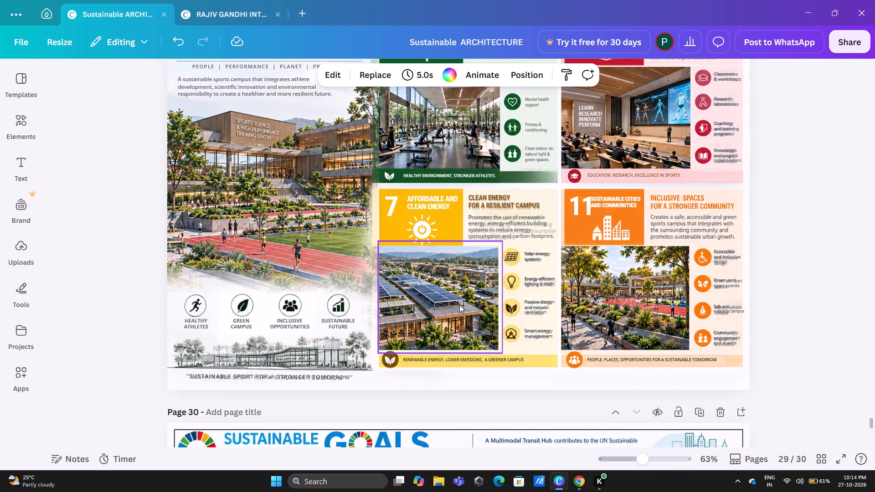
pyautogui.scroll(1, 459, 307)
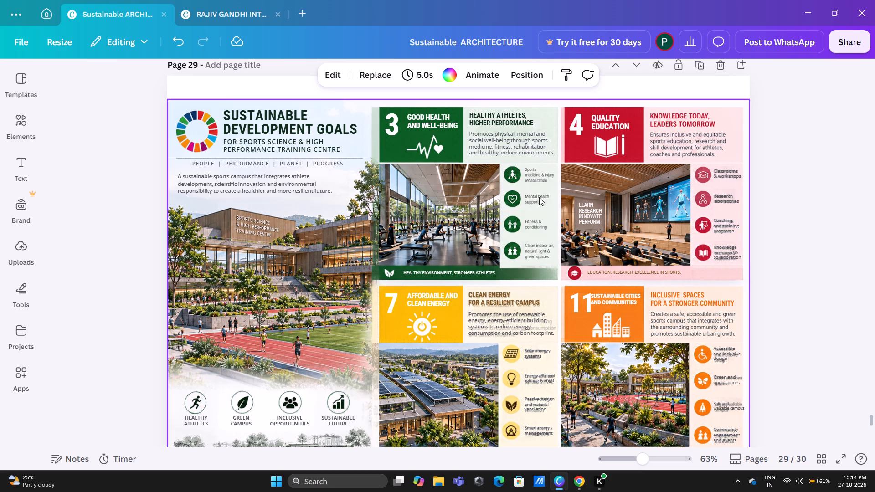
pyautogui.scroll(3, 506, 231)
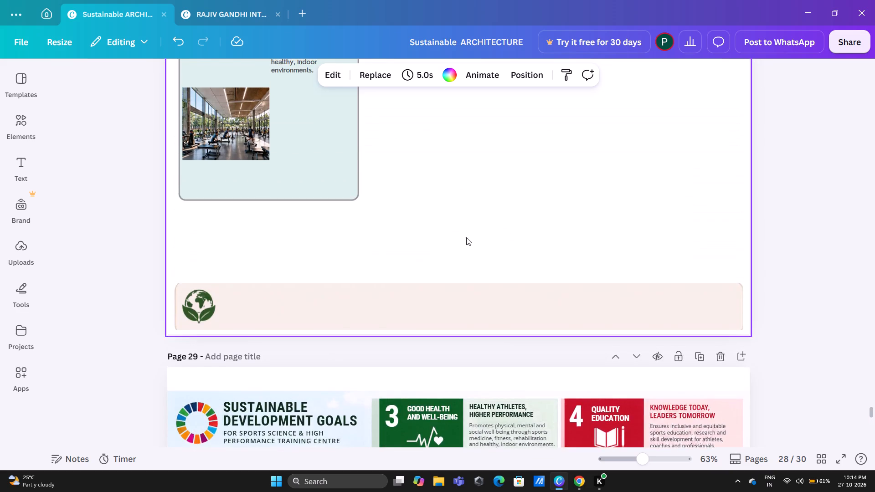
pyautogui.scroll(1, 448, 234)
pyautogui.click(296, 160)
pyautogui.click(424, 234)
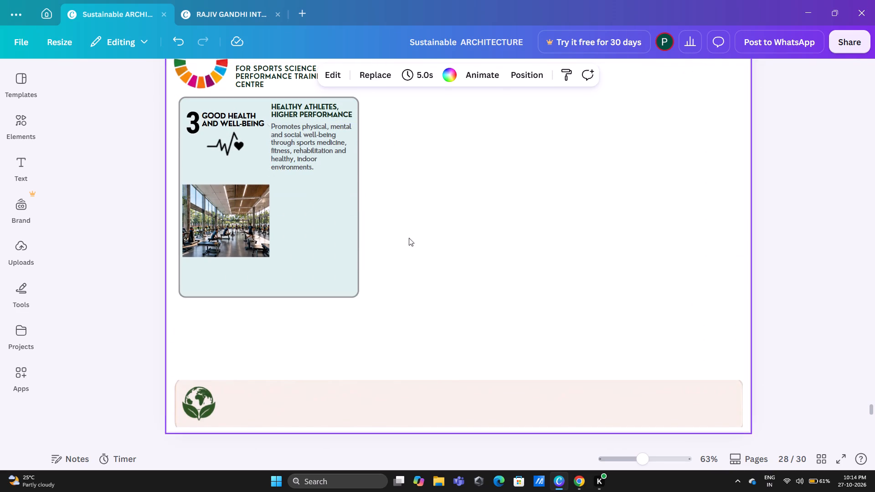
# Send the goal 3 card's light blue background shape to the back of page 28.
pyautogui.click(345, 262)
pyautogui.rightClick(345, 261)
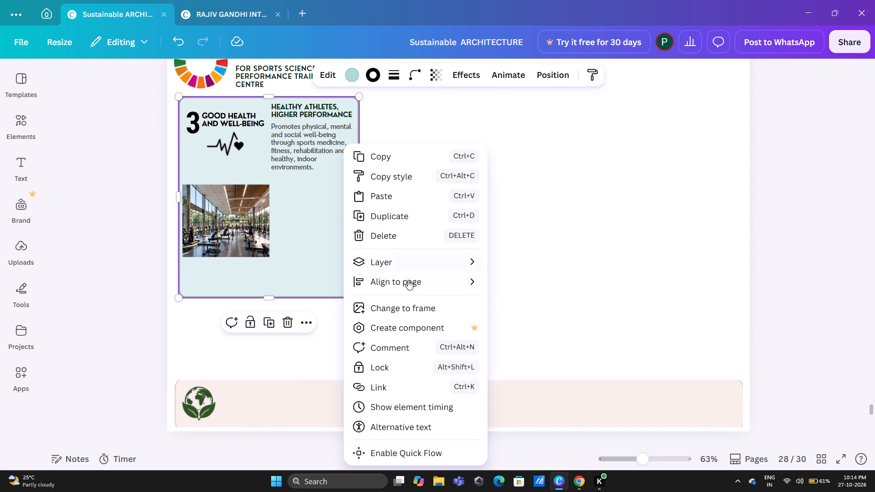
pyautogui.click(413, 266)
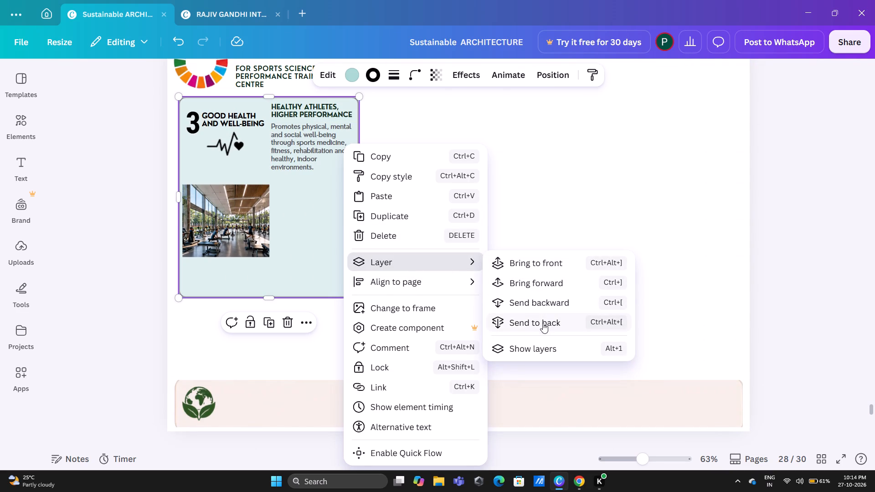
pyautogui.click(543, 323)
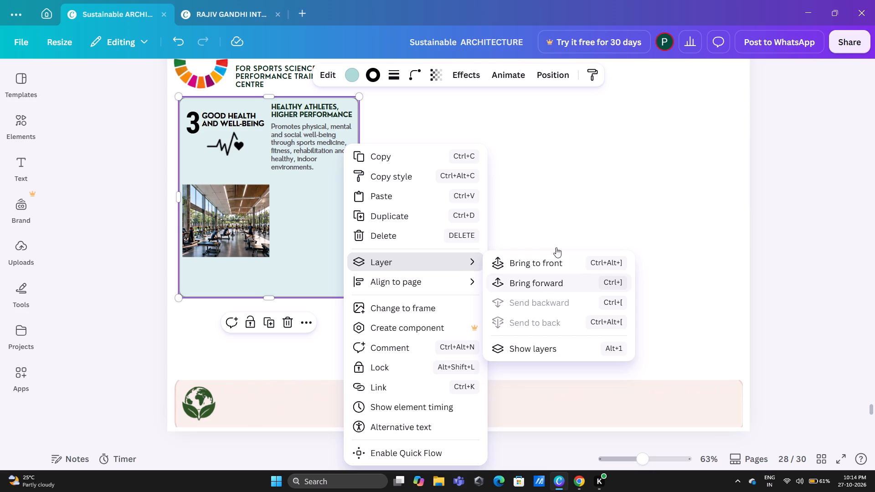
pyautogui.click(558, 184)
pyautogui.press('Escape')
# Set the text colour of the paragraph under the HEALTHY ATHLETES heading to black.
pyautogui.click(309, 146)
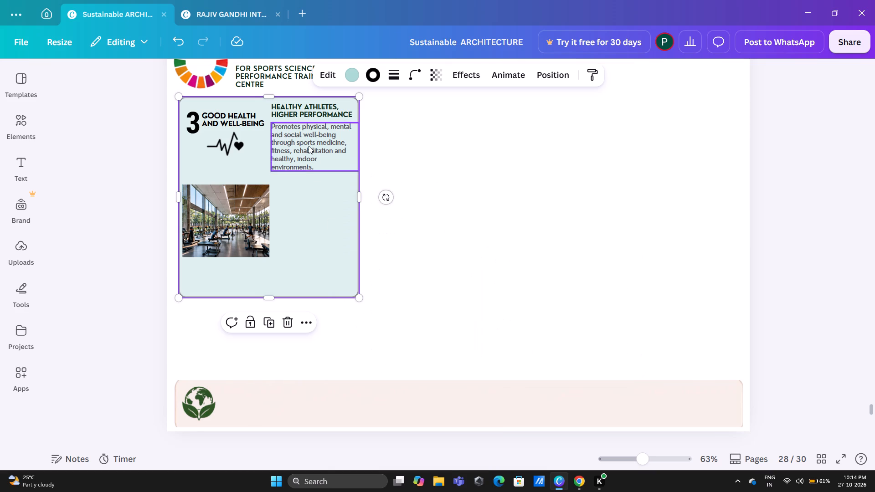
pyautogui.click(353, 70)
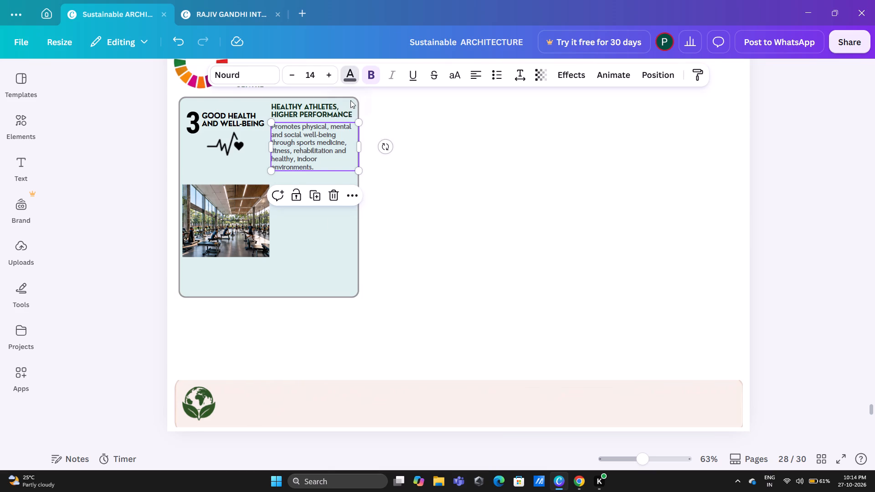
pyautogui.click(147, 357)
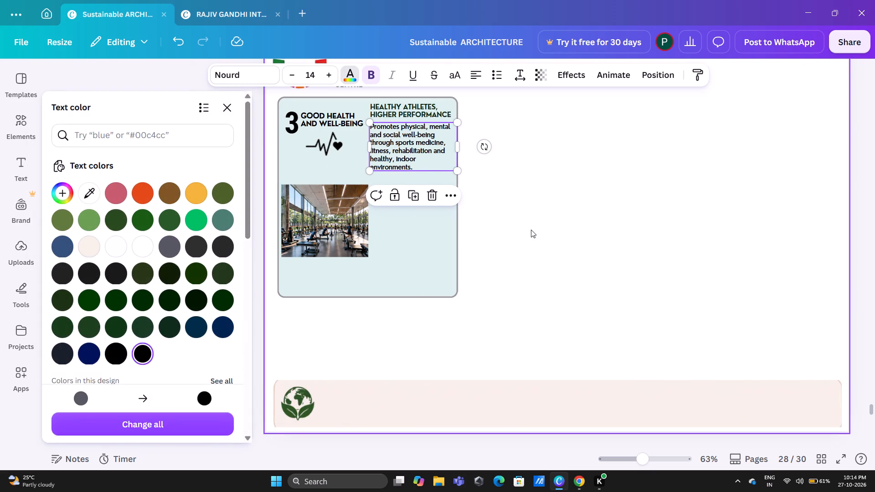
pyautogui.click(531, 230)
# Narrow the HEALTHY ATHLETES, HIGHER PERFORMANCE heading's text box to fit inside the card and colour the heading black.
pyautogui.click(323, 108)
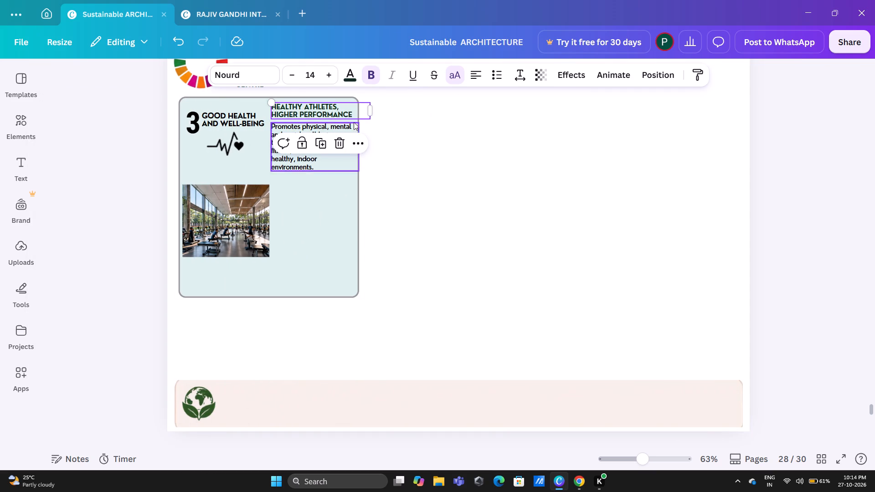
pyautogui.moveTo(371, 110); pyautogui.dragTo(354, 112)
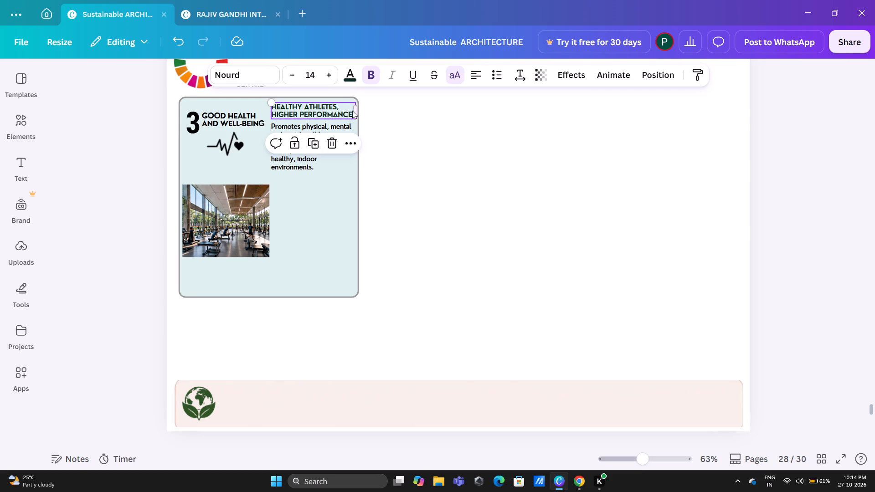
pyautogui.click(350, 81)
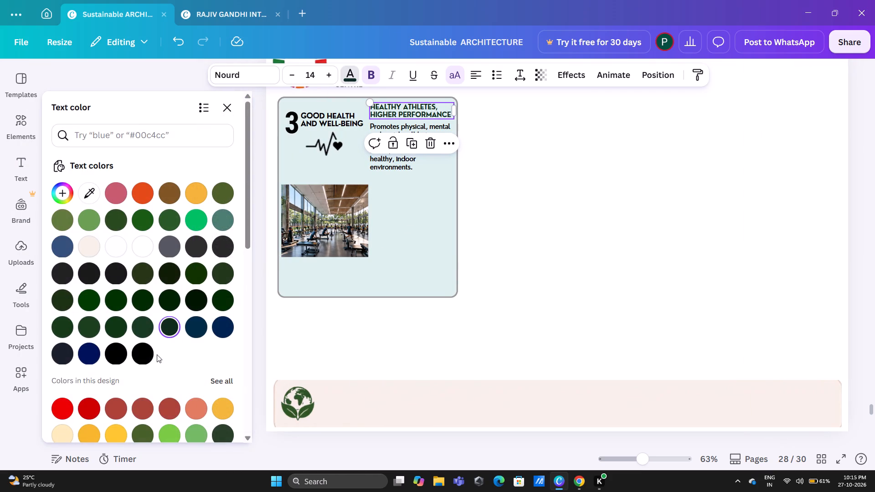
pyautogui.click(139, 354)
pyautogui.click(540, 195)
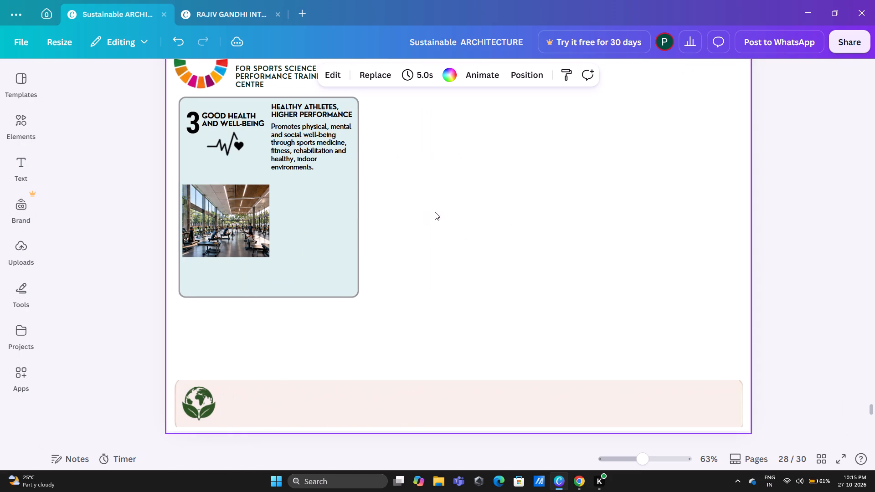
# Nudge the gym photo slightly up within the goal 3 card and save the design.
pyautogui.click(249, 223)
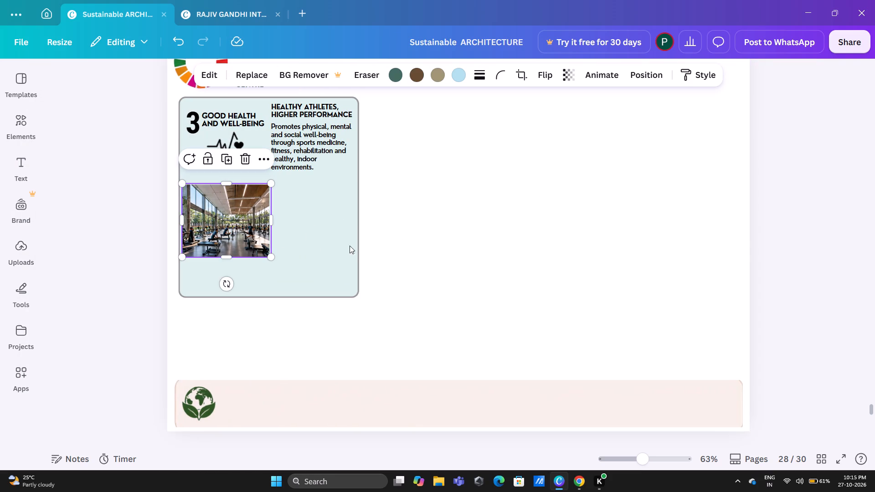
pyautogui.press('Up')
pyautogui.press('Up')
pyautogui.press('Up')
pyautogui.press('Up')
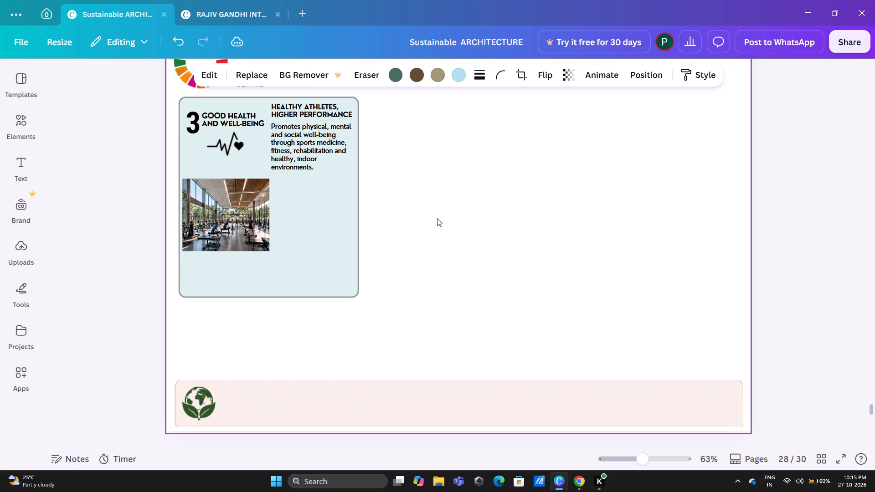
pyautogui.click(437, 218)
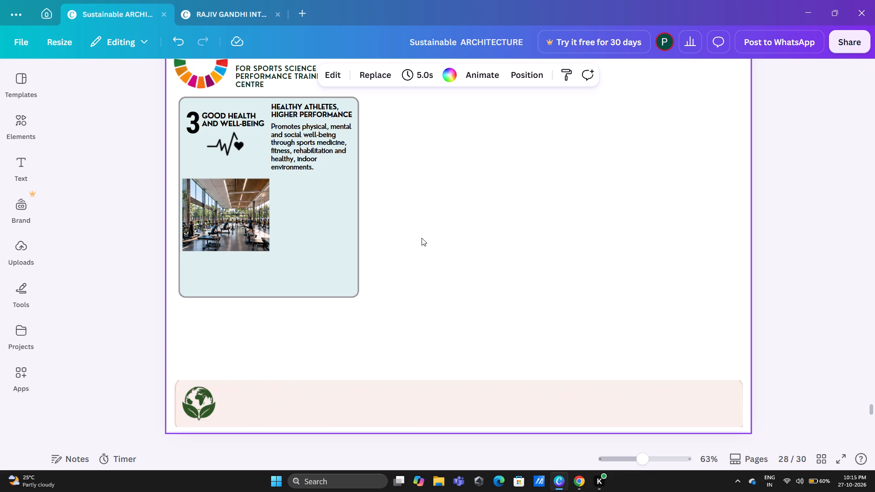
pyautogui.press('Escape')
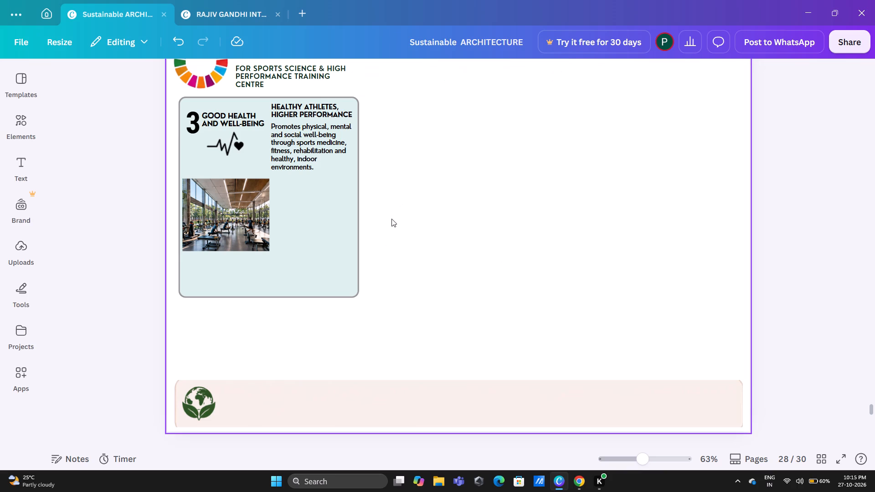
pyautogui.hotkey('ctrl', 's')
# Copy the black paragraph under the HEALTHY ATHLETES, HIGHER PERFORMANCE heading in page 28's goal 3 card.
pyautogui.scroll(-7, 442, 301)
pyautogui.scroll(3, 442, 301)
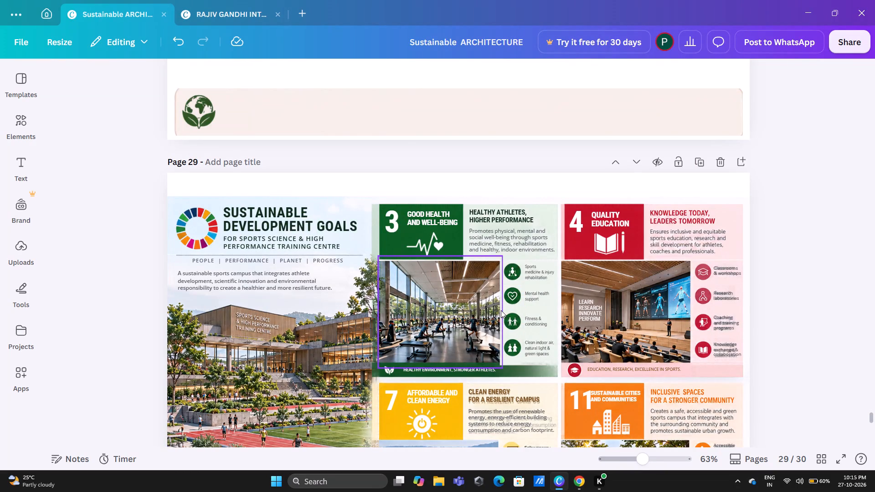
pyautogui.scroll(2, 425, 311)
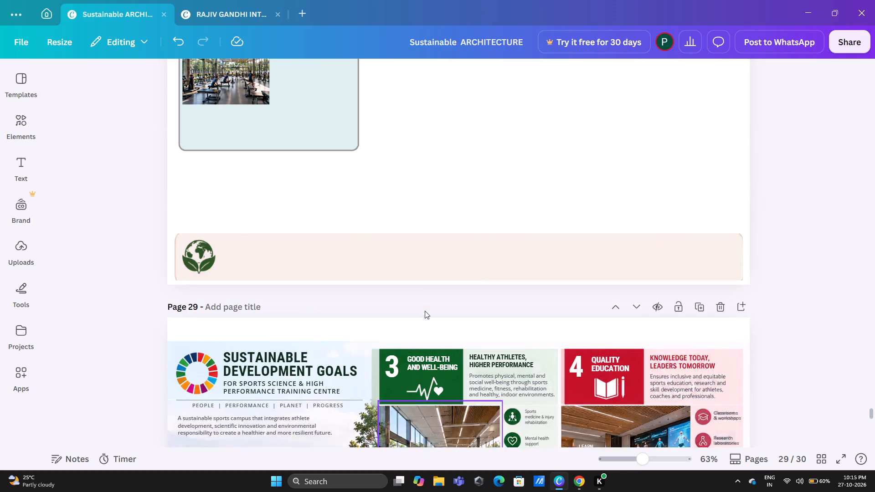
pyautogui.scroll(1, 412, 308)
pyautogui.click(302, 141)
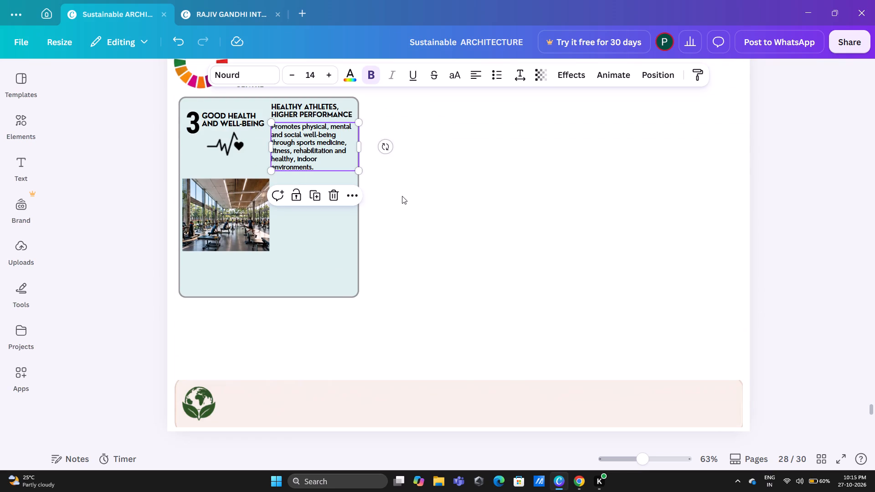
pyautogui.hotkey('ctrl', 'c')
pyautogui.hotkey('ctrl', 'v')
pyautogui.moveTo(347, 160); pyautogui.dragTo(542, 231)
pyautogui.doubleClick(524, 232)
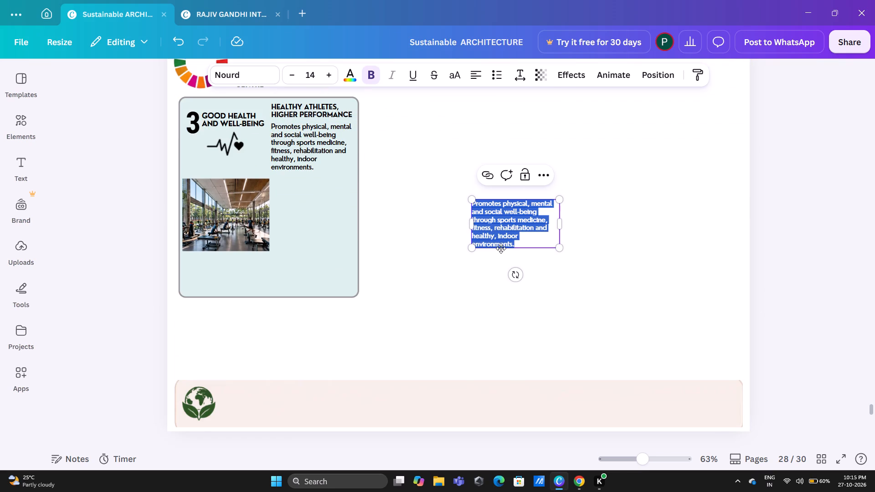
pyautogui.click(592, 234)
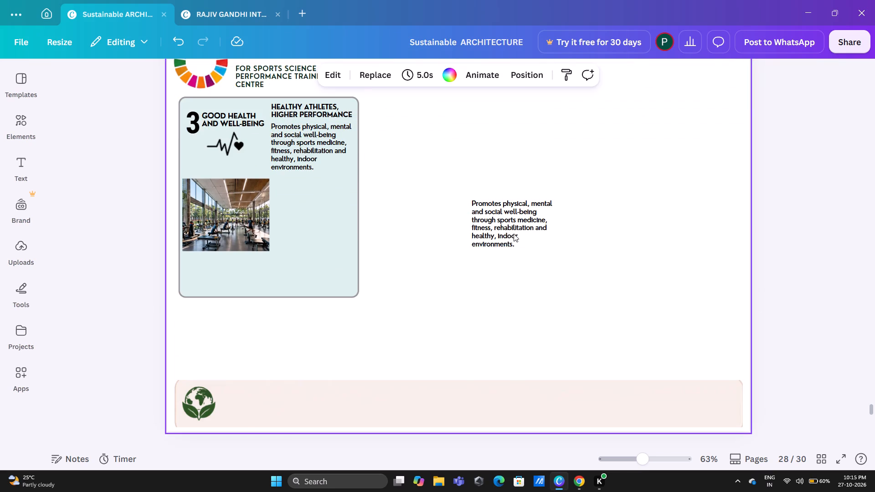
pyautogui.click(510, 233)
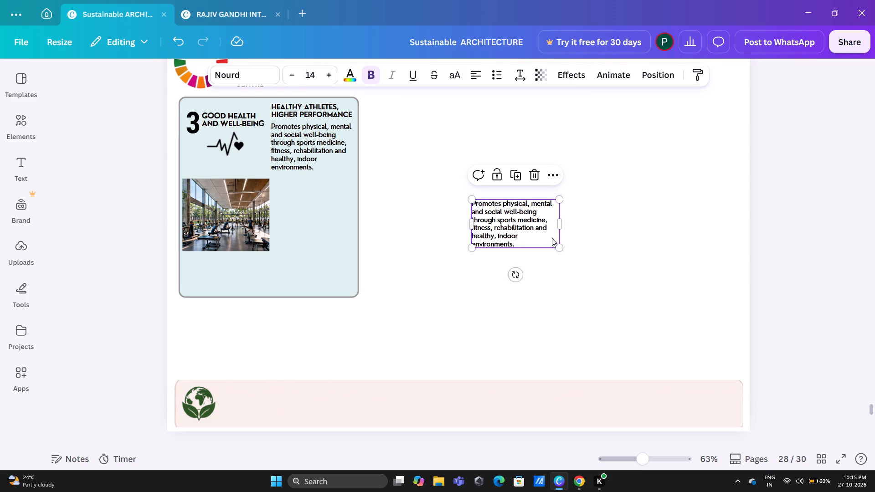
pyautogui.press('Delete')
# Paste the copied paragraph onto page 29 and move it clear of the gym photo, over the edge of the goal 4 card.
pyautogui.scroll(-4, 448, 190)
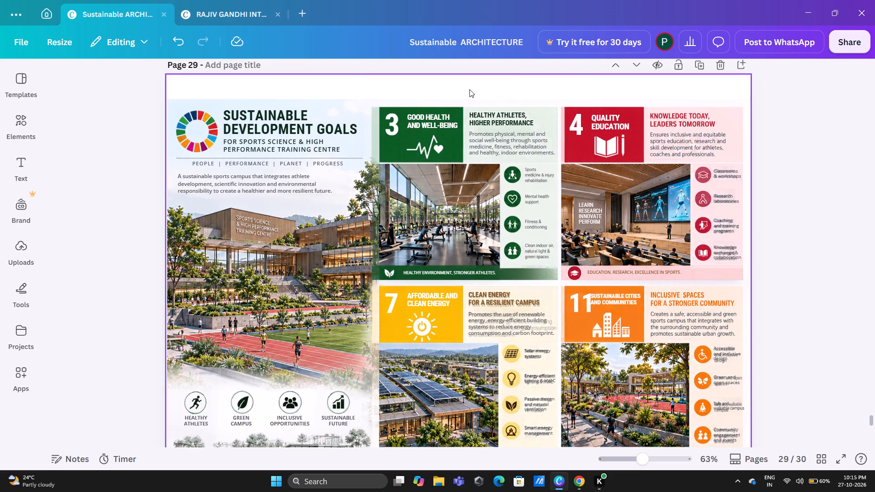
pyautogui.click(470, 89)
pyautogui.hotkey('ctrl', 'v')
pyautogui.moveTo(343, 201); pyautogui.dragTo(367, 193)
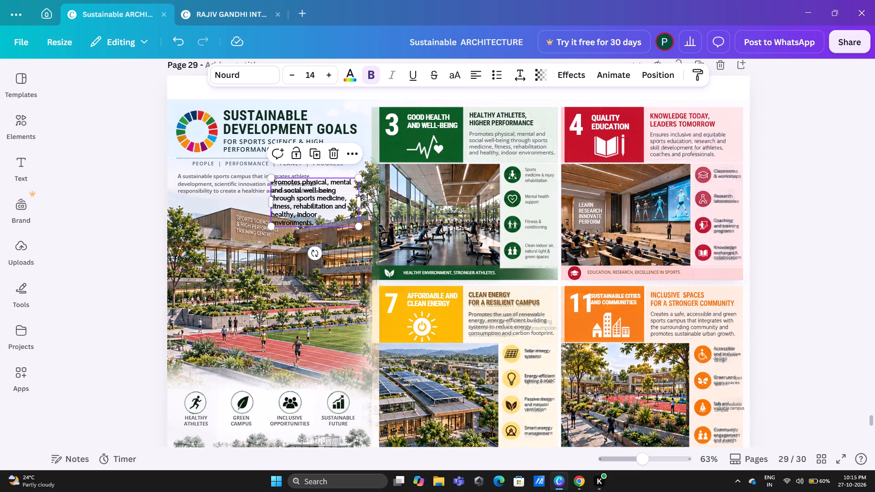
pyautogui.moveTo(367, 193); pyautogui.dragTo(510, 210)
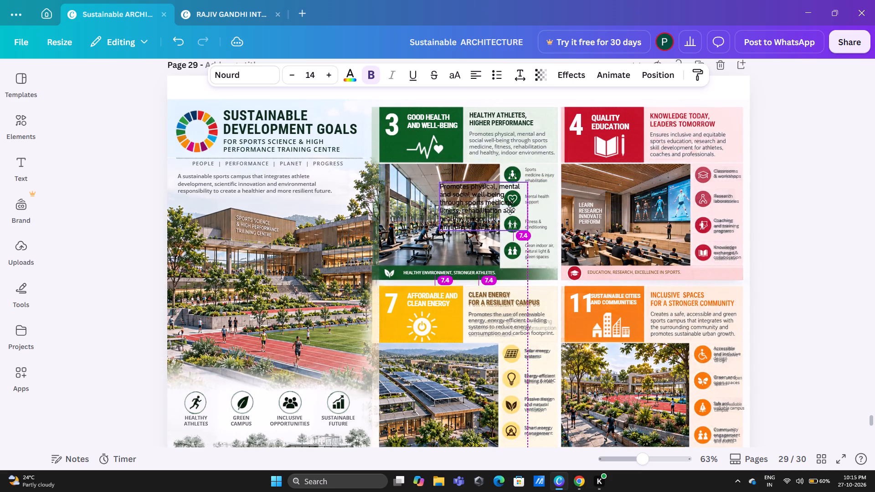
pyautogui.moveTo(510, 210); pyautogui.dragTo(614, 171)
# Move page 29's gym photo onto the campus image and place the pasted paragraph in the goal 3 card's cleared photo area.
pyautogui.moveTo(467, 204); pyautogui.dragTo(370, 228)
pyautogui.moveTo(382, 211); pyautogui.dragTo(367, 213)
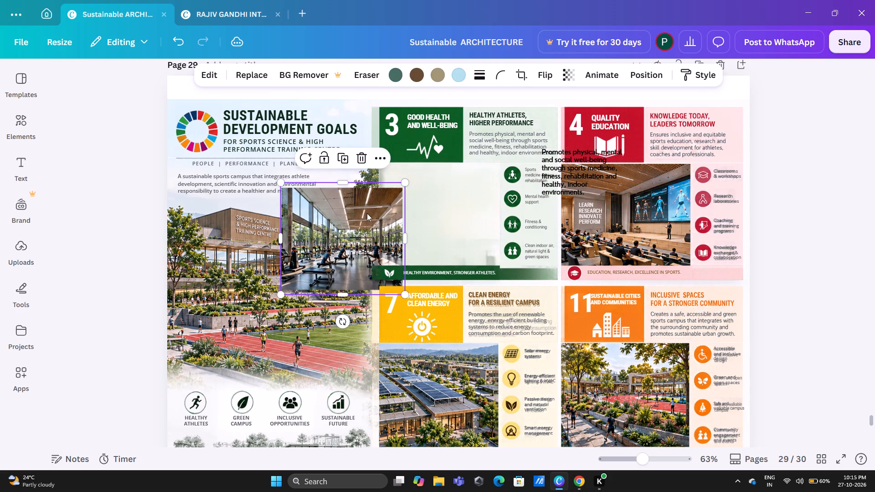
pyautogui.moveTo(367, 213); pyautogui.dragTo(305, 209)
pyautogui.moveTo(586, 171); pyautogui.dragTo(438, 201)
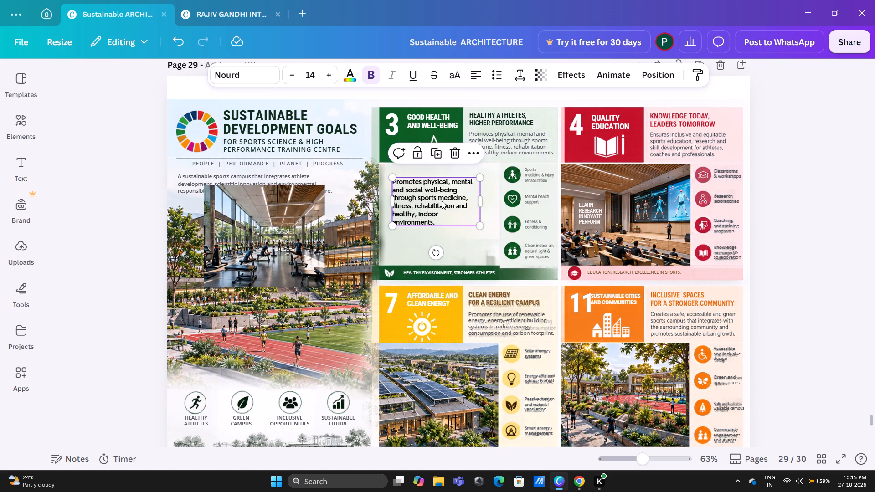
# Replace the pasted paragraph's text with "Sports medecine & injury rehabilitation".
pyautogui.doubleClick(442, 202)
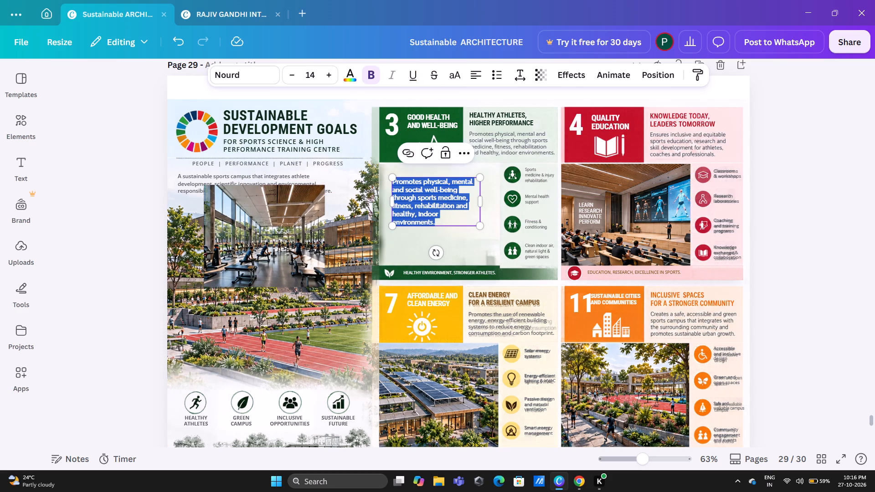
pyautogui.press('s')
pyautogui.press('p')
pyautogui.write('ort')
pyautogui.write('s')
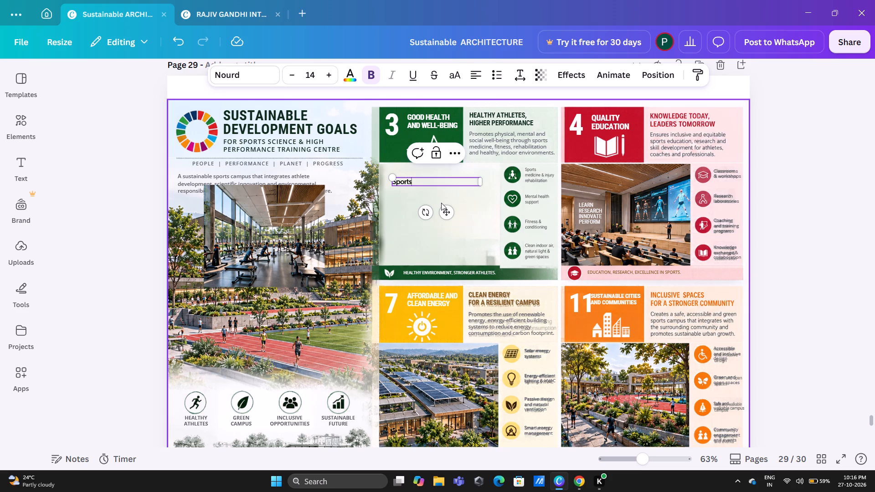
pyautogui.press('space')
pyautogui.write('med')
pyautogui.write('ecine')
pyautogui.press('space')
pyautogui.hotkey('shift', '&')
pyautogui.press('space')
pyautogui.write('inj')
pyautogui.write('ury')
pyautogui.press('space')
pyautogui.write('re')
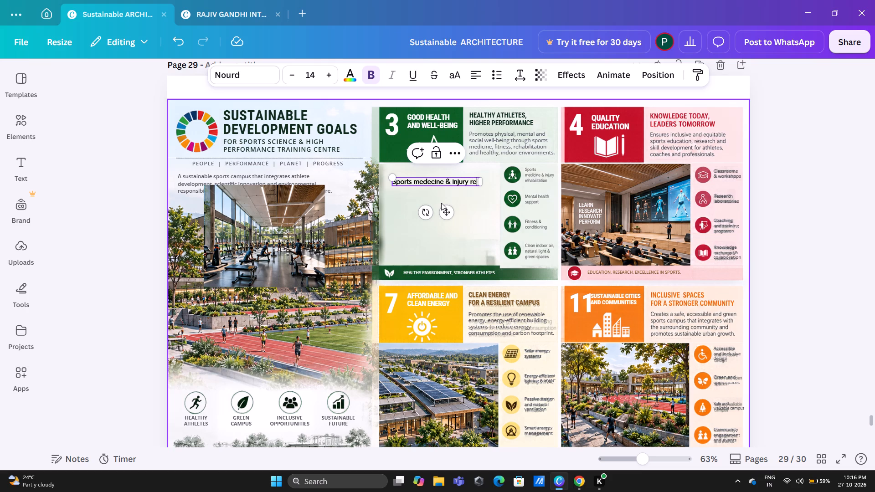
pyautogui.write('hab')
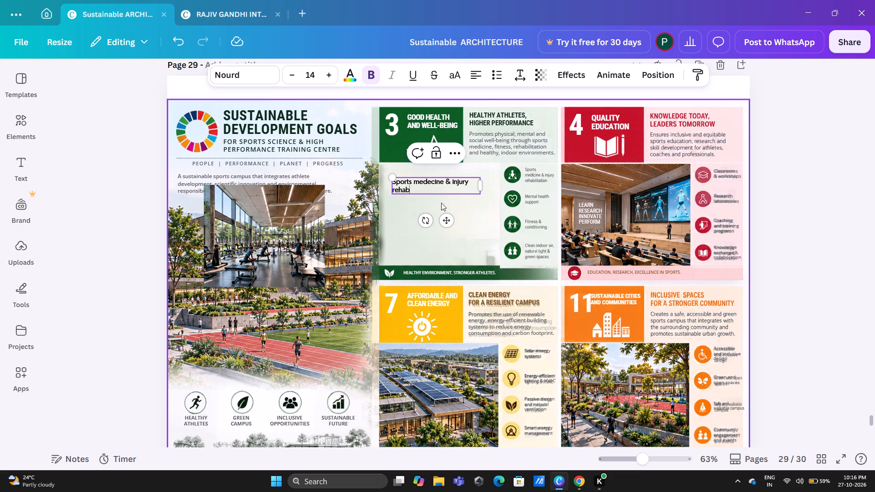
pyautogui.write('il')
pyautogui.press('i')
pyautogui.write('tation')
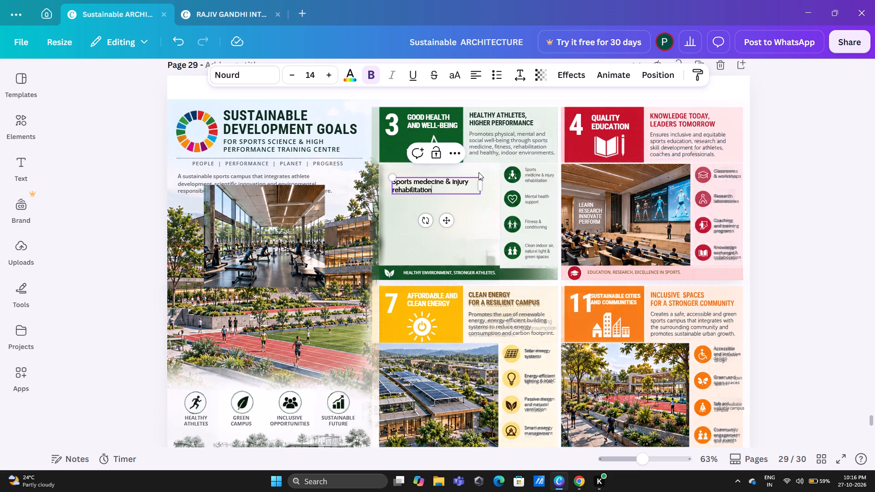
# Narrow the new text box so its text wraps after "Sports medecine &".
pyautogui.moveTo(483, 186); pyautogui.dragTo(458, 187)
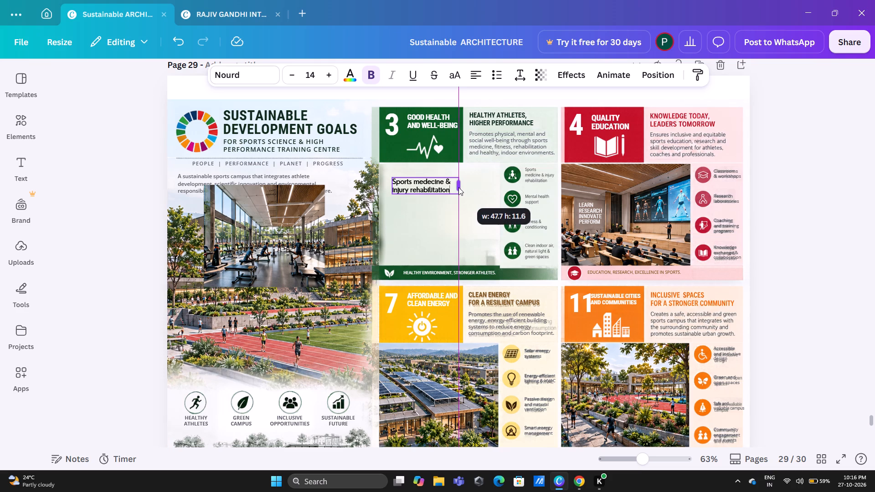
pyautogui.moveTo(458, 187); pyautogui.dragTo(457, 186)
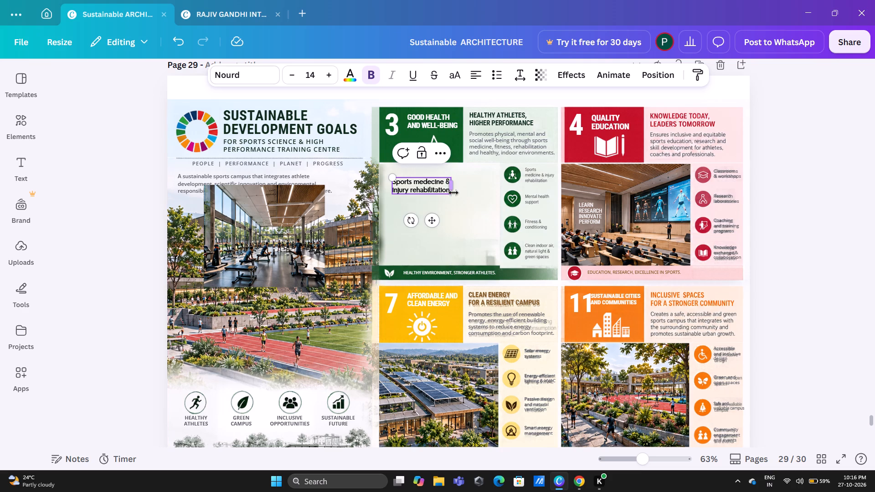
# Add "Mental helth support" on a new line below "injury rehabilitation" in the same text box.
pyautogui.click(445, 190)
pyautogui.press('Right')
pyautogui.press('Right')
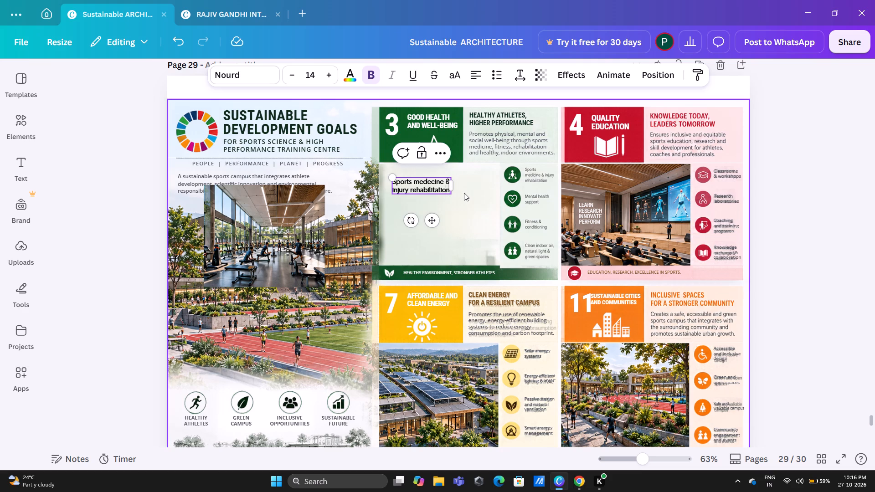
pyautogui.press('Return')
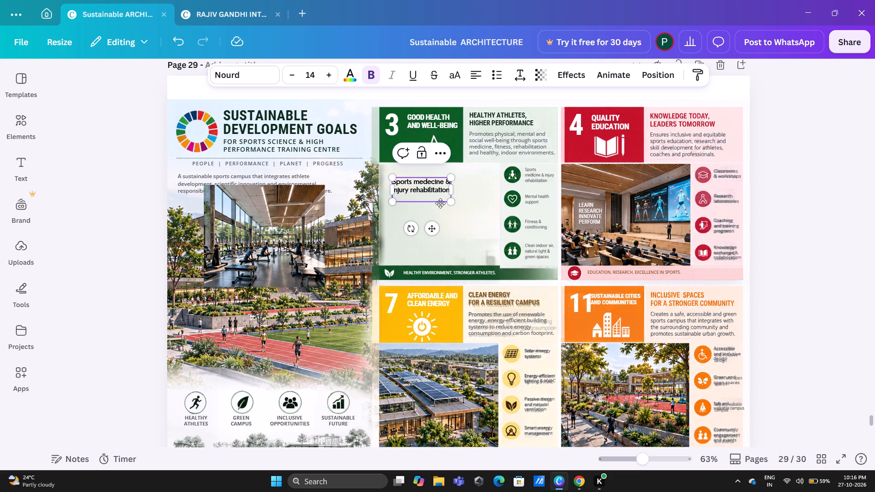
pyautogui.press('e')
pyautogui.write('ntal')
pyautogui.press('space')
pyautogui.write('helth')
pyautogui.press('space')
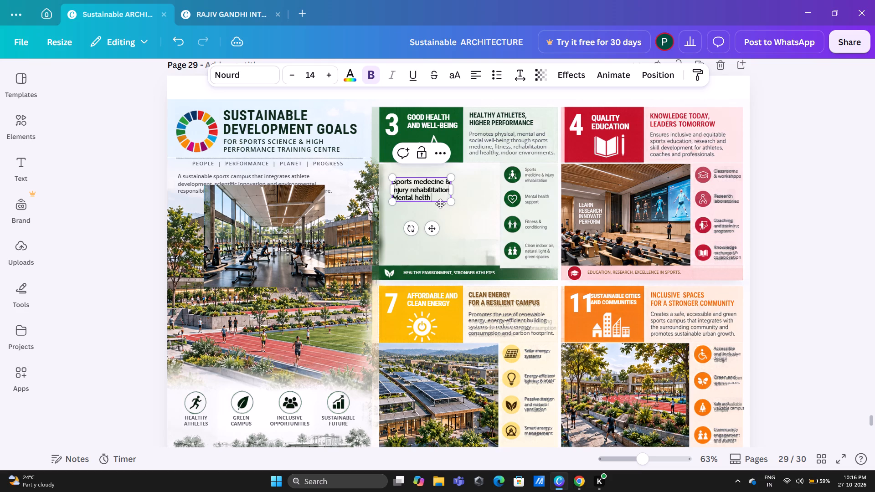
pyautogui.write('support')
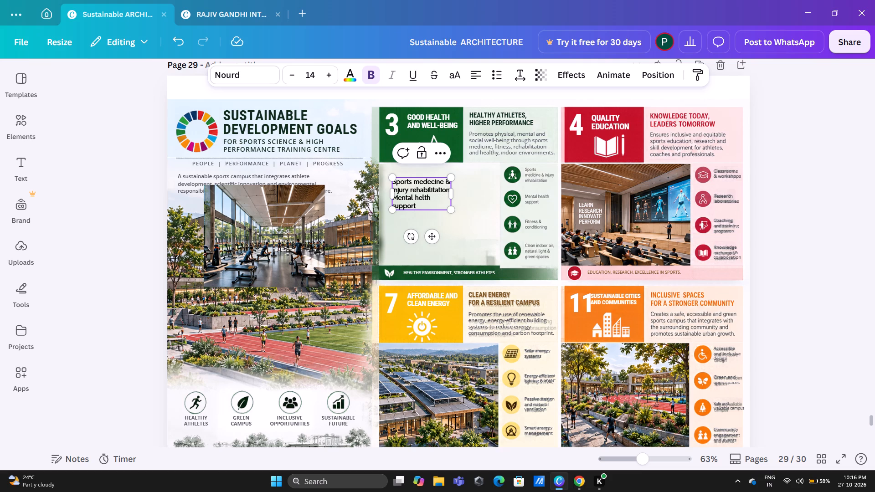
# Add "Fitness & conditioning" on a new line below "Mental helth support" in the goal 3 card's text box.
pyautogui.press('Return')
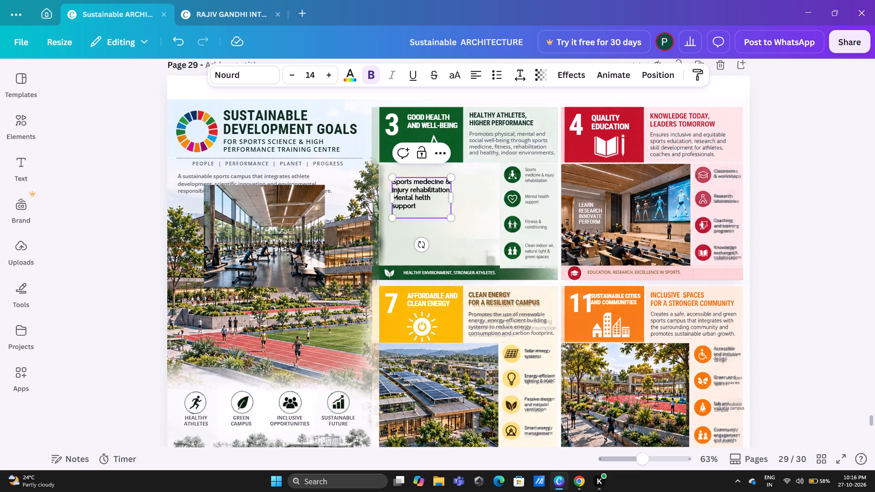
pyautogui.write('fit')
pyautogui.press('BackSpace')
pyautogui.press('BackSpace')
pyautogui.press('BackSpace')
pyautogui.write('itness')
pyautogui.press('space')
pyautogui.hotkey('shift', '&')
pyautogui.press('space')
pyautogui.write('con')
pyautogui.write('di')
pyautogui.press('t')
pyautogui.press('i')
pyautogui.write('oning')
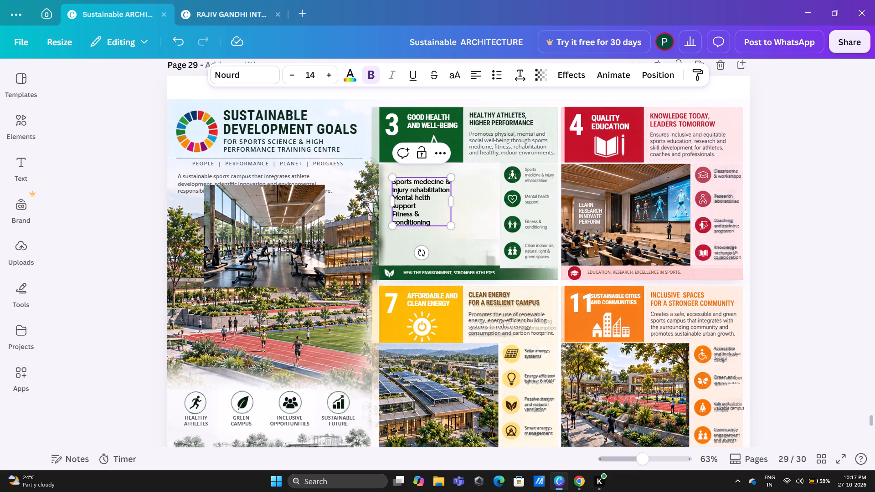
# Add "clean indoor air ,natural light & green spaces" on a new line below "Fitness & conditioning" in the same text box.
pyautogui.press('Return')
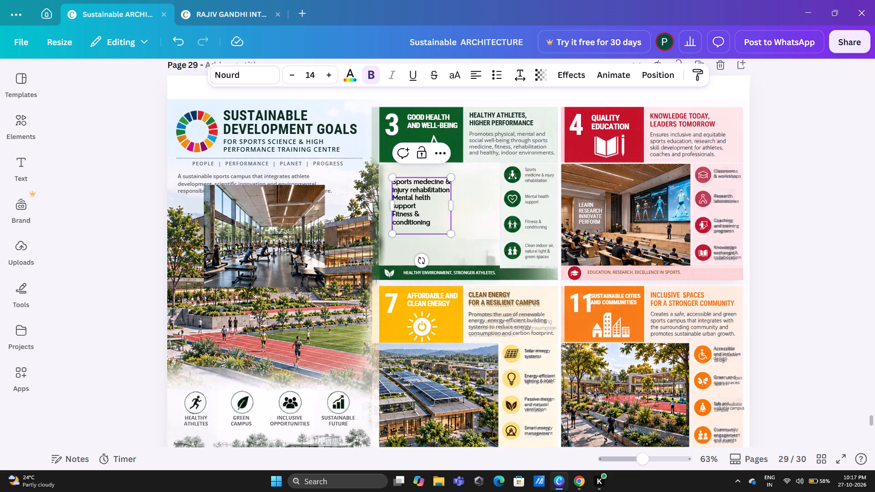
pyautogui.write('cle')
pyautogui.write('an')
pyautogui.press('space')
pyautogui.write('indoor')
pyautogui.press('space')
pyautogui.write('air')
pyautogui.press('space')
pyautogui.press(',')
pyautogui.write('natural')
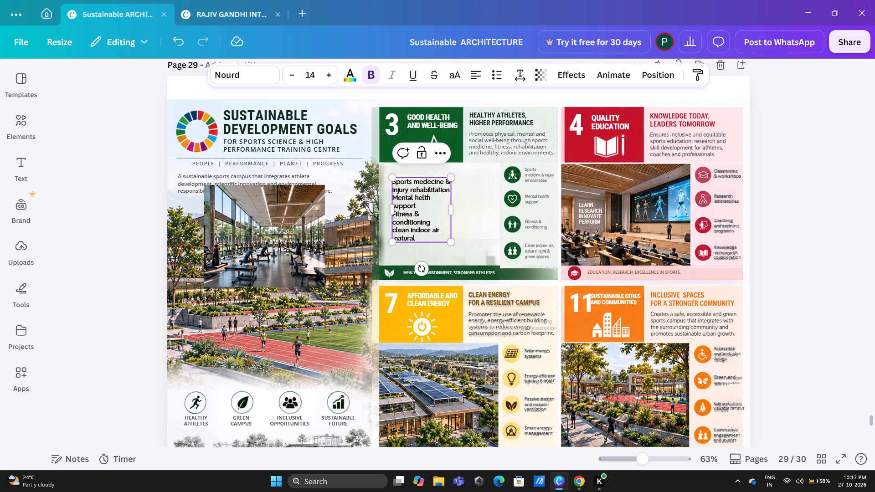
pyautogui.press('space')
pyautogui.write('light')
pyautogui.press('space')
pyautogui.hotkey('shift', '&')
pyautogui.press('space')
pyautogui.write('gree')
pyautogui.press('n')
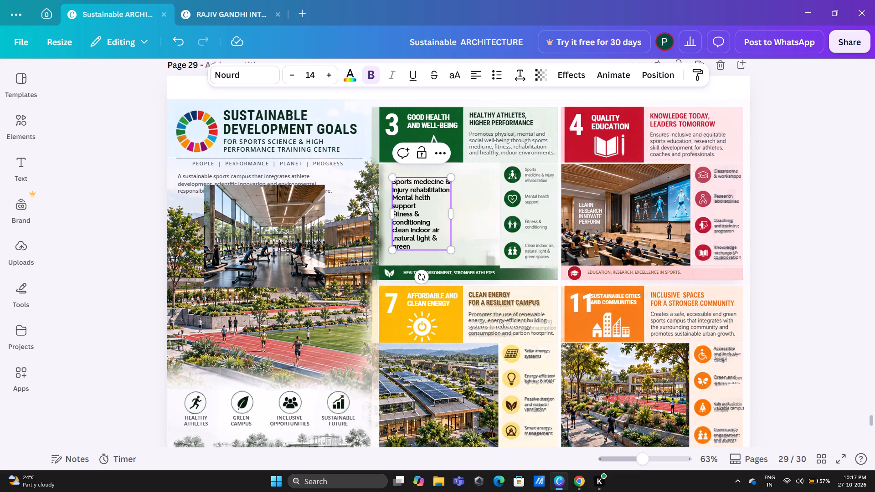
pyautogui.press('space')
pyautogui.write('sp')
pyautogui.press('a')
pyautogui.write('ces')
# Format all the retyped goal 3 lines as a bulleted list and widen the text box so "Fitness & conditioning" fits on one line.
pyautogui.moveTo(394, 184); pyautogui.dragTo(432, 239)
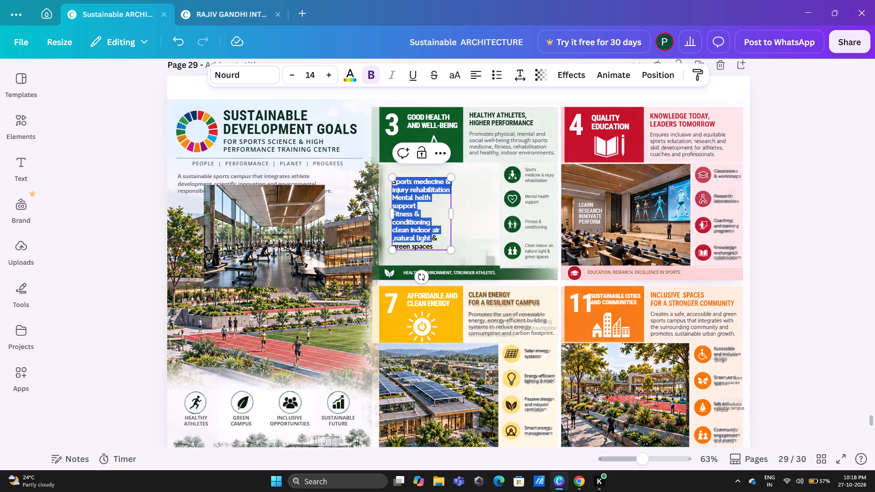
pyautogui.moveTo(432, 239); pyautogui.dragTo(441, 248)
pyautogui.click(493, 77)
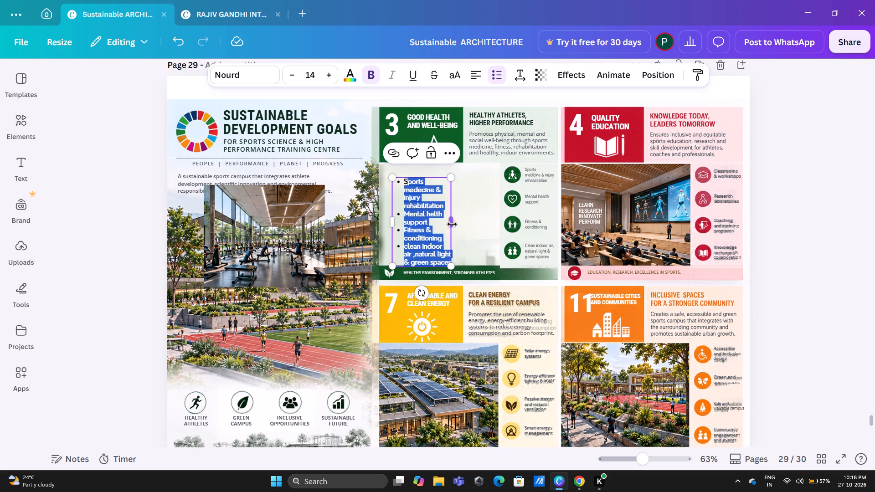
pyautogui.moveTo(452, 224); pyautogui.dragTo(472, 225)
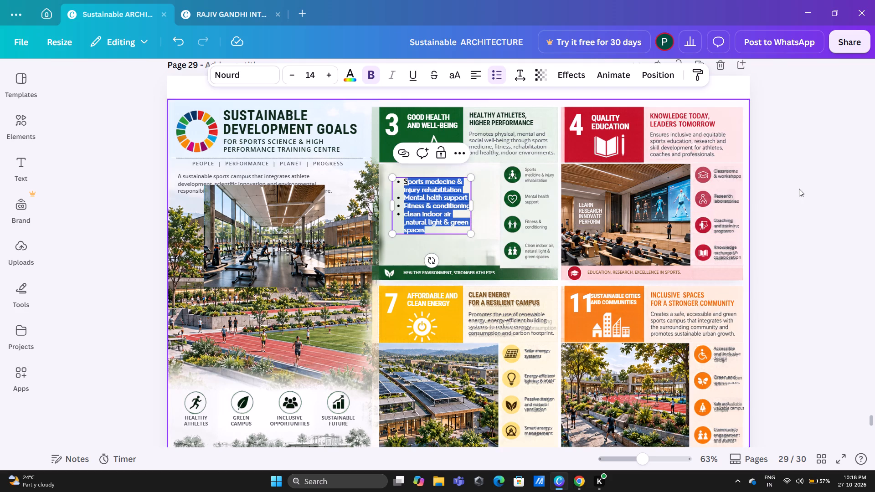
pyautogui.click(799, 189)
# Copy the bulleted goal 3 text box from page 29 and paste it onto page 28.
pyautogui.click(425, 206)
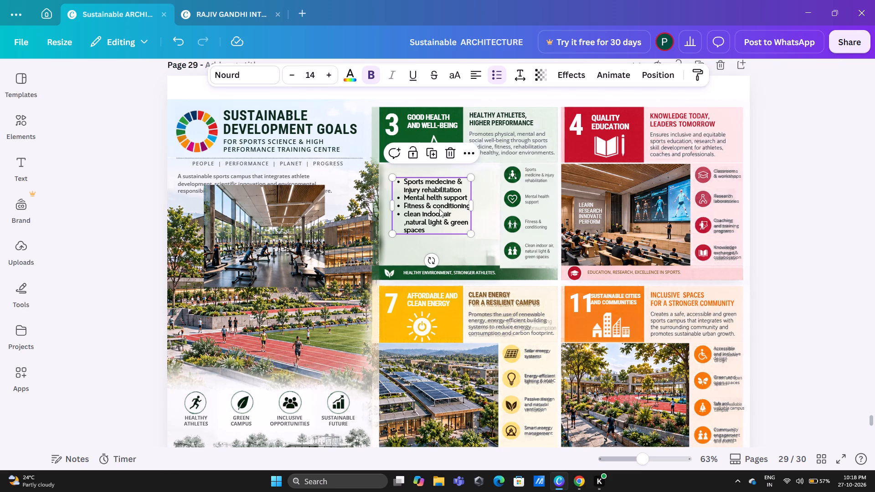
pyautogui.hotkey('ctrl', 'c')
pyautogui.scroll(4, 424, 225)
pyautogui.scroll(-3, 419, 219)
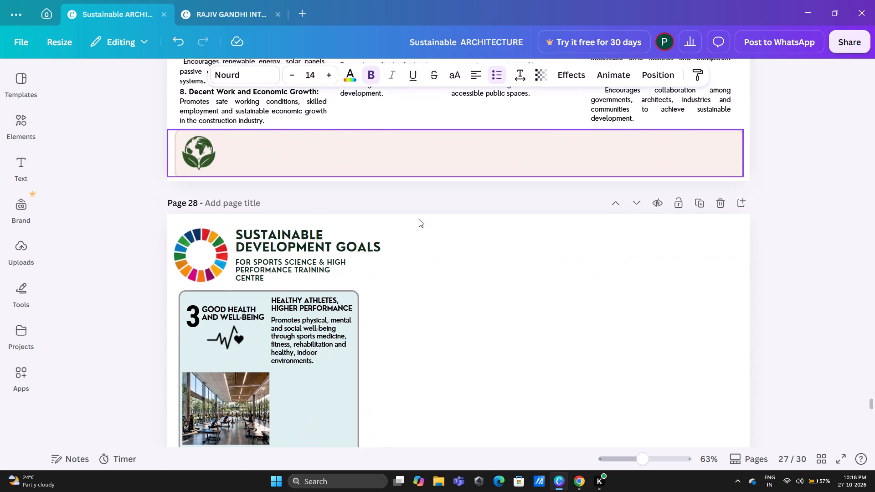
pyautogui.click(434, 243)
pyautogui.hotkey('ctrl', 'v')
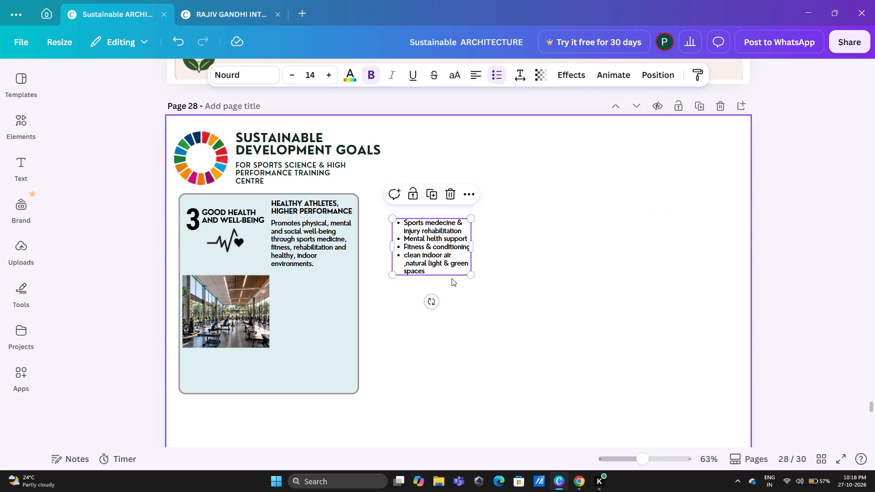
# Delete the space before ",natural" in page 28's pasted list and widen the box so the last bullet wraps after "natural".
pyautogui.click(516, 265)
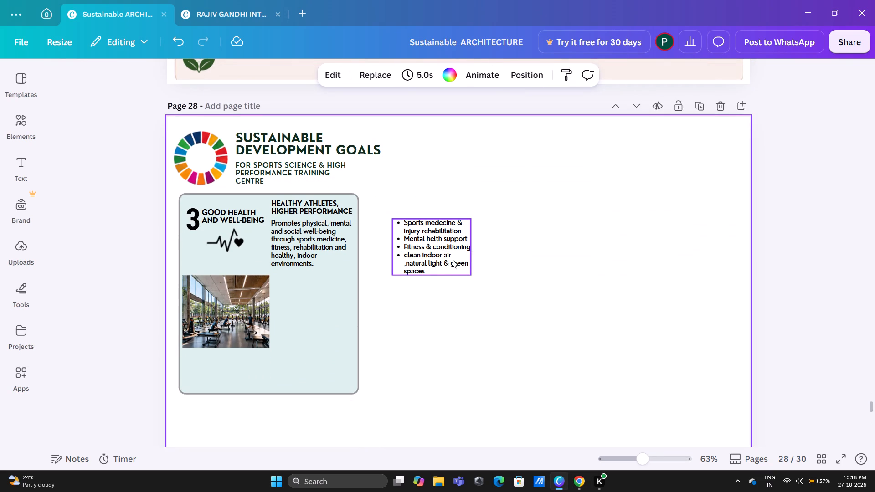
pyautogui.click(466, 245)
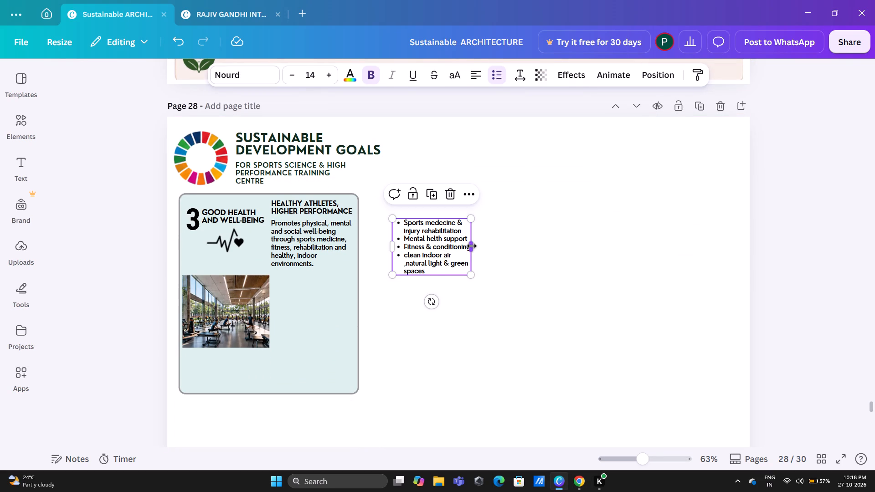
pyautogui.click(472, 246)
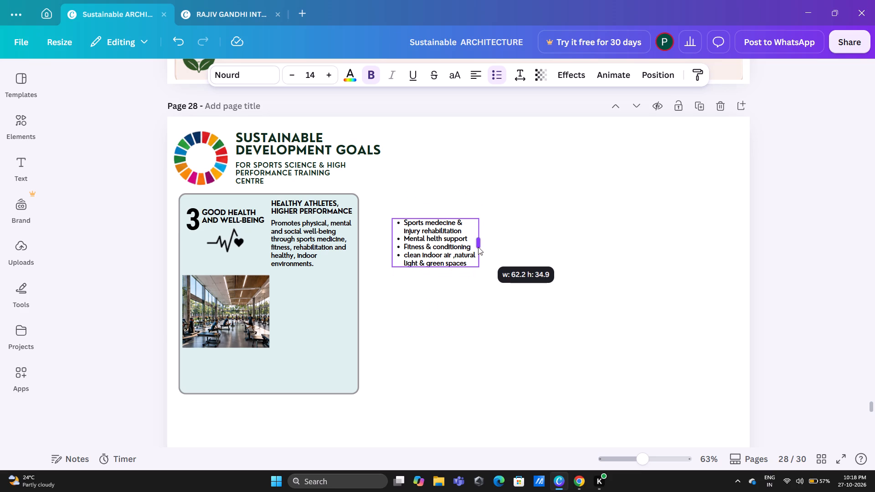
pyautogui.click(404, 263)
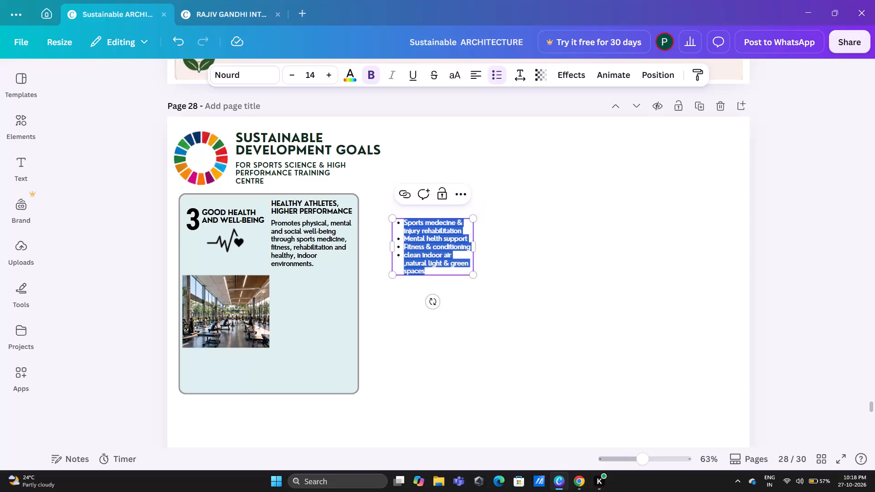
pyautogui.click(404, 266)
pyautogui.click(407, 265)
pyautogui.press('Left')
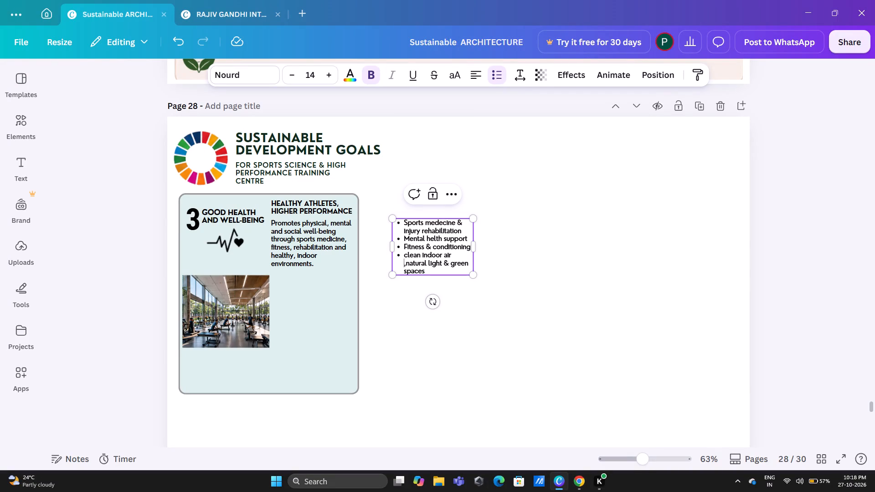
pyautogui.press('BackSpace')
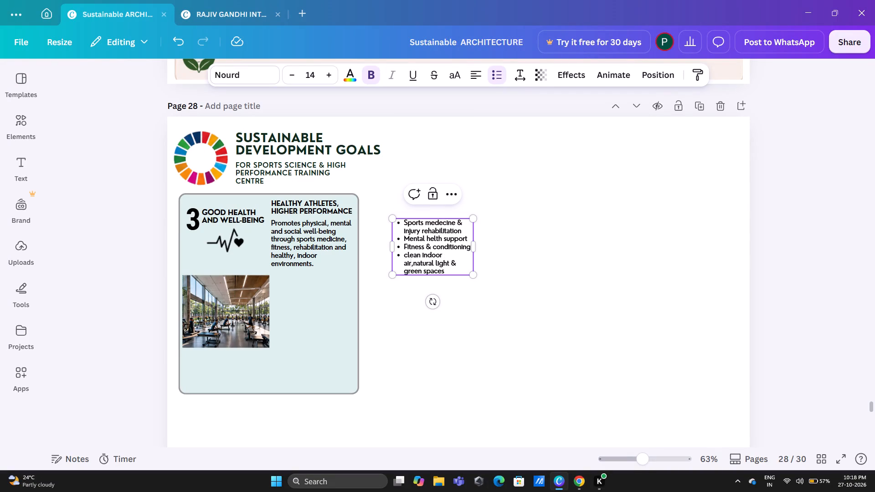
pyautogui.click(474, 249)
pyautogui.click(479, 286)
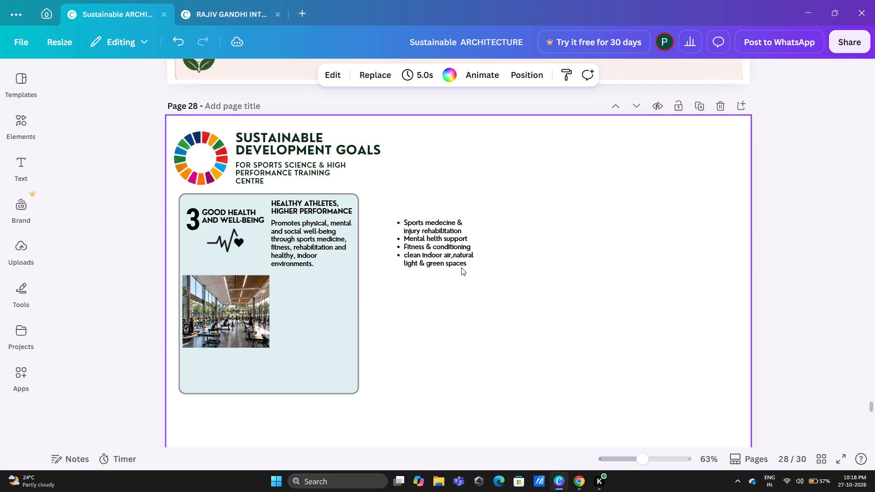
# Move the bulleted list into page 28's goal 3 card, beside the gym photo and below the descriptive paragraph.
pyautogui.moveTo(456, 254); pyautogui.dragTo(342, 318)
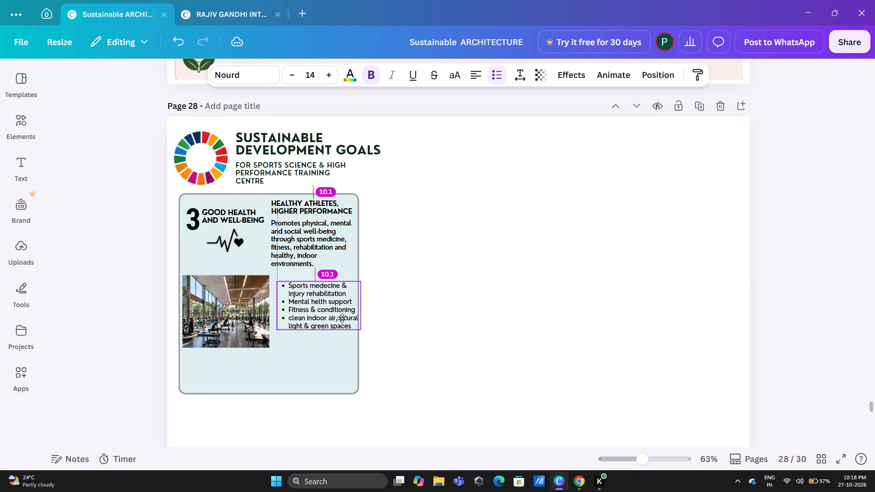
# Narrow the bulleted list's text box on page 28 so it fits inside the goal 3 card's edge.
pyautogui.moveTo(342, 318); pyautogui.dragTo(340, 318)
pyautogui.click(360, 303)
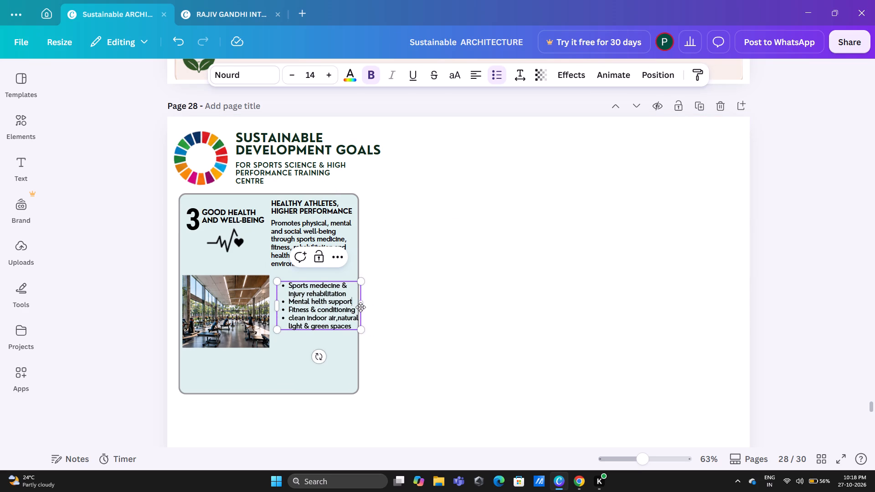
pyautogui.moveTo(363, 305); pyautogui.dragTo(352, 311)
# Justify all four bullet items in the goal 3 card's list.
pyautogui.tripleClick(293, 312)
pyautogui.doubleClick(293, 312)
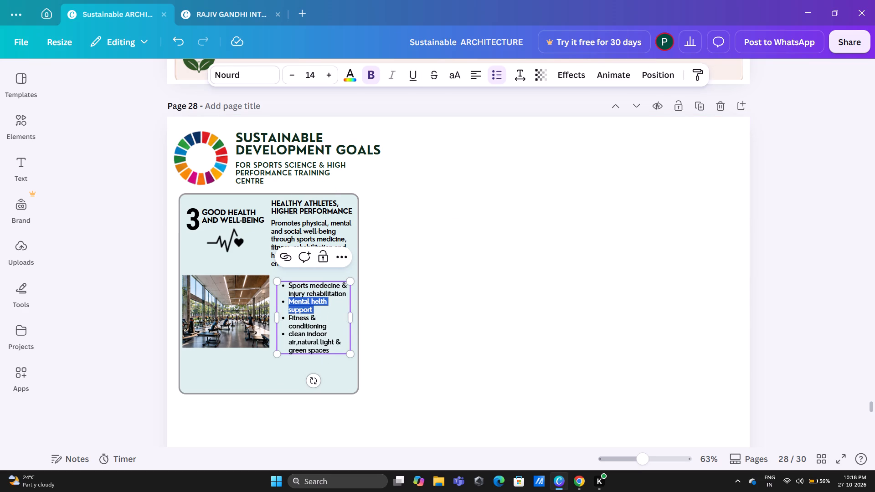
pyautogui.moveTo(287, 290); pyautogui.dragTo(325, 336)
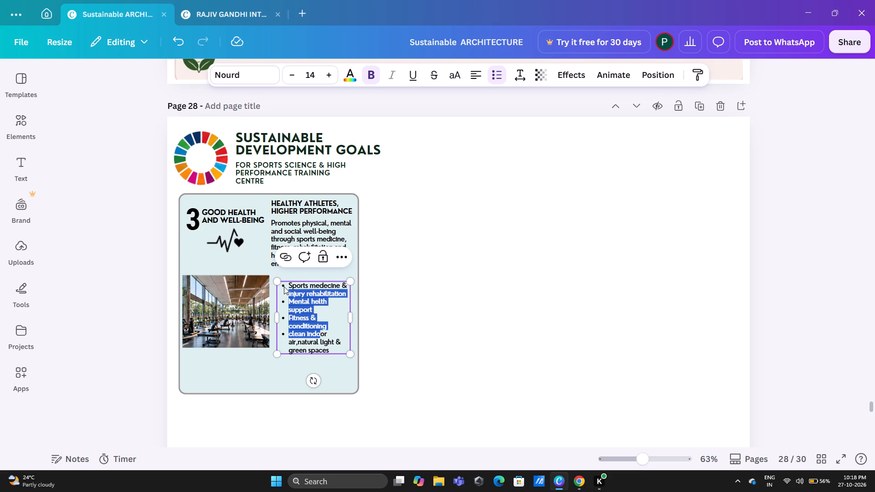
pyautogui.moveTo(284, 283); pyautogui.dragTo(335, 352)
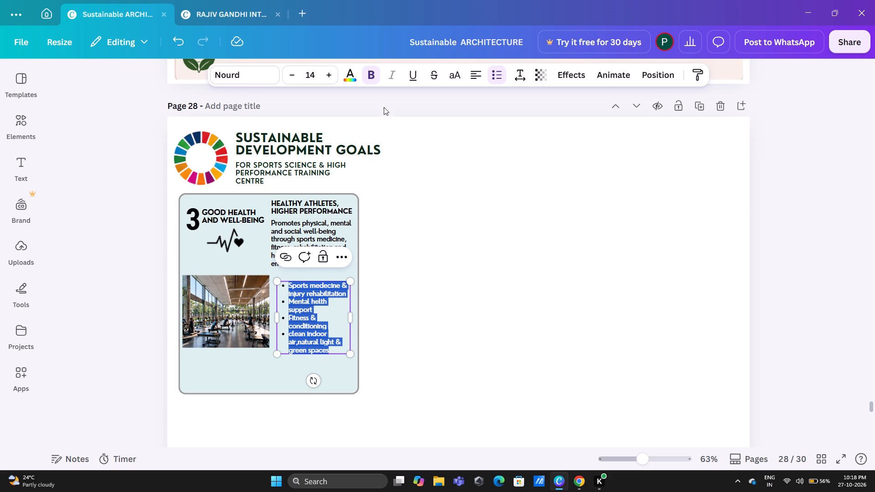
pyautogui.click(476, 75)
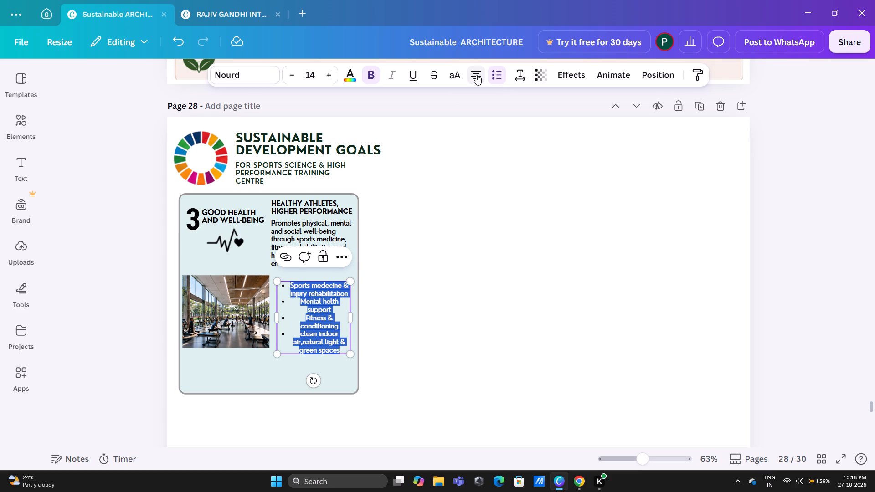
pyautogui.click(476, 75)
pyautogui.click(476, 75)
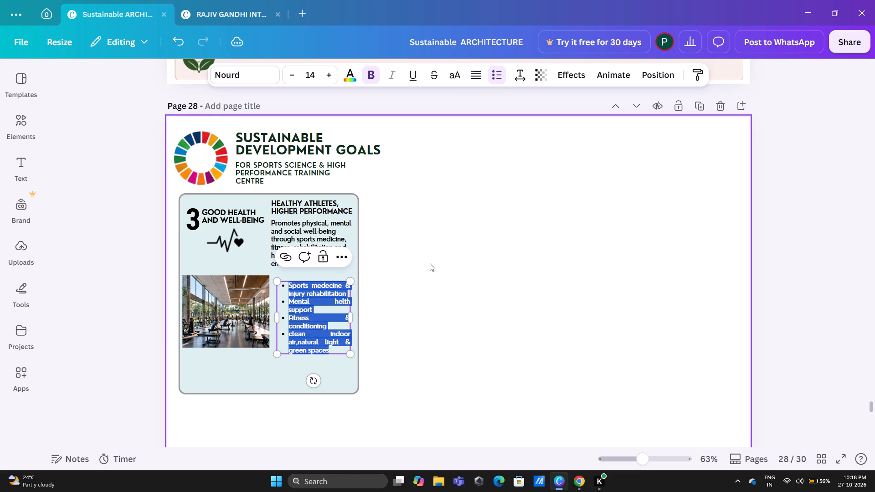
pyautogui.click(430, 263)
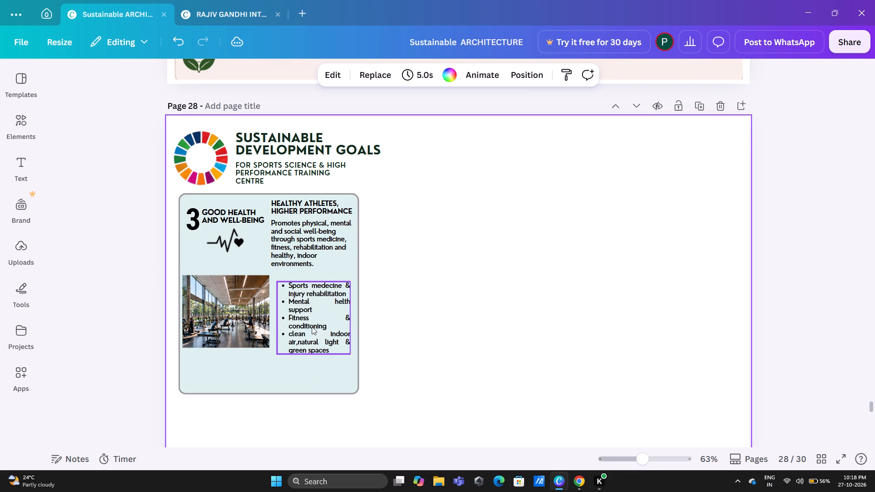
# Nudge the bulleted list up until its bottom edge aligns with the bottom of the gym photo.
pyautogui.click(317, 313)
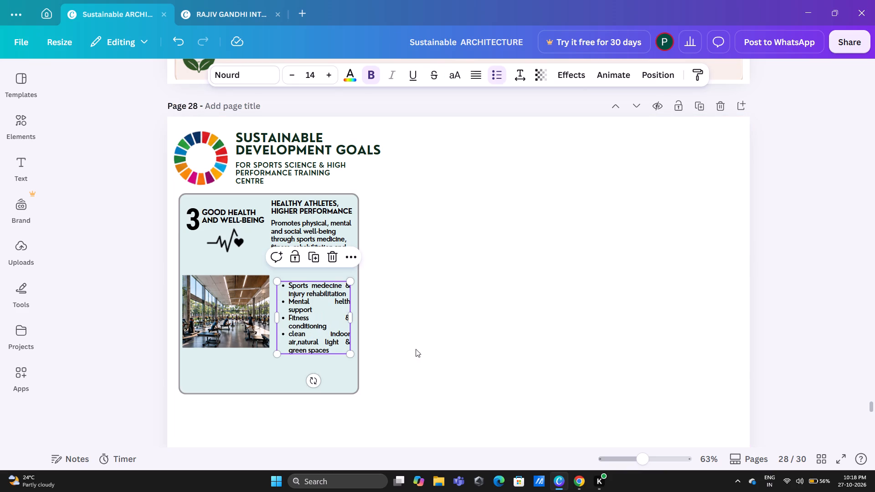
pyautogui.press('Up')
pyautogui.press('Up')
pyautogui.press('Up')
pyautogui.press('Up')
pyautogui.press('Up')
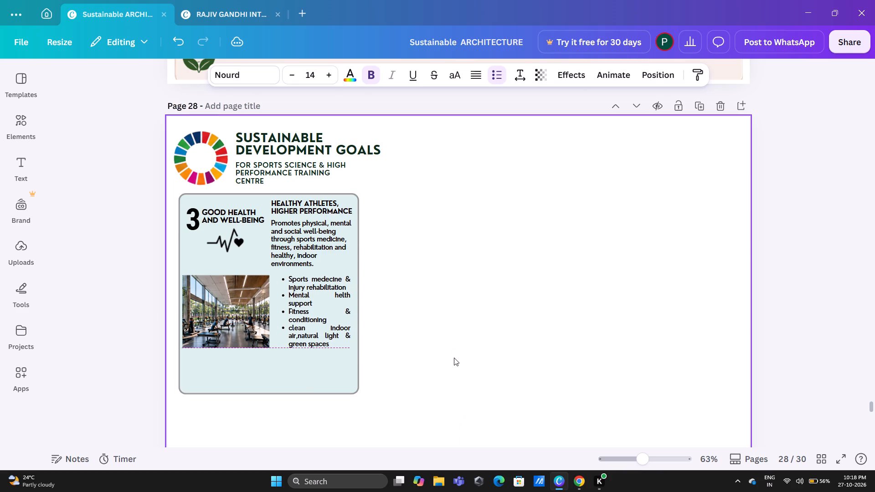
pyautogui.click(467, 321)
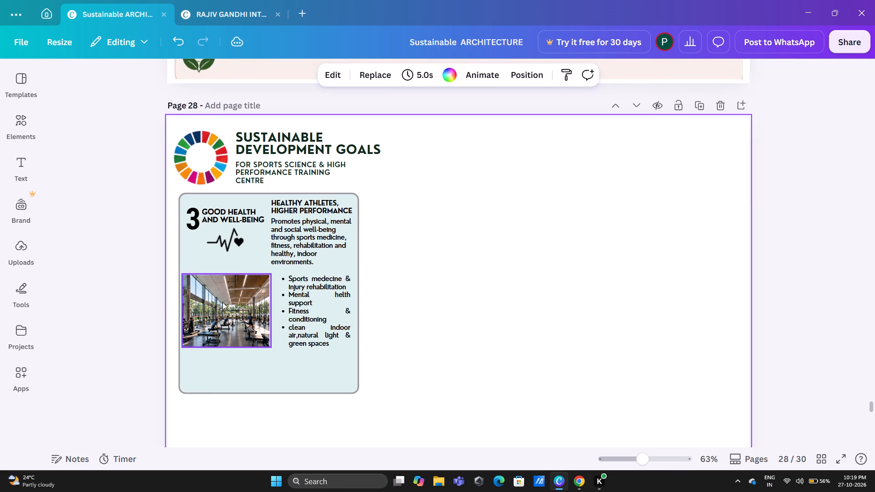
pyautogui.click(299, 300)
pyautogui.keyDown('shift'); pyautogui.click(225, 313); pyautogui.keyUp('shift')
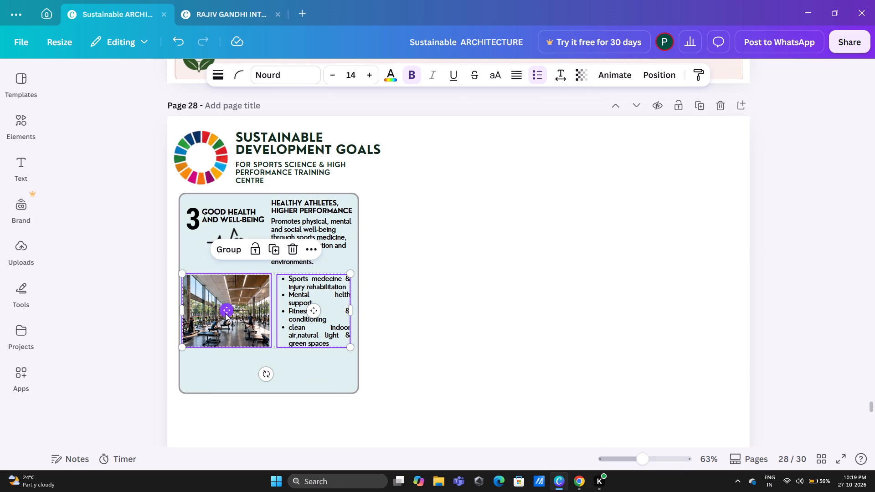
pyautogui.press('Up')
pyautogui.press('Up')
pyautogui.click(424, 327)
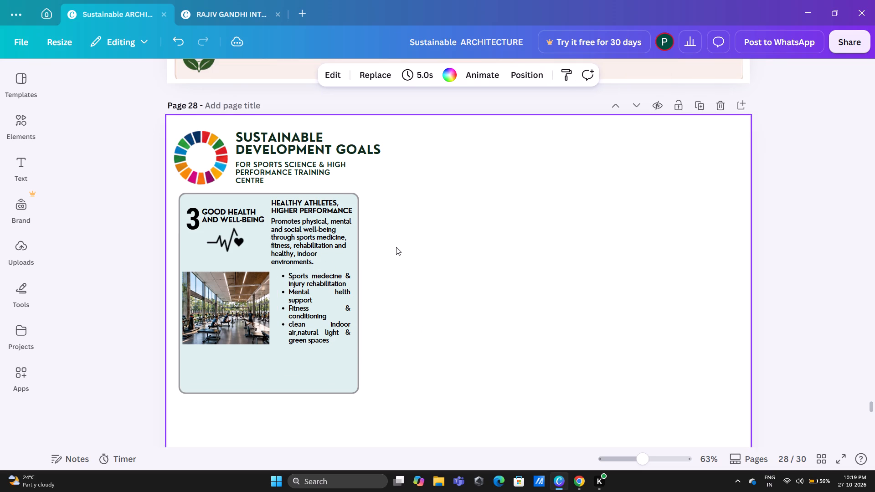
# Compare page 28's goal 3 card with the original goal panels on page 29.
pyautogui.scroll(-1, 396, 247)
pyautogui.scroll(3, 396, 247)
pyautogui.scroll(-3, 396, 247)
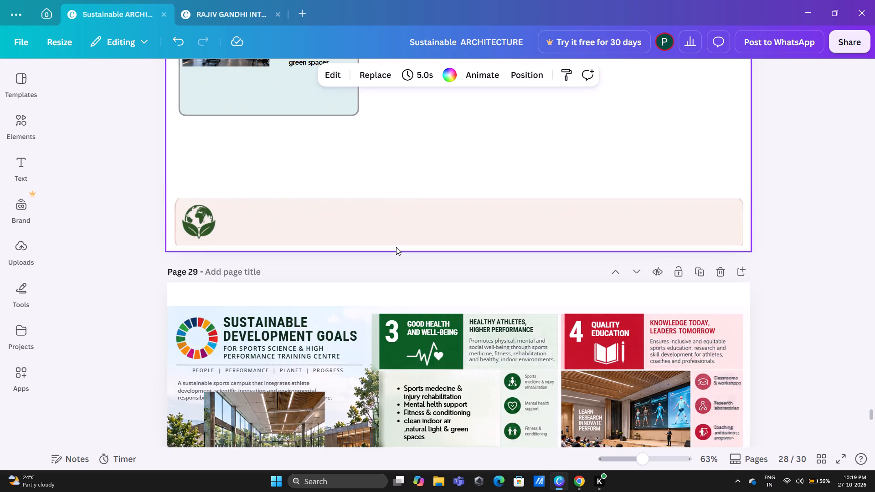
pyautogui.scroll(-2, 396, 247)
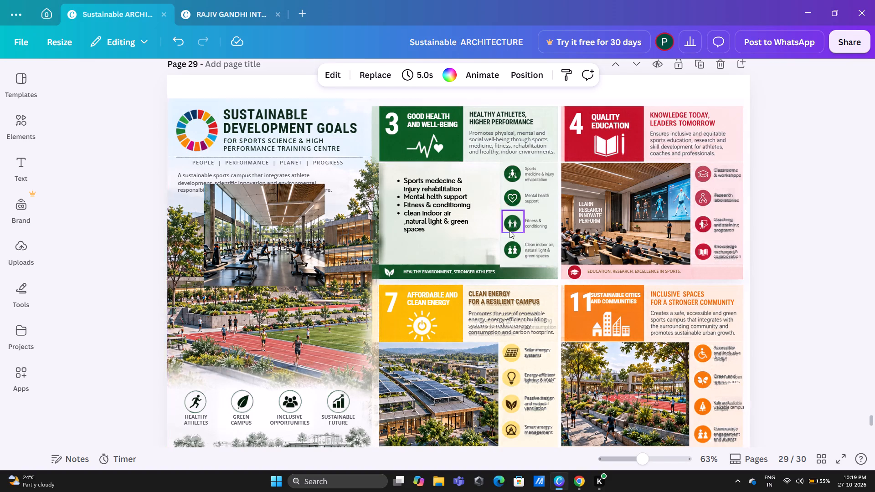
pyautogui.scroll(2, 489, 245)
pyautogui.scroll(2, 423, 240)
pyautogui.scroll(-1, 384, 231)
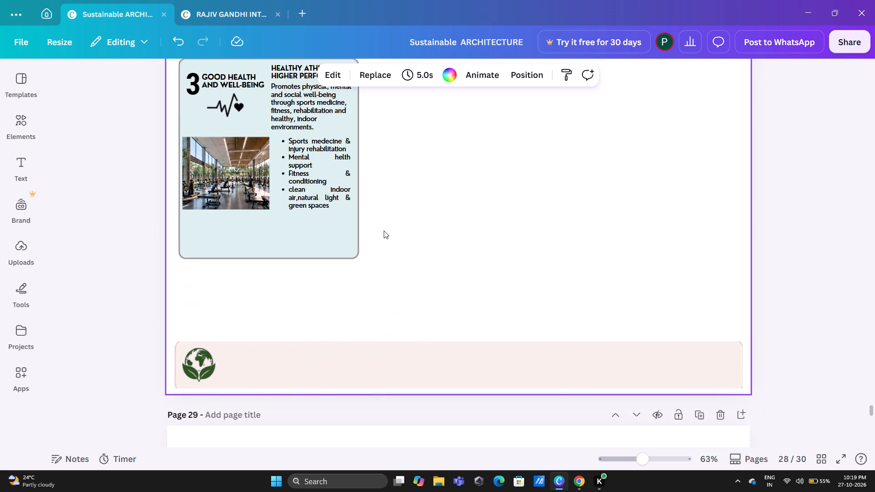
pyautogui.scroll(-1, 384, 231)
pyautogui.scroll(3, 382, 231)
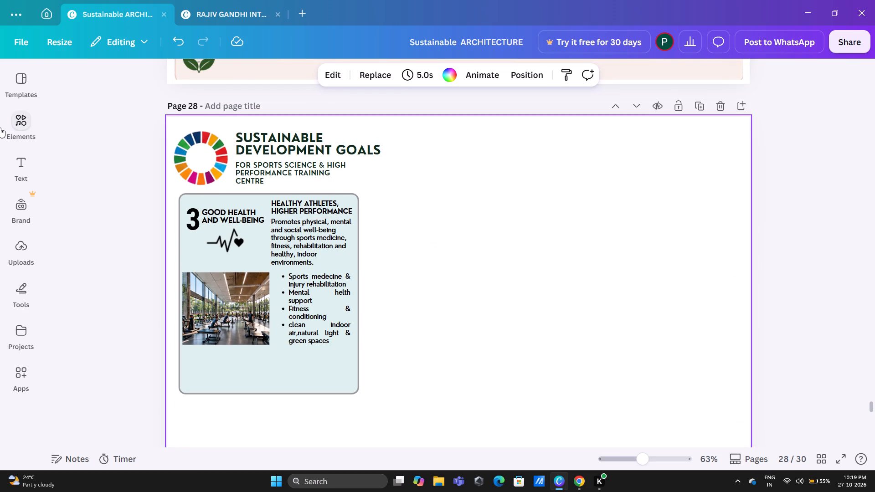
# Add a square shape to page 28 and fill it with the vivid azure from the goals wheel's photo colors.
pyautogui.click(21, 118)
pyautogui.click(139, 88)
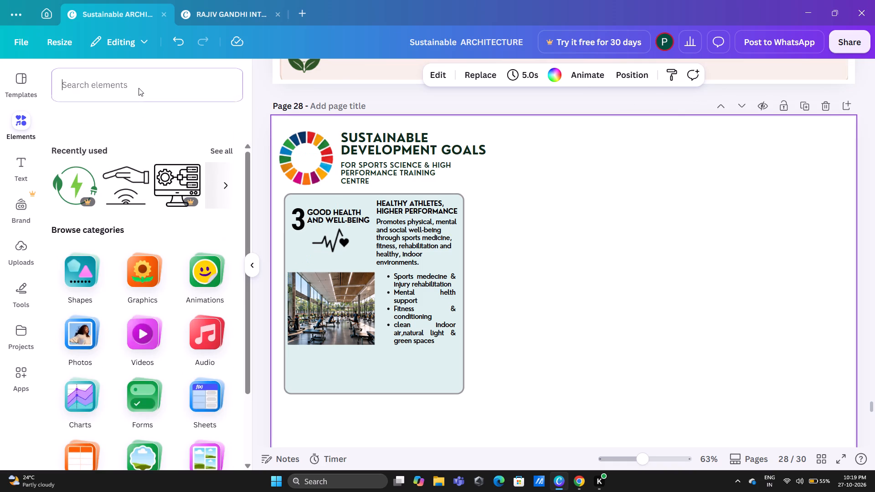
pyautogui.press('r')
pyautogui.click(115, 174)
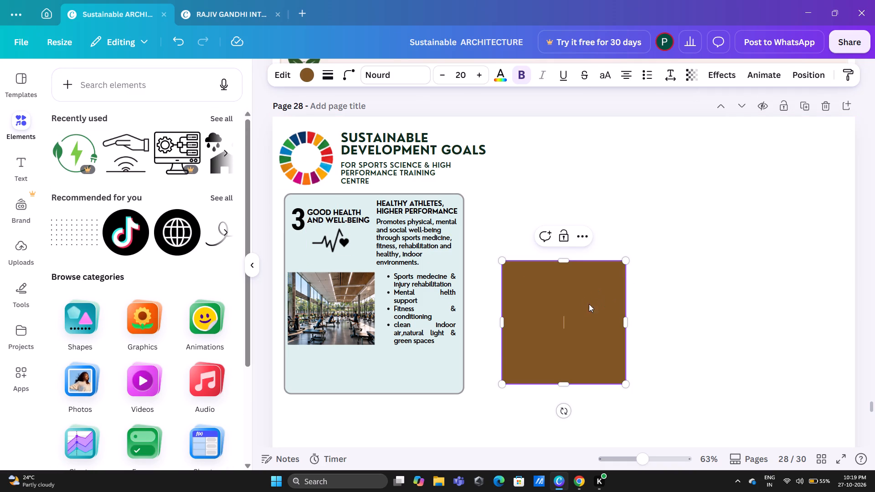
pyautogui.click(302, 75)
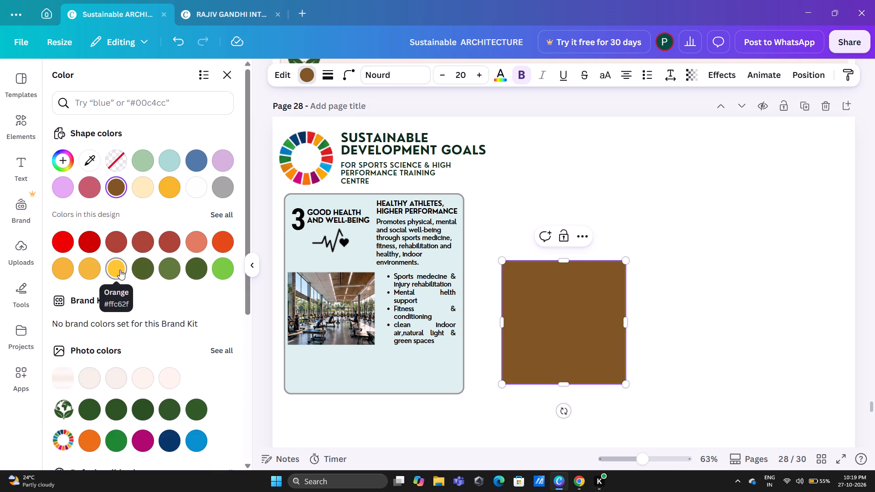
pyautogui.click(194, 441)
pyautogui.click(709, 248)
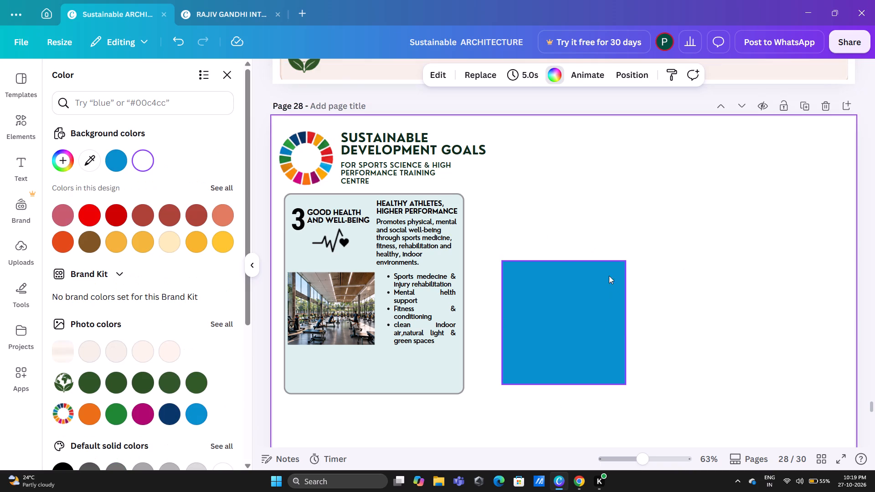
pyautogui.click(612, 270)
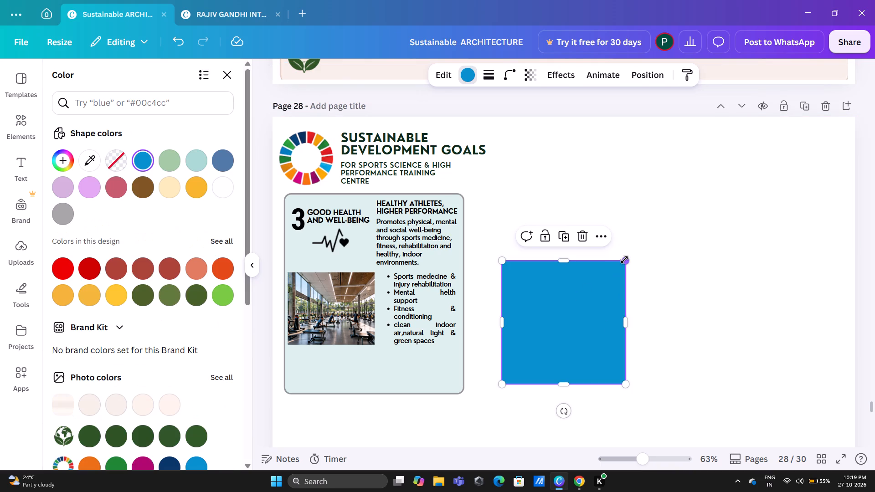
# Shrink the blue square, move it over the goal 3 title and heartbeat icon, and widen it to span the title text.
pyautogui.moveTo(624, 260); pyautogui.dragTo(587, 299)
pyautogui.moveTo(555, 355); pyautogui.dragTo(347, 258)
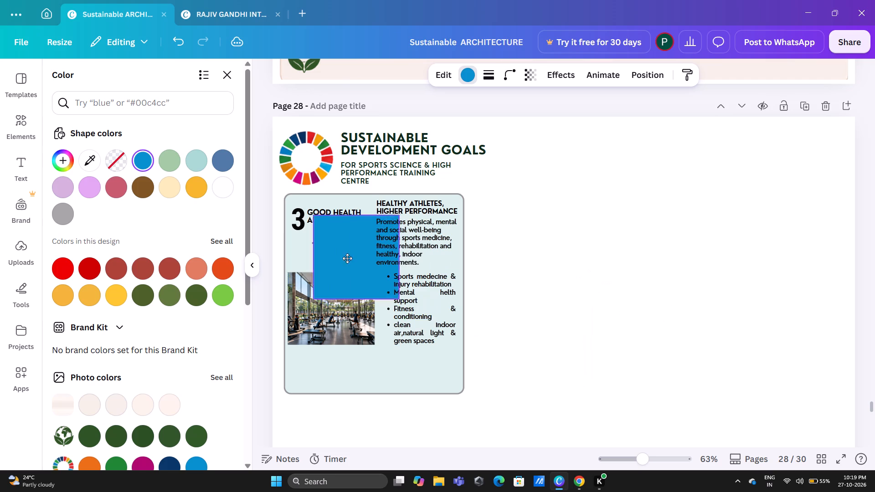
pyautogui.moveTo(347, 258); pyautogui.dragTo(341, 239)
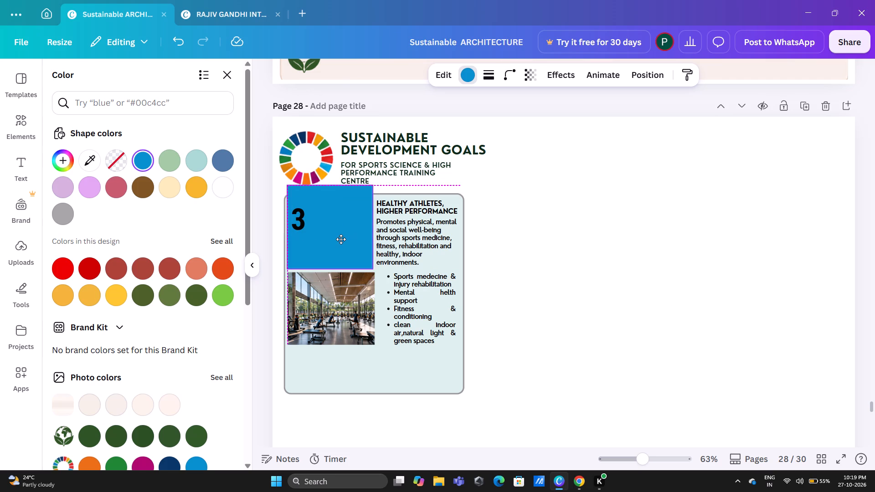
pyautogui.moveTo(341, 239); pyautogui.dragTo(341, 236)
pyautogui.moveTo(371, 180); pyautogui.dragTo(355, 200)
pyautogui.moveTo(323, 233); pyautogui.dragTo(325, 226)
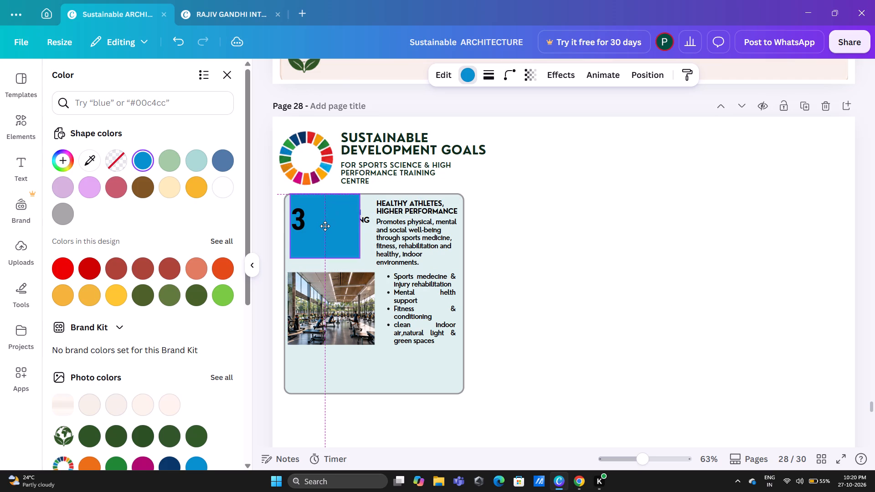
pyautogui.moveTo(325, 226); pyautogui.dragTo(324, 227)
pyautogui.moveTo(359, 226); pyautogui.dragTo(366, 226)
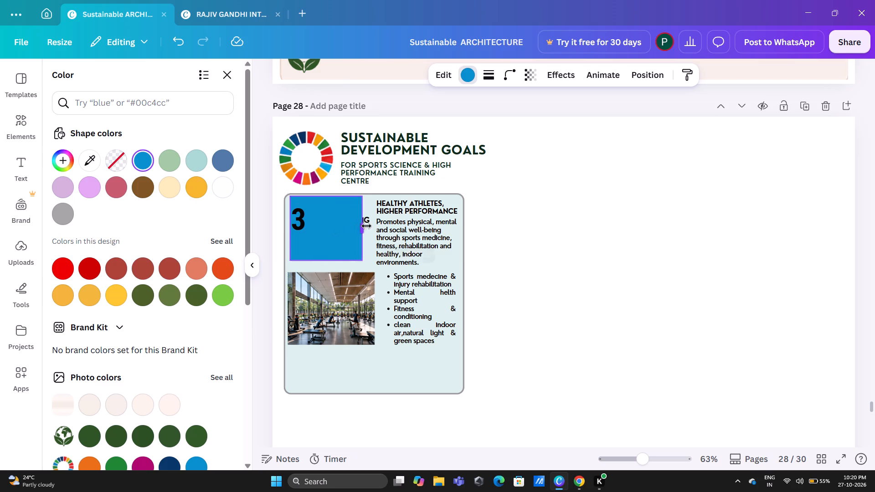
pyautogui.moveTo(366, 226); pyautogui.dragTo(369, 226)
# Send the blue rectangle to the back so it sits behind the goal 3 title and heartbeat icon.
pyautogui.rightClick(342, 241)
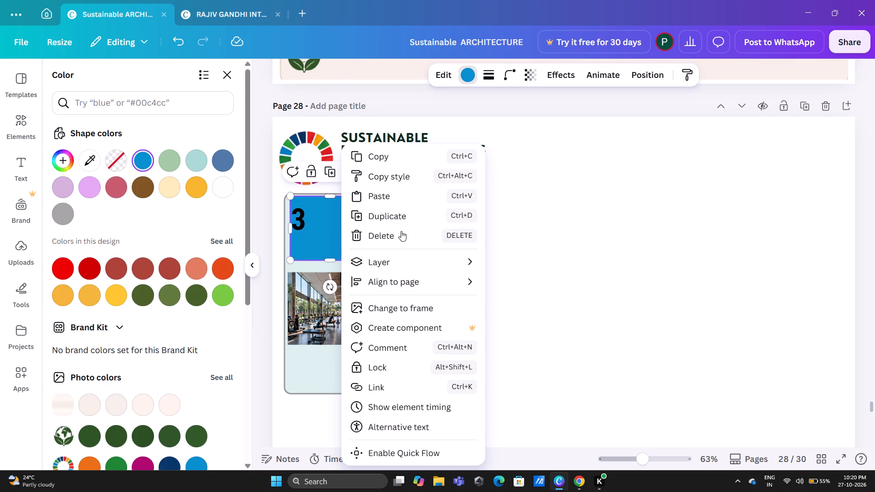
pyautogui.click(403, 255)
pyautogui.click(548, 323)
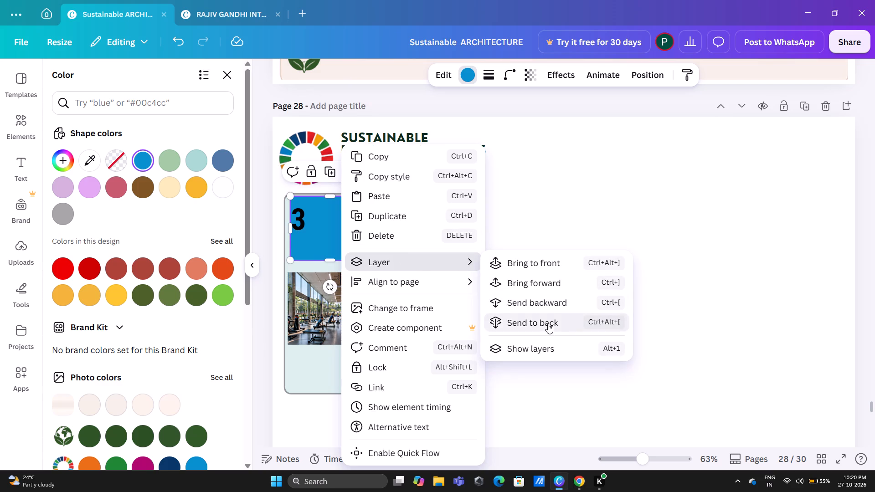
pyautogui.click(571, 223)
pyautogui.click(556, 216)
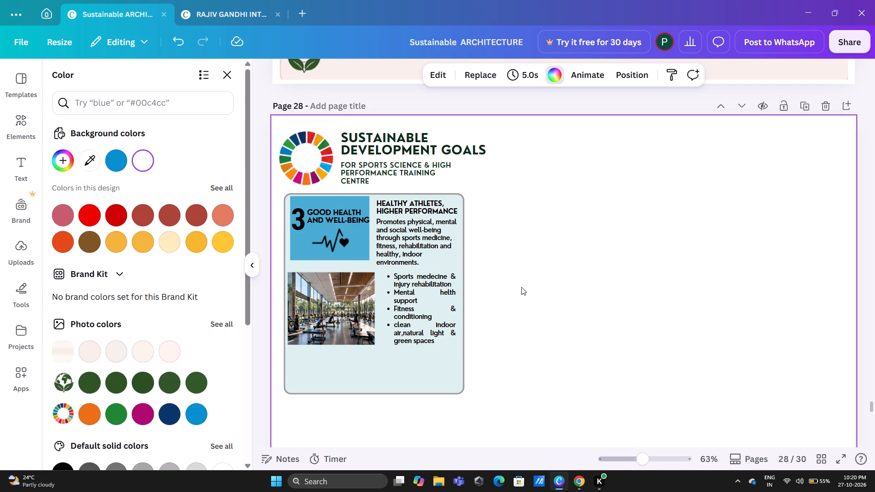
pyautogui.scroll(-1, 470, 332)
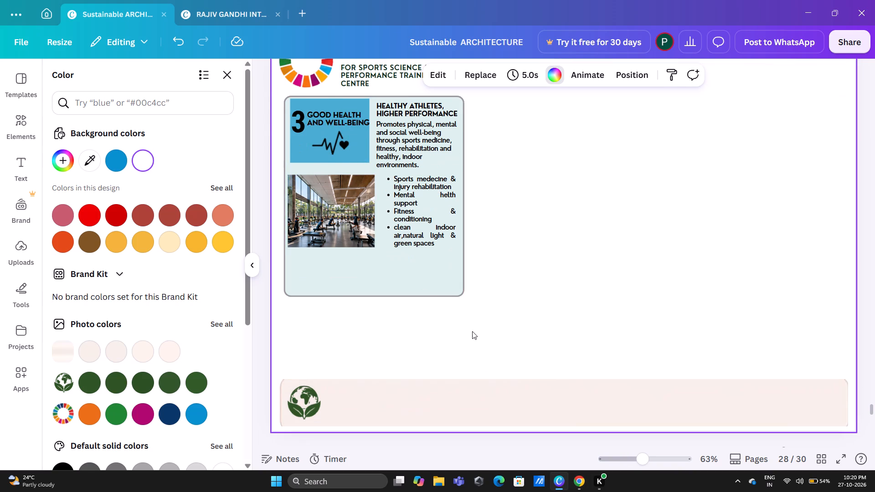
# Shorten the goal 3 card's background on page 28 so it ends just below the gym photo and bullet list.
pyautogui.click(386, 296)
pyautogui.moveTo(375, 297); pyautogui.dragTo(376, 255)
pyautogui.click(503, 277)
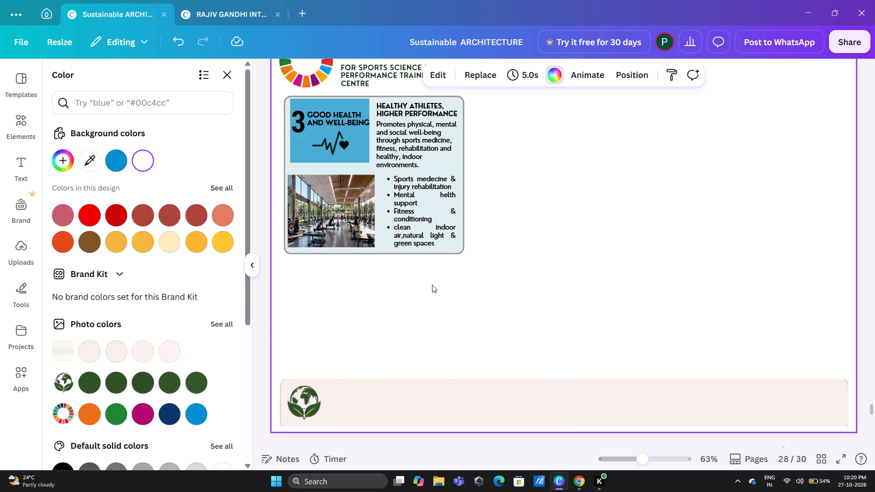
# Delete the gym photo overlapping the campus image on page 29.
pyautogui.scroll(-3, 461, 278)
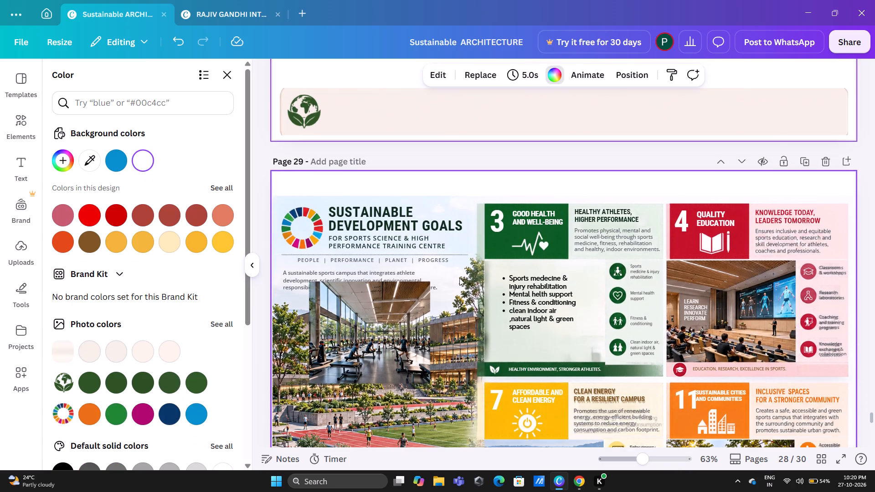
pyautogui.click(374, 336)
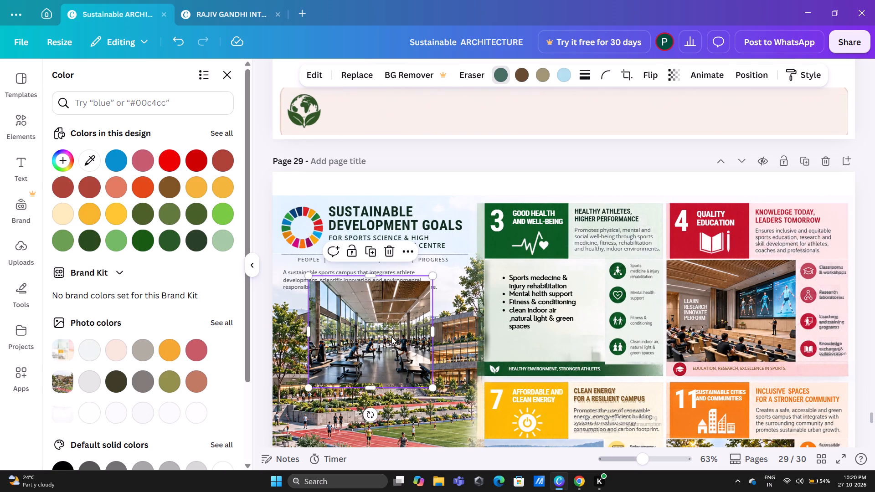
pyautogui.press('Delete')
# Group all the elements of the goal 3 card on page 28.
pyautogui.scroll(2, 407, 312)
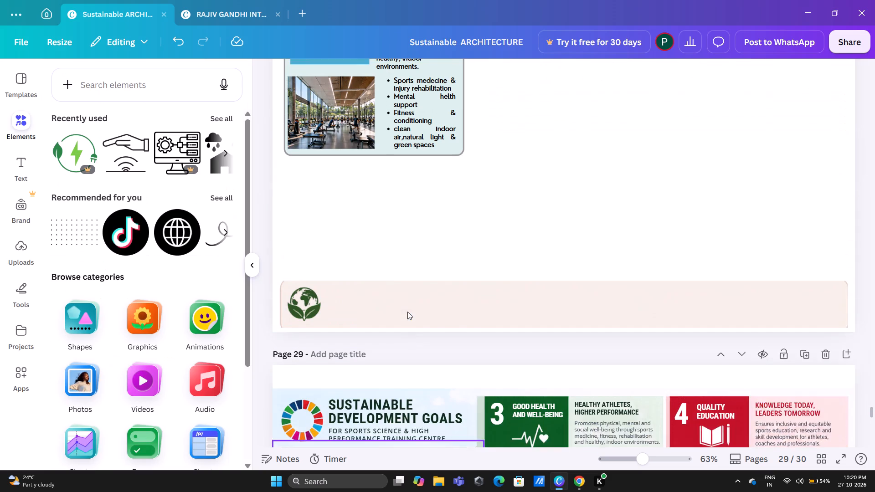
pyautogui.scroll(1, 407, 253)
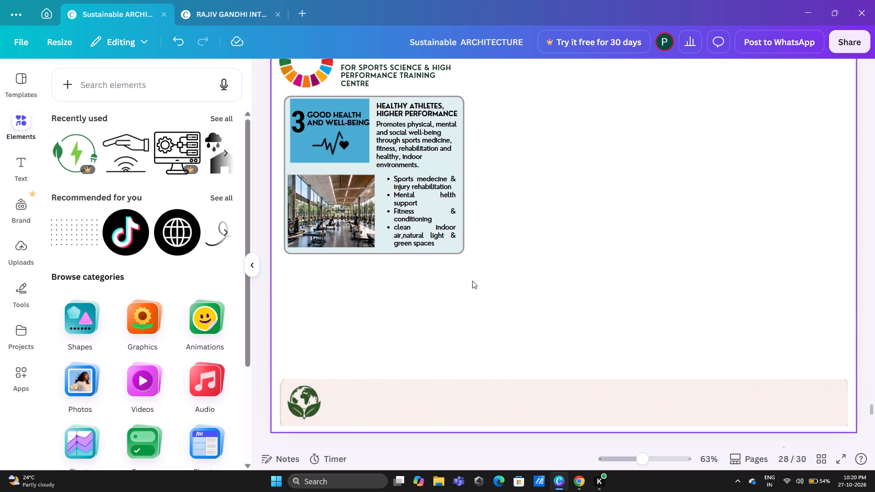
pyautogui.moveTo(487, 287); pyautogui.dragTo(285, 101)
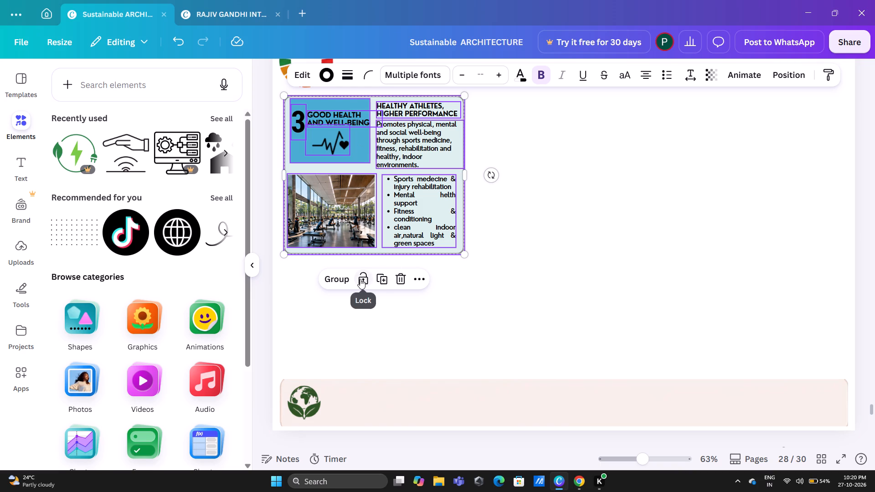
pyautogui.click(340, 282)
pyautogui.click(535, 256)
# Move the grouped goal 3 card horizontally from the page's left edge to the middle of page 28.
pyautogui.click(388, 226)
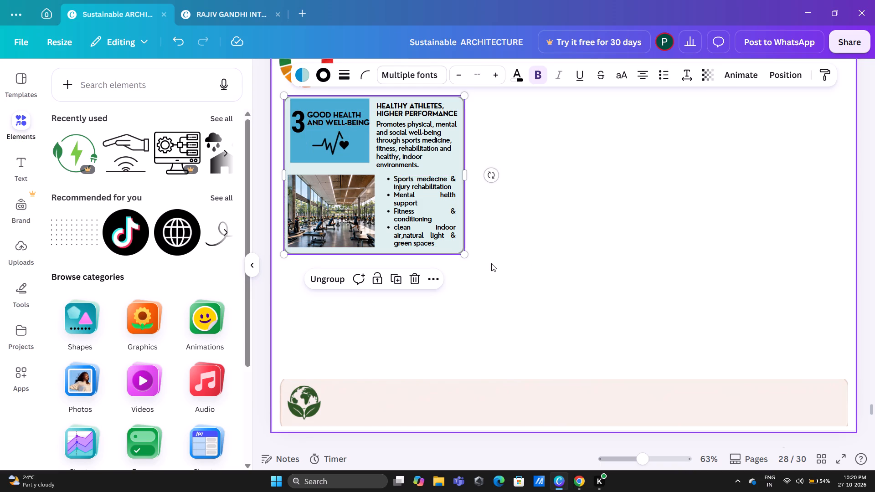
pyautogui.press('Right')
pyautogui.press('Right')
pyautogui.press('Right')
pyautogui.press('Right')
pyautogui.press('Right')
pyautogui.press('Right')
pyautogui.press('Right')
pyautogui.press('Right')
pyautogui.press('Right')
pyautogui.press('Right')
pyautogui.press('Right')
pyautogui.press('Right')
pyautogui.press('Right')
pyautogui.press('Right')
pyautogui.press('Right')
pyautogui.press('Right')
pyautogui.press('Right')
pyautogui.press('Right')
pyautogui.press('Right')
pyautogui.press('Right')
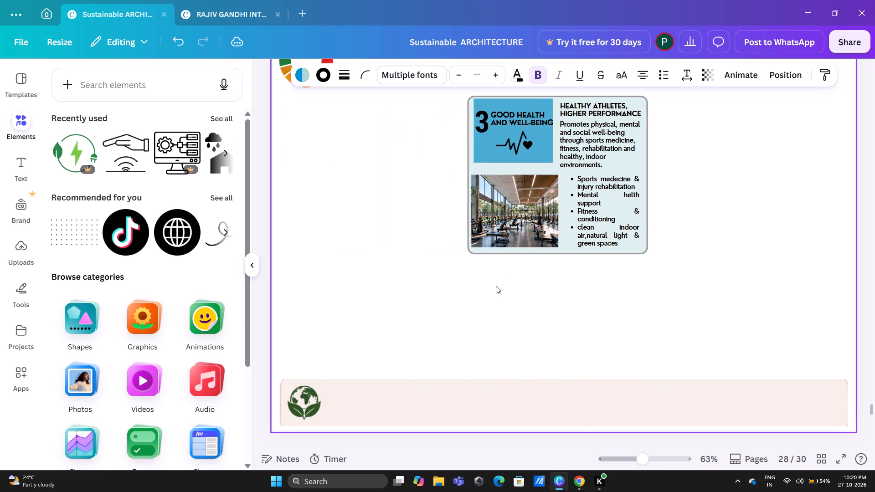
pyautogui.press('Left')
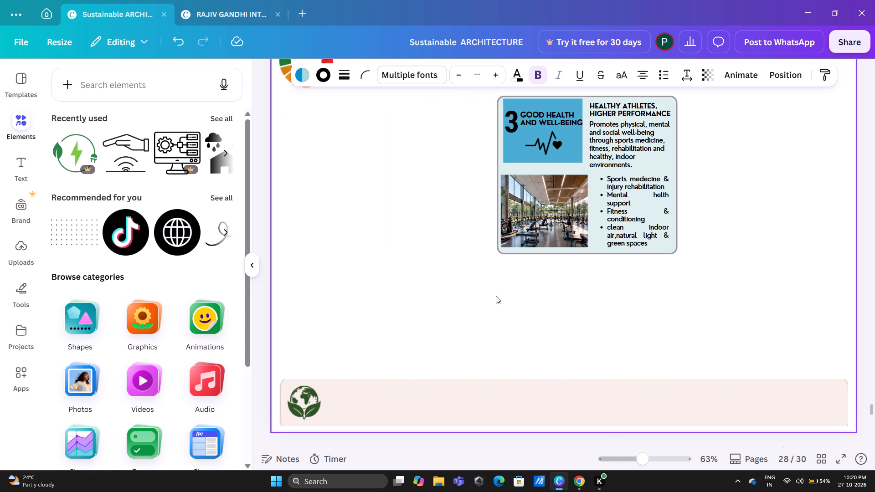
pyautogui.press('Left')
pyautogui.press('Left')
pyautogui.press('Left')
pyautogui.press('Left')
pyautogui.press('Left')
pyautogui.press('Left')
pyautogui.press('Left')
pyautogui.press('Left')
pyautogui.press('Left')
pyautogui.press('Left')
pyautogui.press('Left')
pyautogui.press('Left')
pyautogui.press('Left')
pyautogui.press('Left')
pyautogui.press('Left')
pyautogui.press('Left')
pyautogui.press('Left')
pyautogui.press('Left')
pyautogui.press('Left')
pyautogui.press('Left')
pyautogui.press('Left')
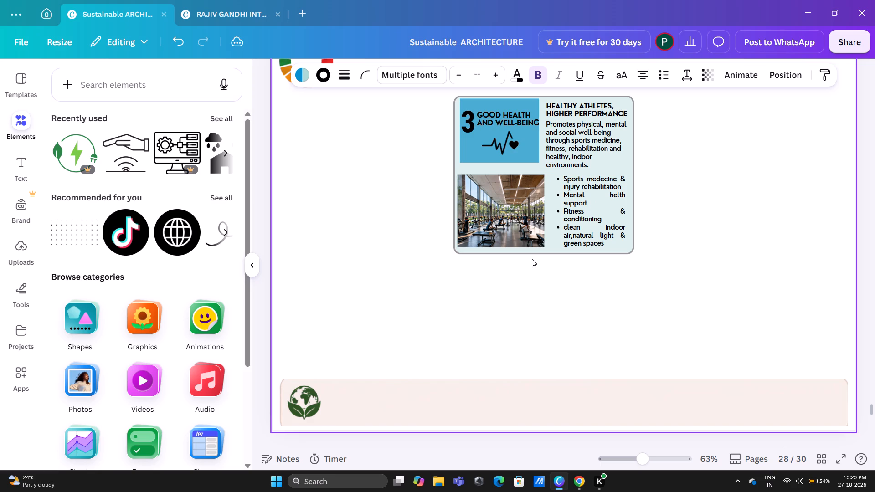
# Ungroup the goal 3 card so its elements can be selected separately.
pyautogui.click(529, 253)
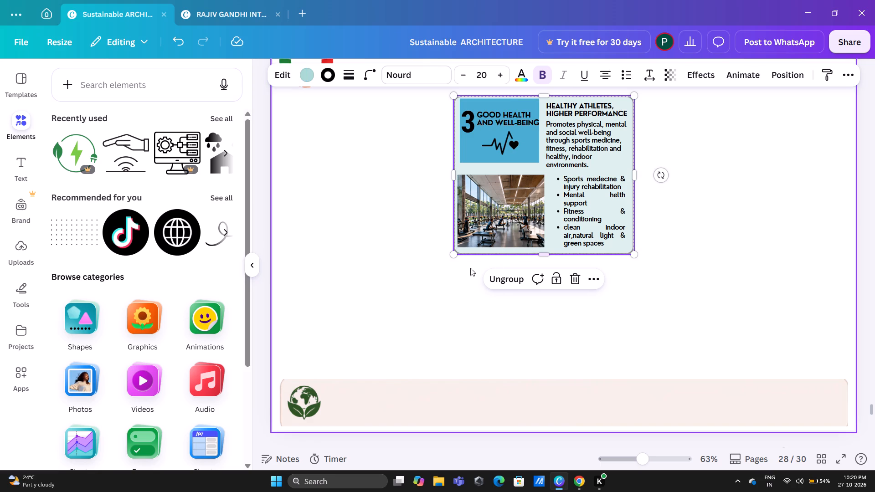
pyautogui.click(465, 296)
pyautogui.click(492, 213)
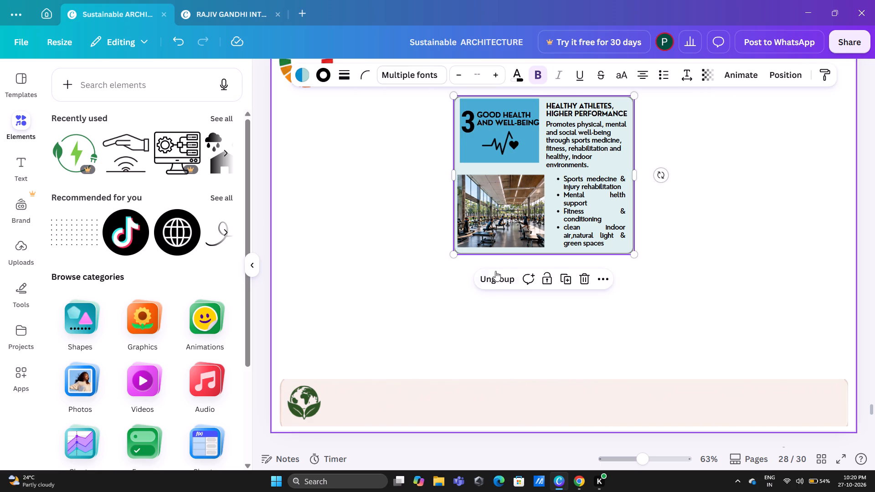
pyautogui.click(494, 279)
pyautogui.click(407, 279)
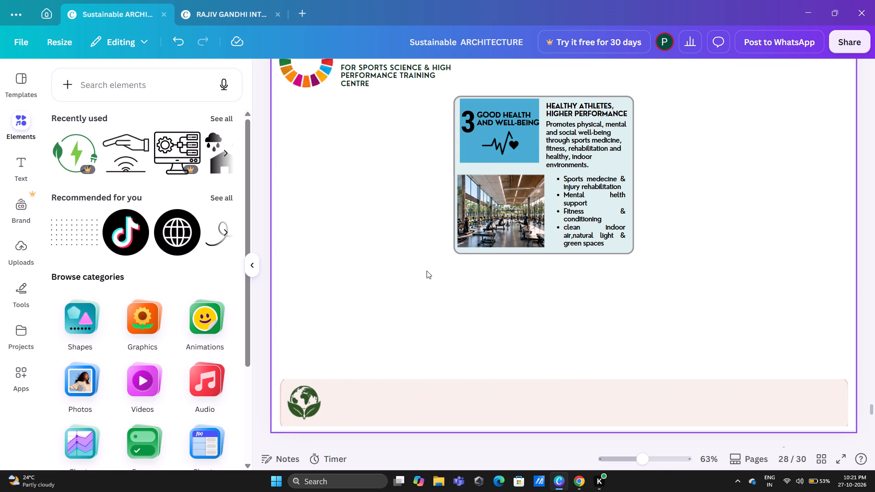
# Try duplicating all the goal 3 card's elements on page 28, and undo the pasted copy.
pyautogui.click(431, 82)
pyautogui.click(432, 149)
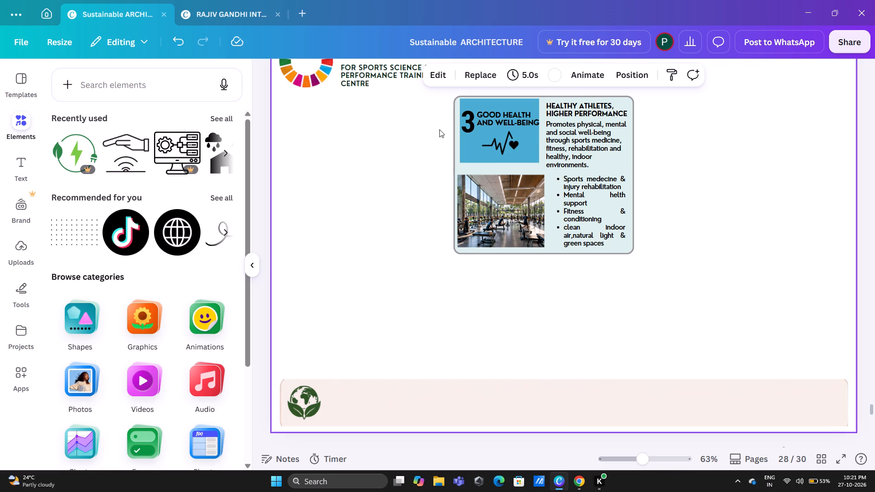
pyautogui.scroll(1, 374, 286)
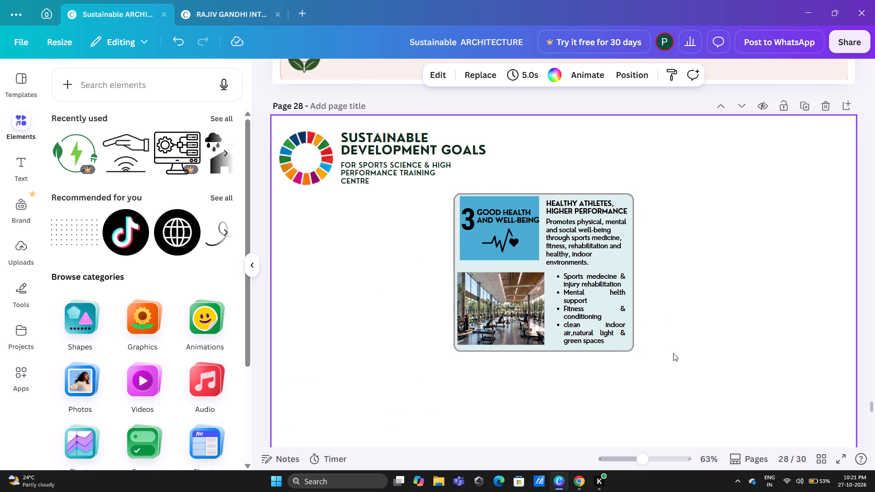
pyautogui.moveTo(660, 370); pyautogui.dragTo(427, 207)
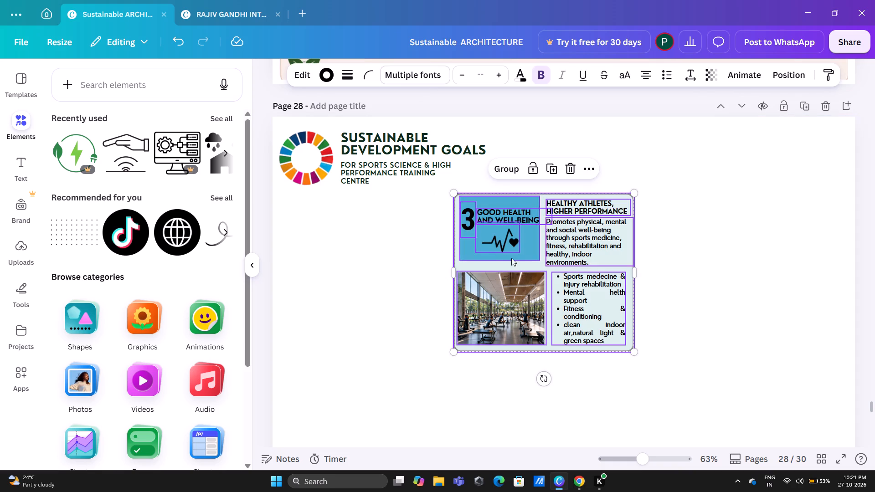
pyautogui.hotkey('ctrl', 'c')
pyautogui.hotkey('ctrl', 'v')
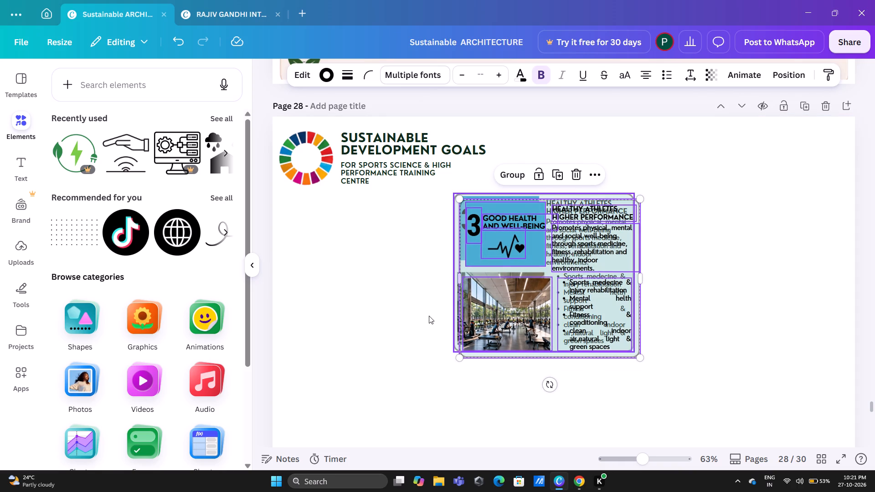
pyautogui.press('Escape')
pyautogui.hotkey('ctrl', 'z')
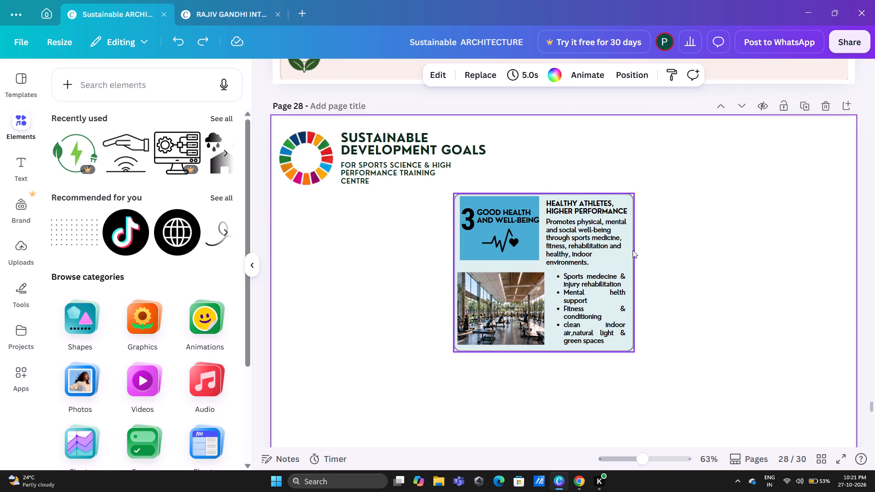
# Duplicate only the goal 3 card's pale blue rounded background and place the copy beside the card, aligned at the same height.
pyautogui.click(632, 250)
pyautogui.press('Escape')
pyautogui.click(625, 350)
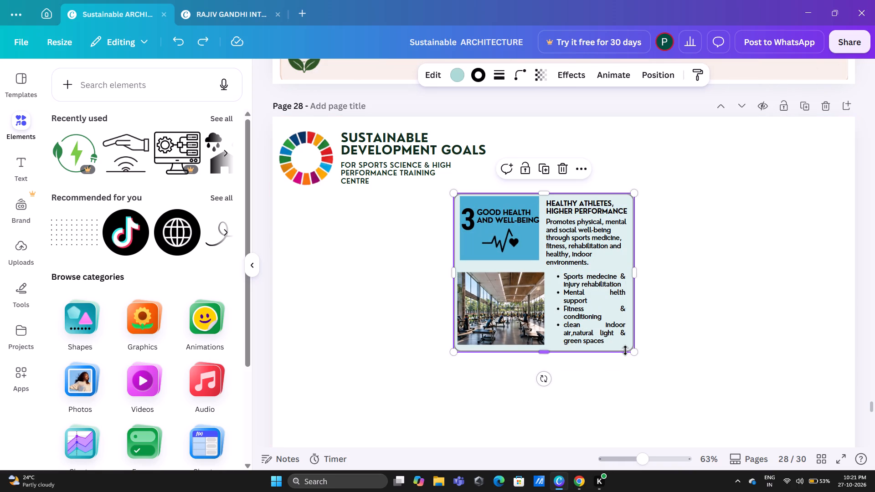
pyautogui.hotkey('ctrl', 'c')
pyautogui.hotkey('ctrl', 'v')
pyautogui.moveTo(504, 289); pyautogui.dragTo(642, 272)
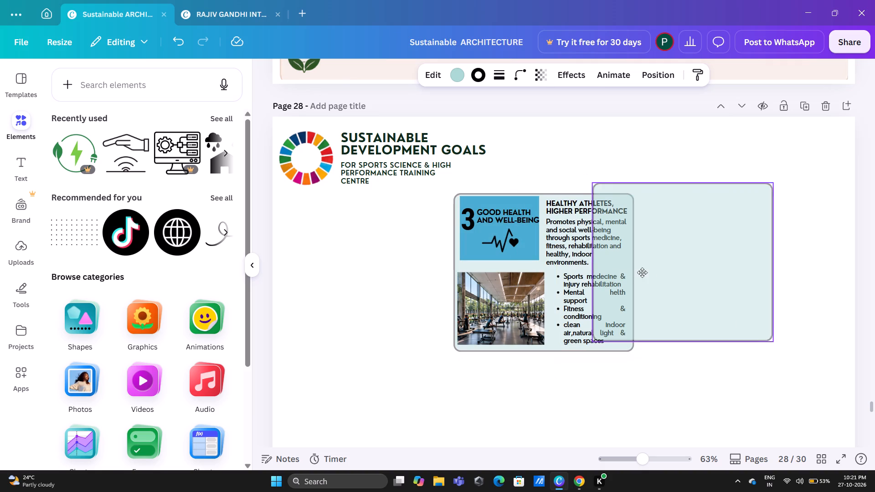
pyautogui.moveTo(642, 272); pyautogui.dragTo(692, 283)
pyautogui.click(342, 302)
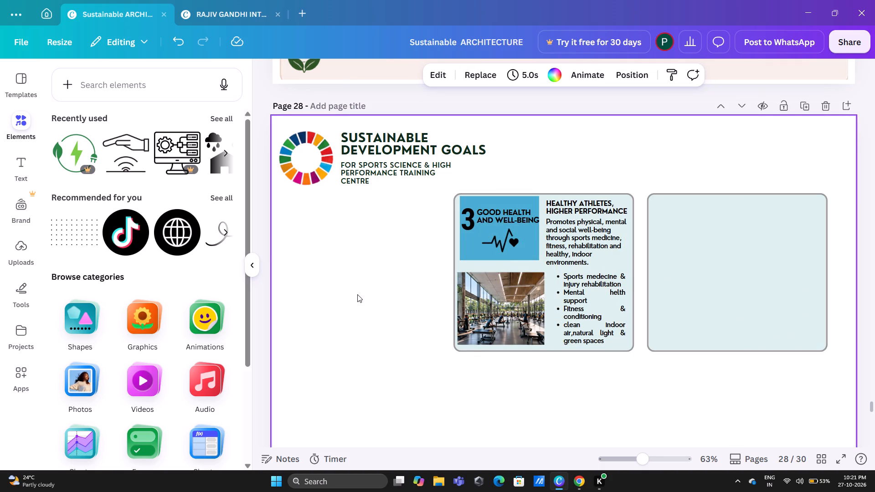
# Group the goal 3 card's background, texts, icon and photo again, leaving the blank panel out.
pyautogui.keyDown('ctrl'); pyautogui.scroll(-1, 348, 313); pyautogui.keyUp('ctrl')
pyautogui.moveTo(679, 393); pyautogui.dragTo(644, 320)
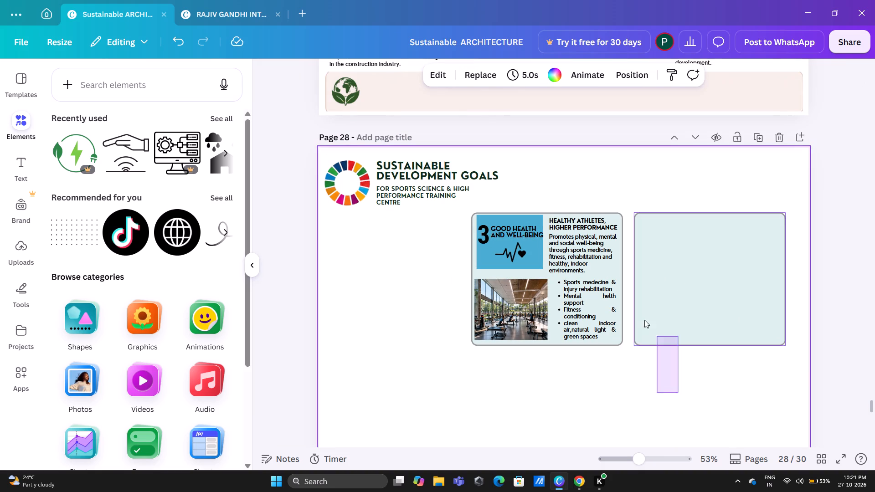
pyautogui.moveTo(644, 320); pyautogui.dragTo(648, 368)
pyautogui.moveTo(622, 378); pyautogui.dragTo(521, 230)
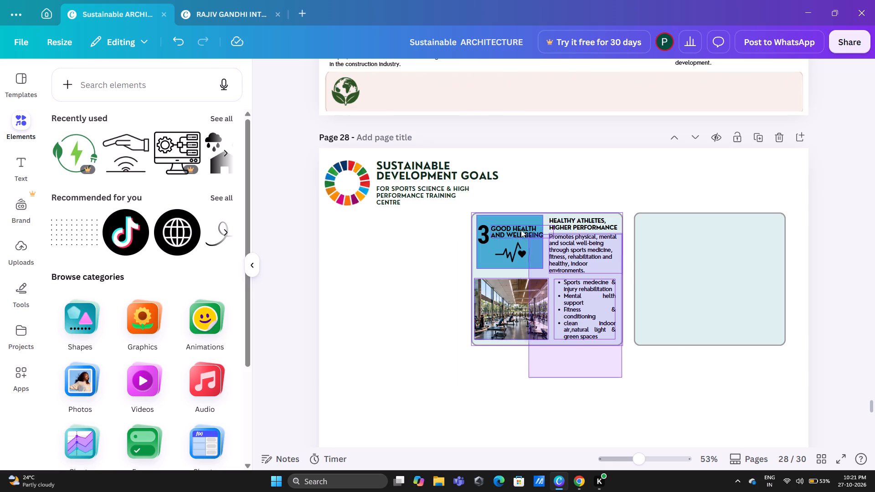
pyautogui.moveTo(521, 230); pyautogui.dragTo(460, 206)
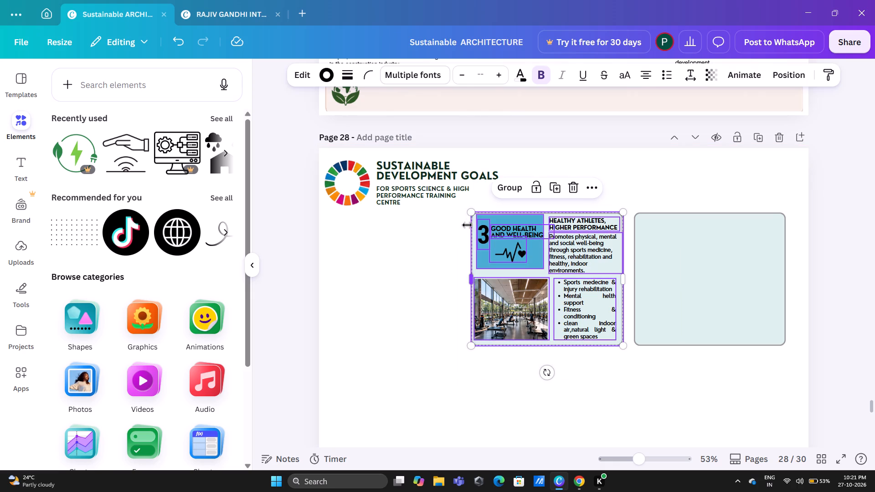
pyautogui.click(509, 194)
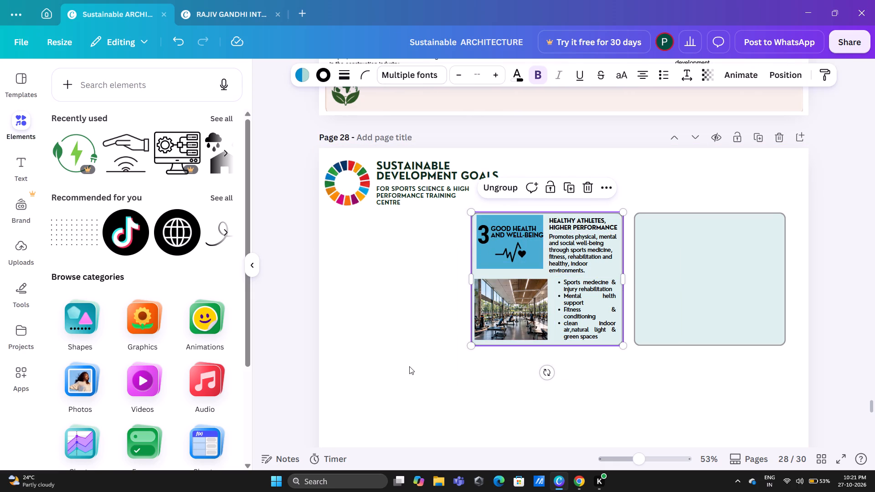
pyautogui.click(413, 364)
# Move the goal 3 card and the blank panel together until the panel sits near the page's right margin.
pyautogui.moveTo(726, 393); pyautogui.dragTo(550, 293)
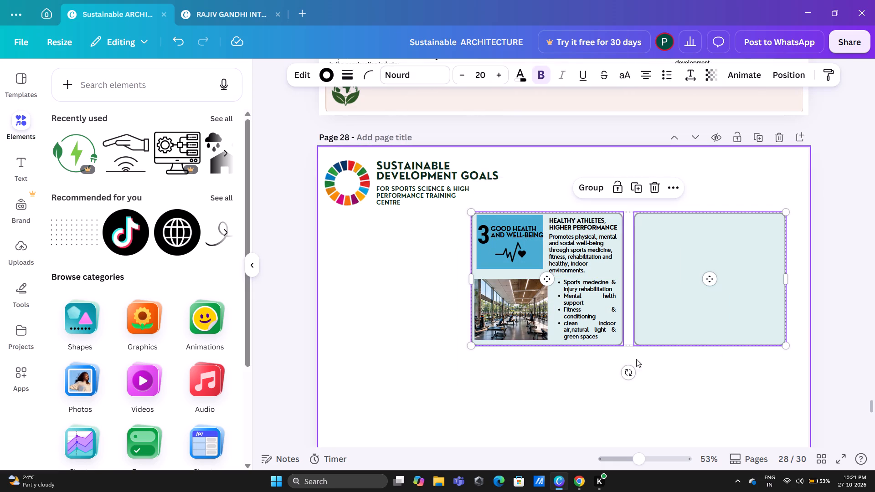
pyautogui.press('Right')
pyautogui.press('Right')
pyautogui.press('Right')
pyautogui.press('Right')
pyautogui.press('Right')
pyautogui.press('Right')
pyautogui.press('Right')
pyautogui.press('Right')
pyautogui.press('Right')
pyautogui.press('Right')
pyautogui.press('Right')
pyautogui.press('Right')
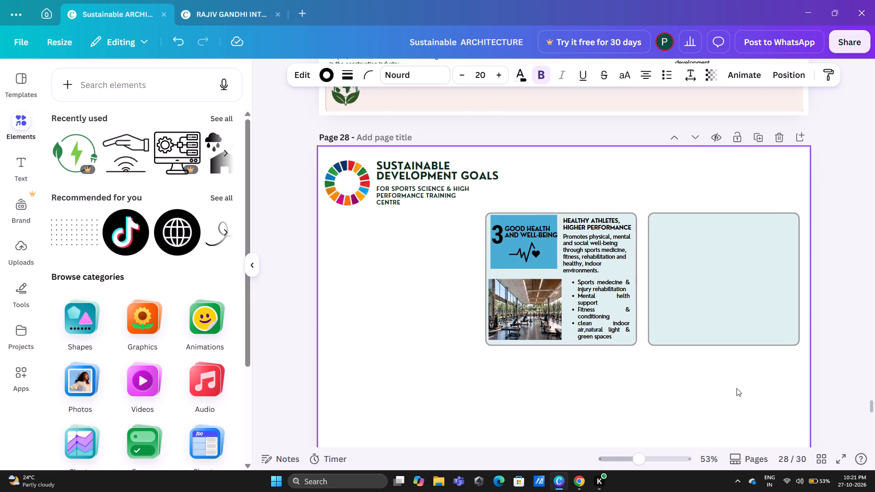
pyautogui.press('Right')
pyautogui.press('Right')
pyautogui.press('Right')
# Nudge the goal 3 card toward the blank panel to narrow the gap between them.
pyautogui.moveTo(625, 380); pyautogui.dragTo(531, 291)
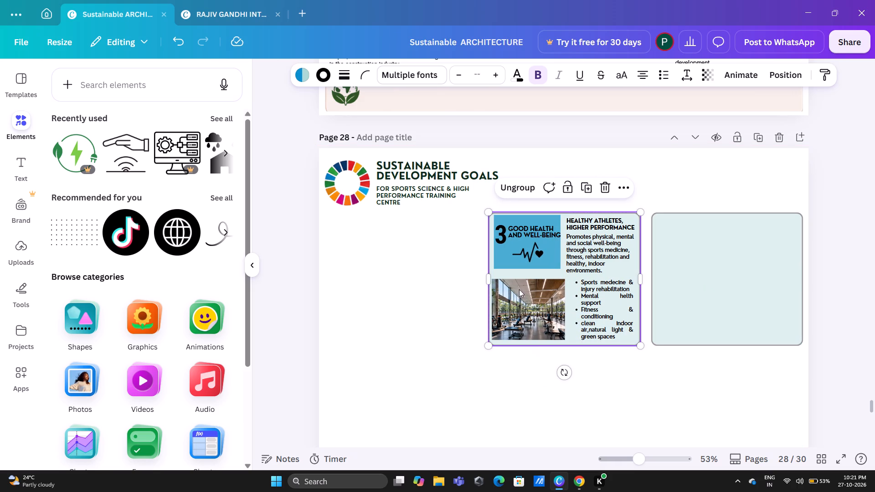
pyautogui.press('Right')
pyautogui.press('Right')
pyautogui.press('Right')
pyautogui.press('Right')
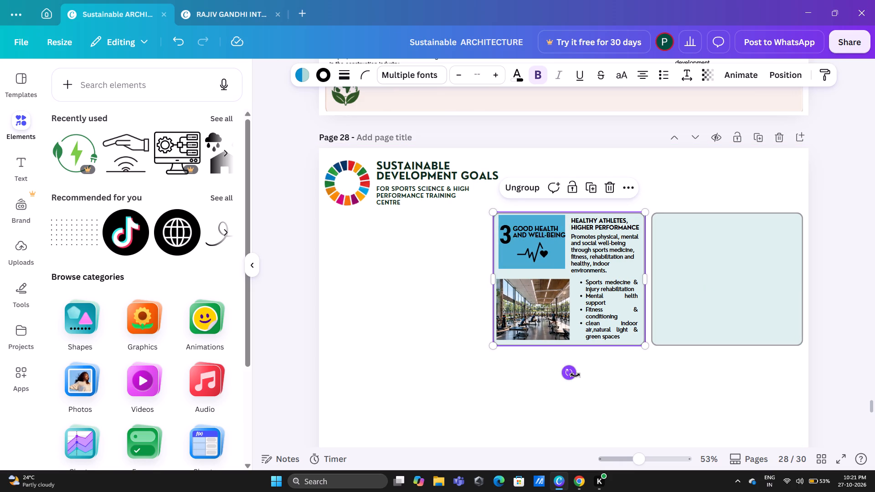
pyautogui.press('Escape')
pyautogui.press('Escape')
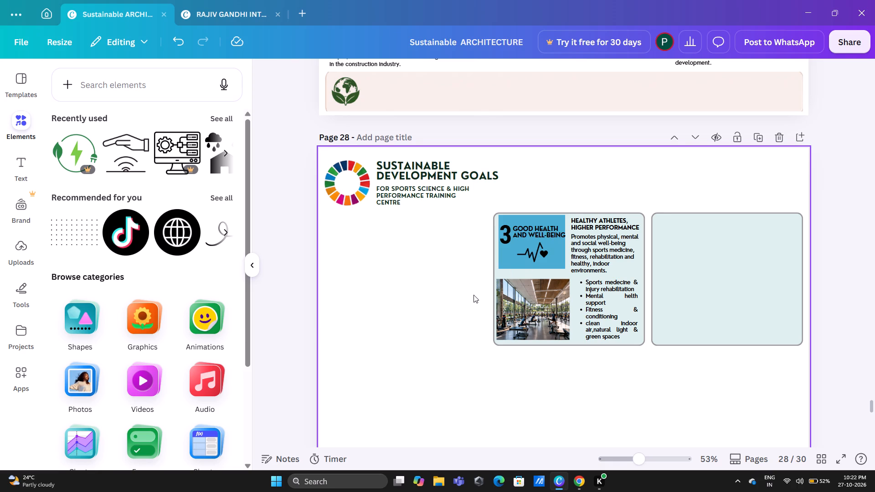
# Copy the goal 4 number, "Quality Education" title and book icon from page 29 and paste them onto page 28.
pyautogui.scroll(-3, 461, 298)
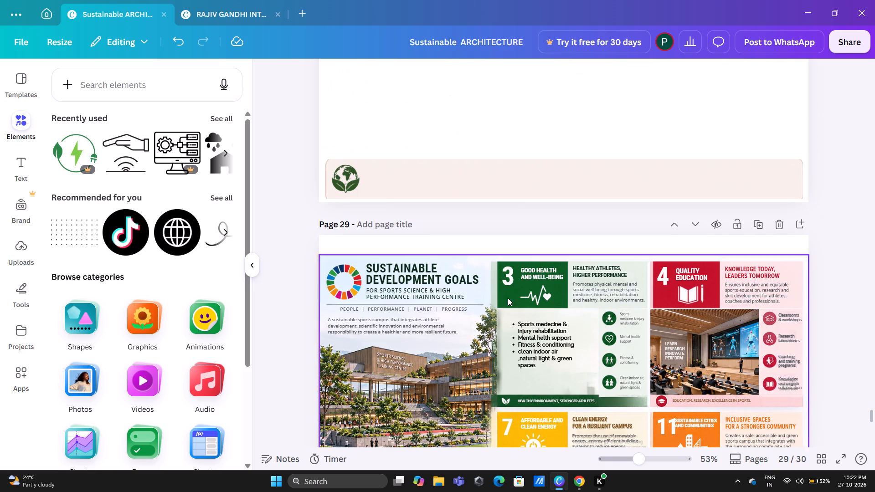
pyautogui.keyDown('shift'); pyautogui.click(664, 279); pyautogui.keyUp('shift')
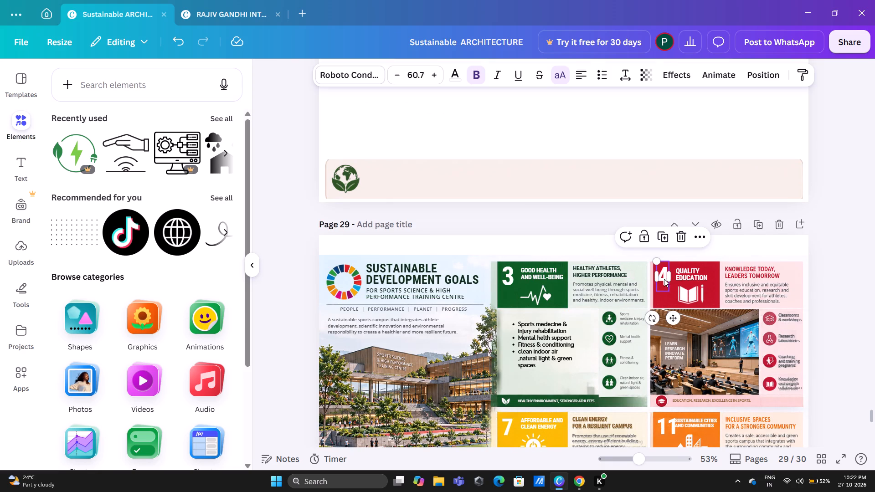
pyautogui.keyDown('shift'); pyautogui.click(685, 279); pyautogui.keyUp('shift')
pyautogui.keyDown('shift'); pyautogui.click(689, 293); pyautogui.keyUp('shift')
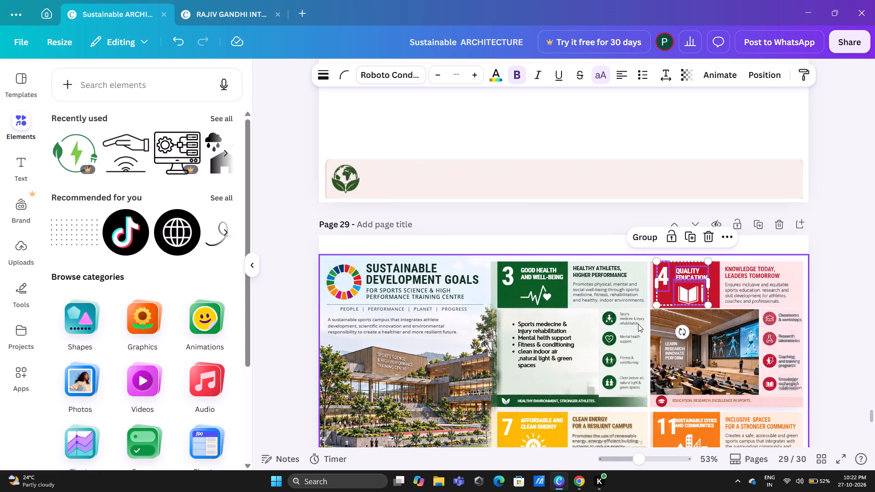
pyautogui.hotkey('ctrl', 'c')
pyautogui.click(554, 133)
pyautogui.scroll(2, 528, 169)
pyautogui.hotkey('ctrl', 'v')
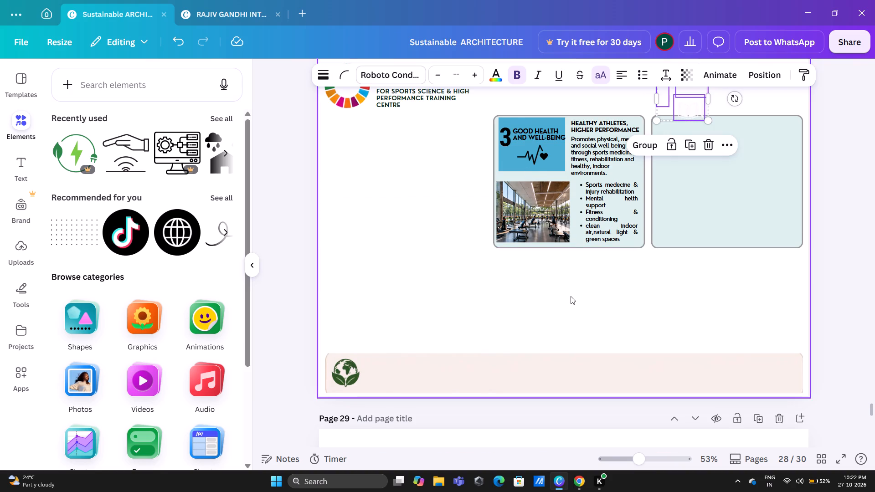
# Recolour the pasted goal 4 number and "Quality Education" title black on page 28.
pyautogui.scroll(1, 571, 297)
pyautogui.click(493, 74)
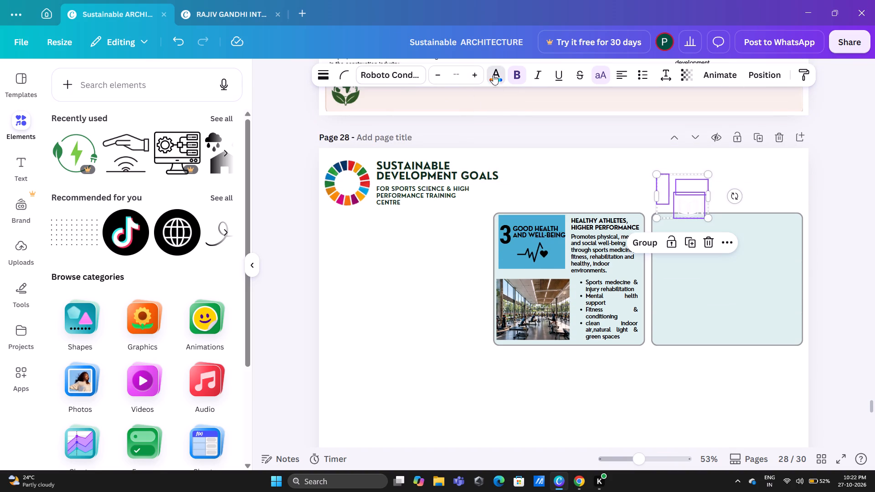
pyautogui.click(144, 317)
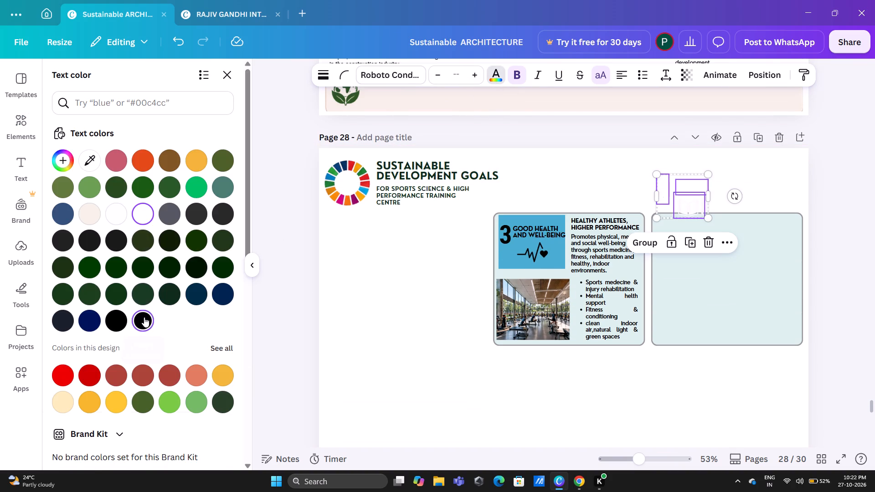
pyautogui.click(620, 405)
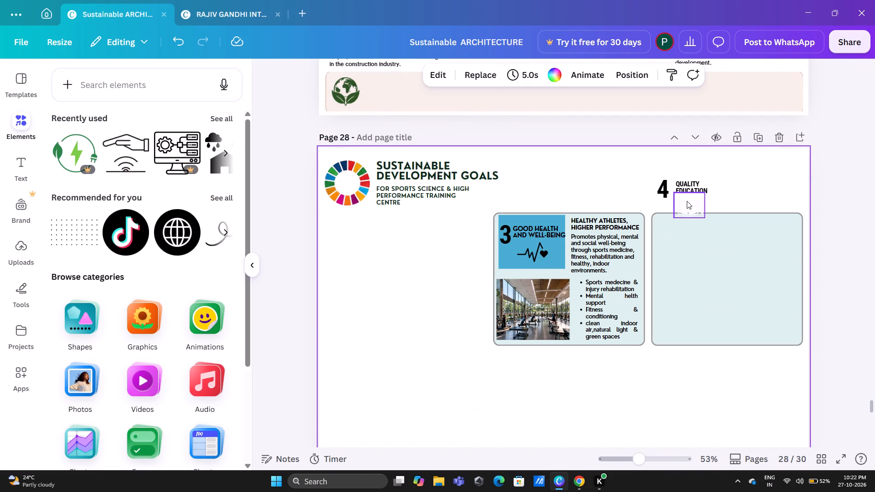
# Examine the white book icon's image editing options, including Style Match and Adjust, for a way to recolour it.
pyautogui.click(687, 201)
pyautogui.click(351, 76)
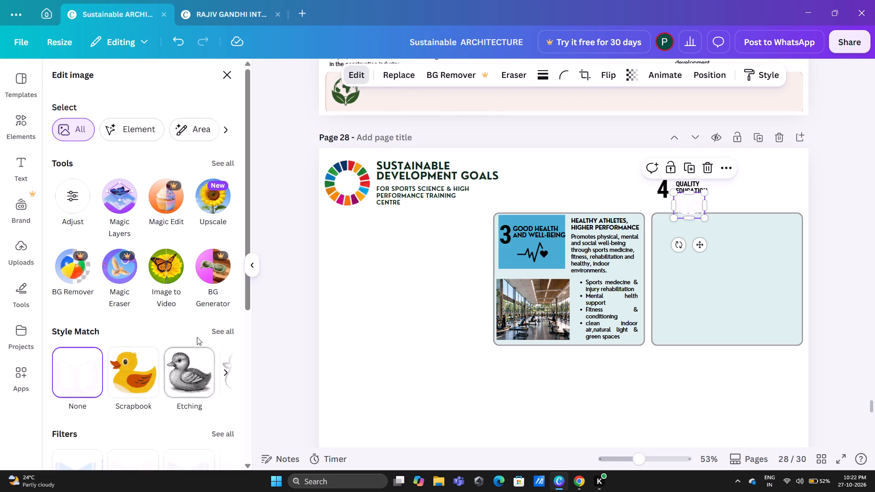
pyautogui.scroll(-2, 168, 321)
pyautogui.scroll(1, 152, 225)
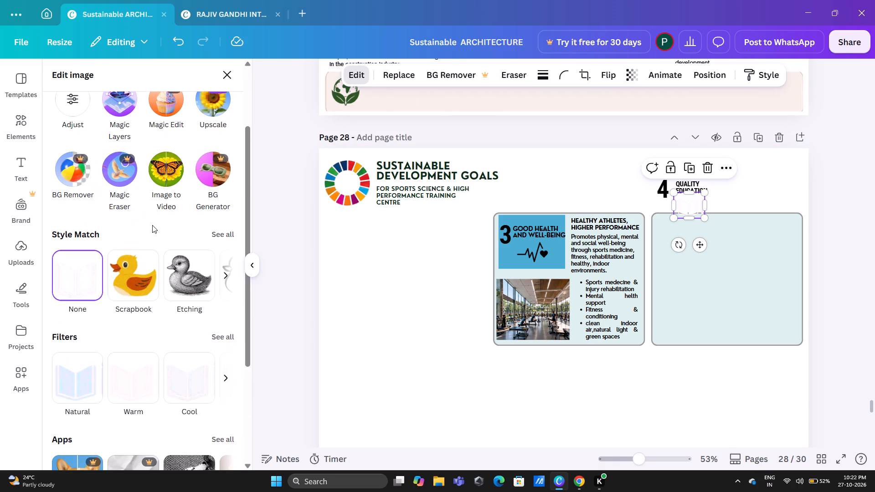
pyautogui.scroll(-3, 155, 241)
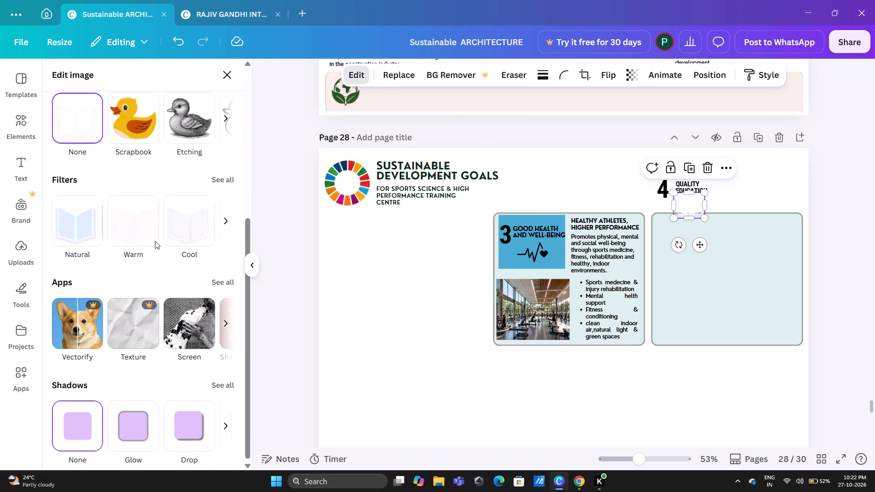
pyautogui.scroll(2, 167, 290)
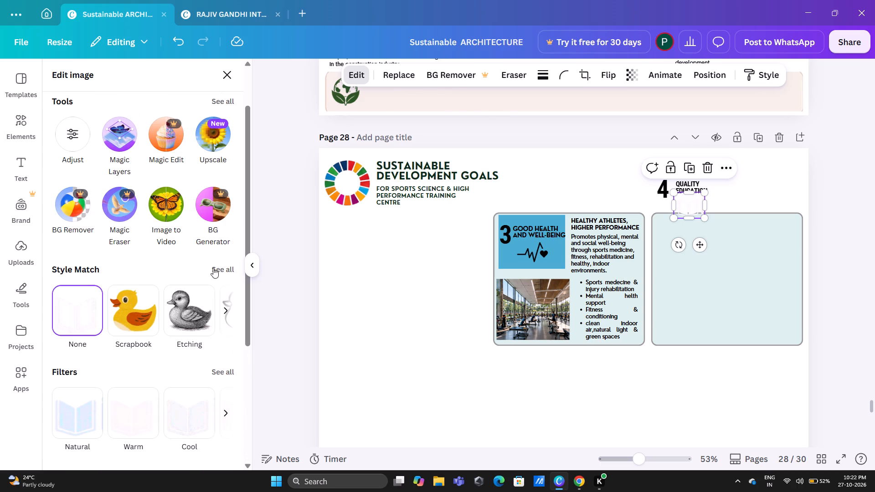
pyautogui.click(220, 268)
pyautogui.scroll(-2, 129, 266)
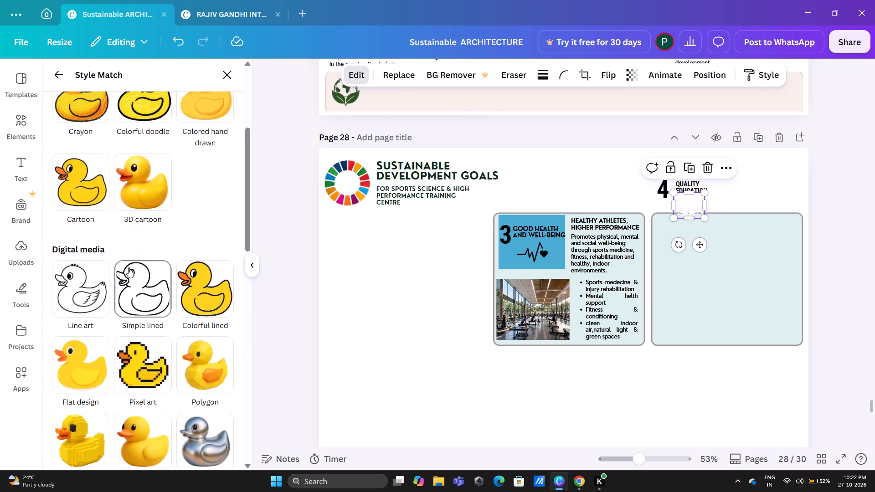
pyautogui.scroll(8, 129, 267)
pyautogui.scroll(-9, 129, 267)
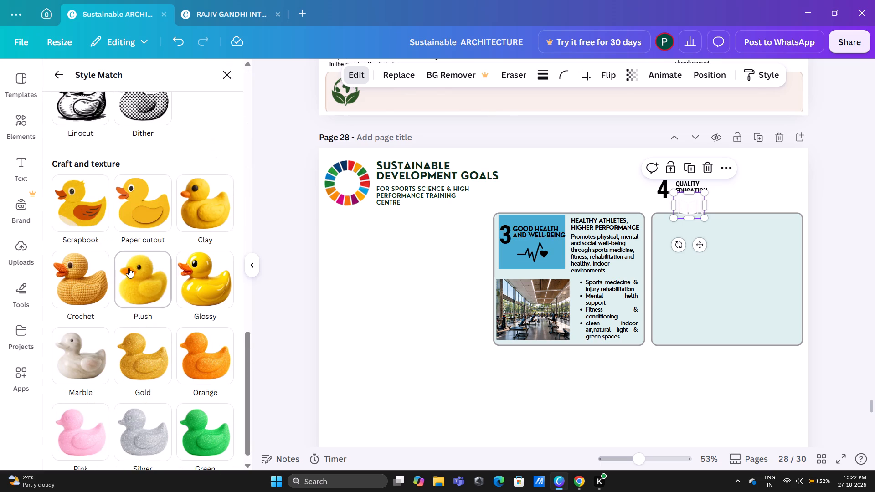
pyautogui.scroll(-5, 129, 268)
pyautogui.click(57, 77)
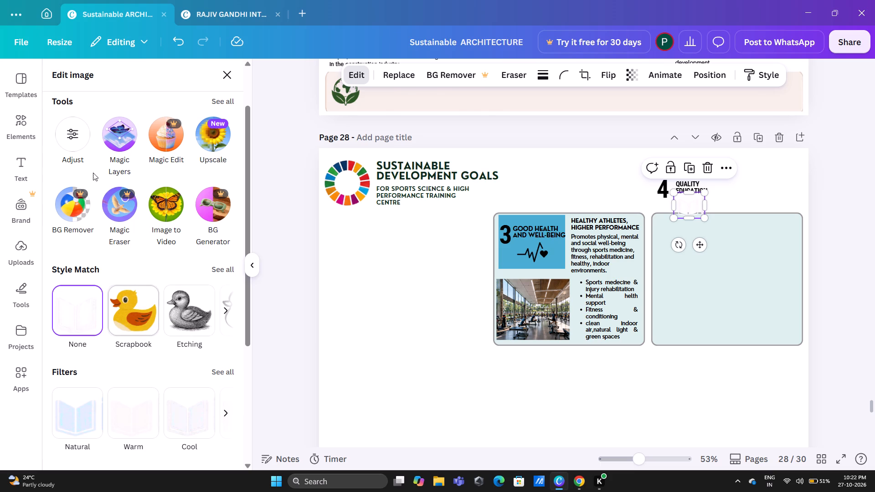
pyautogui.click(75, 143)
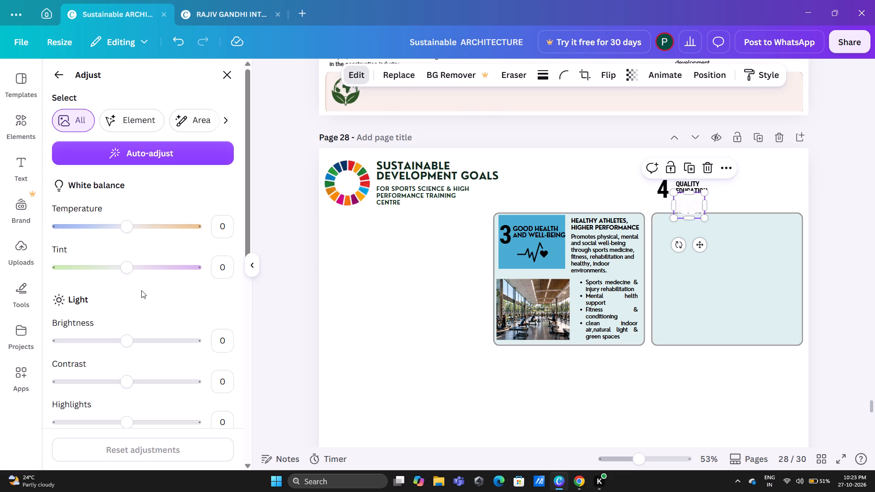
pyautogui.scroll(-8, 141, 290)
pyautogui.scroll(9, 141, 292)
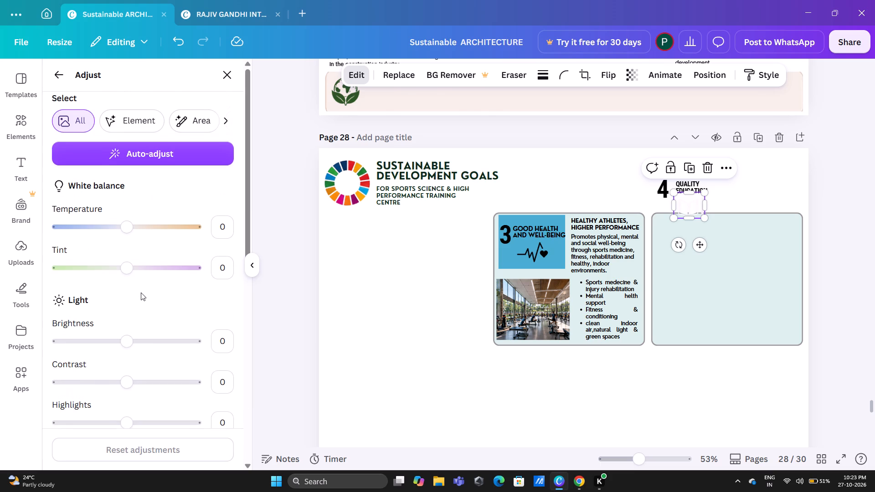
pyautogui.click(63, 77)
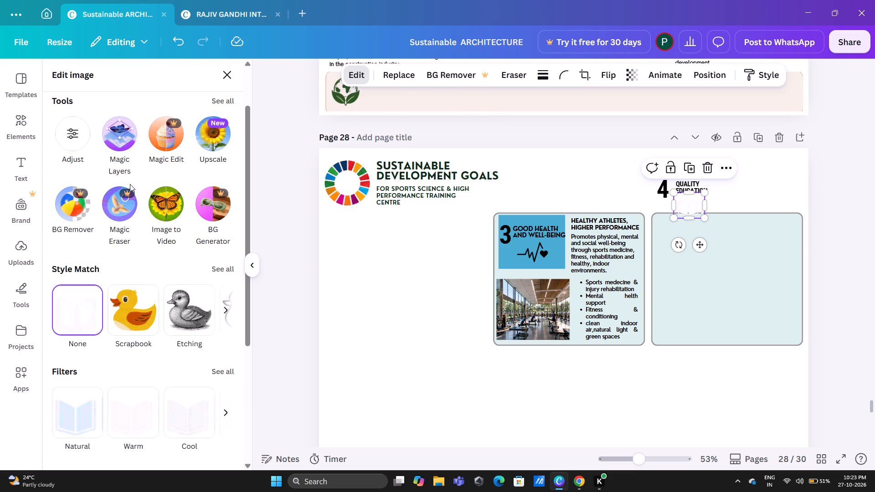
pyautogui.click(226, 269)
pyautogui.click(51, 71)
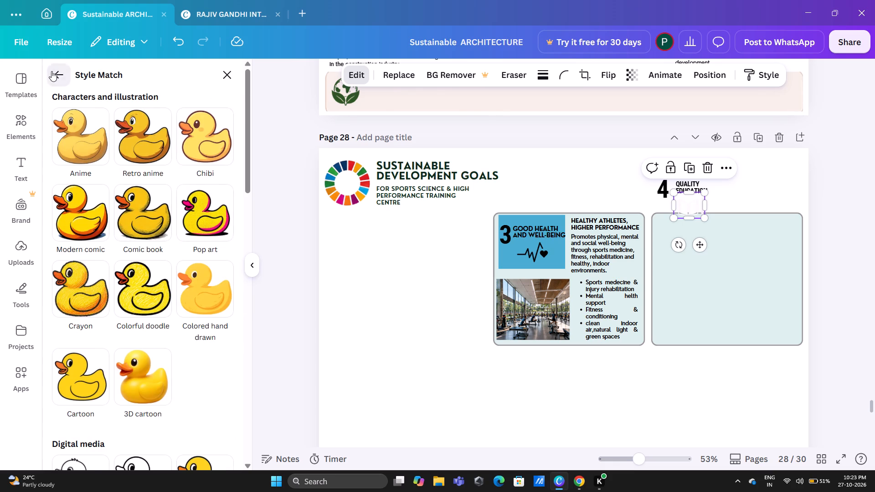
# Apply the Cherry duotone filter to the book icon and set its highlights colour to near-black #191818.
pyautogui.scroll(-1, 145, 287)
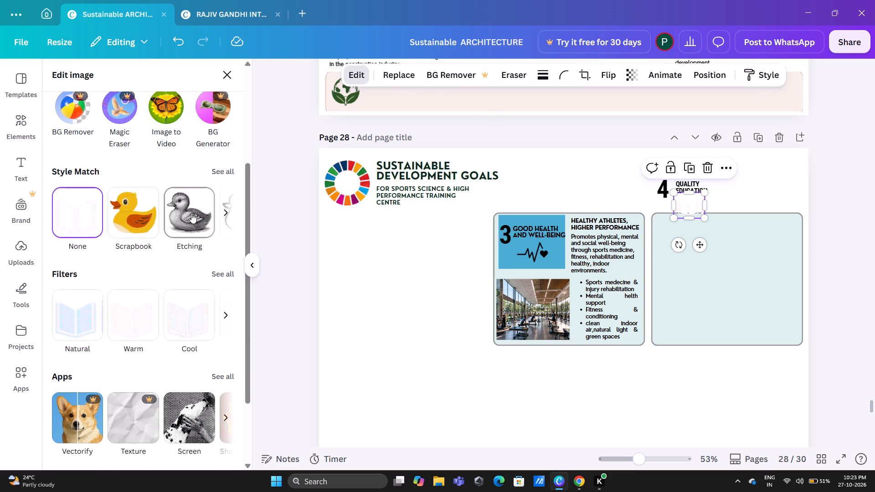
pyautogui.scroll(-2, 187, 304)
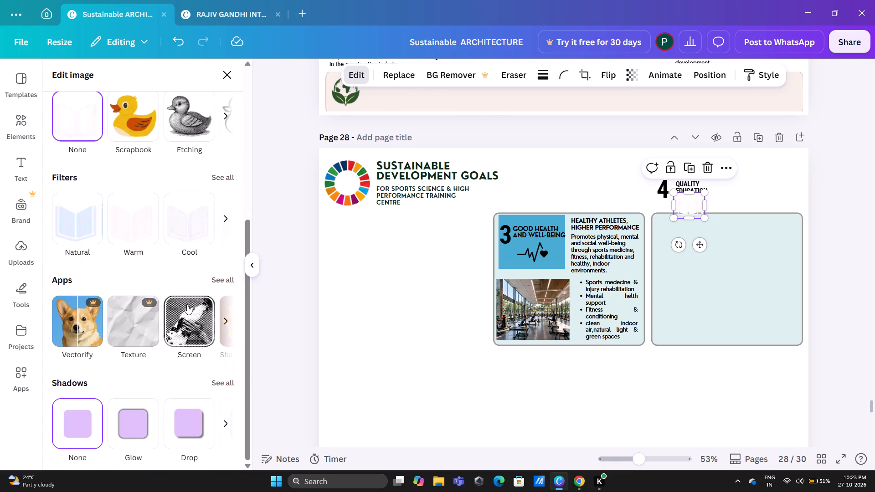
pyautogui.scroll(-2, 187, 304)
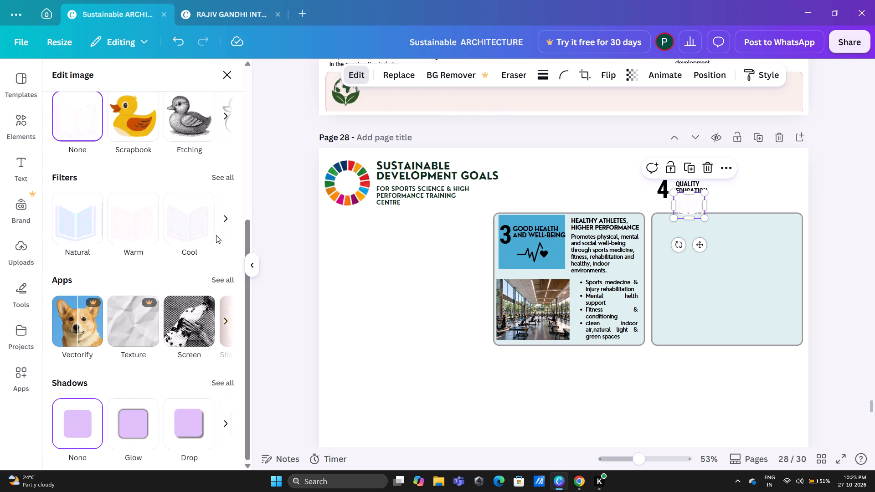
pyautogui.click(219, 182)
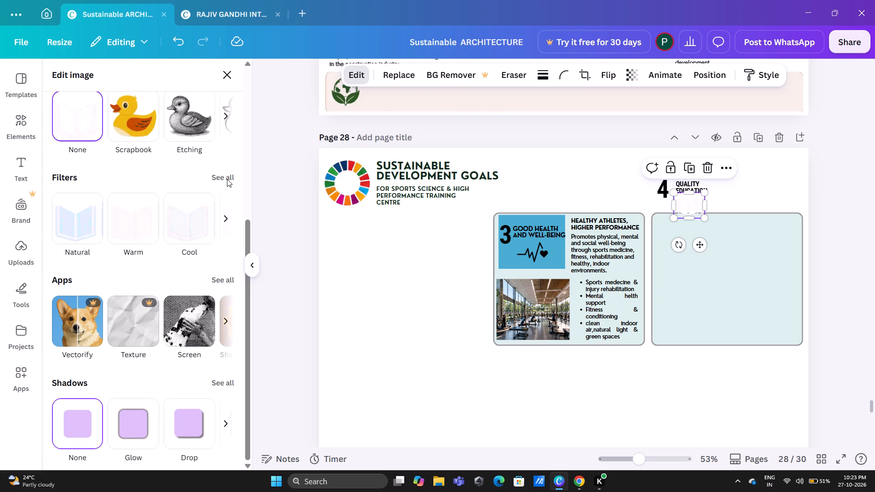
pyautogui.click(227, 179)
pyautogui.scroll(-5, 144, 259)
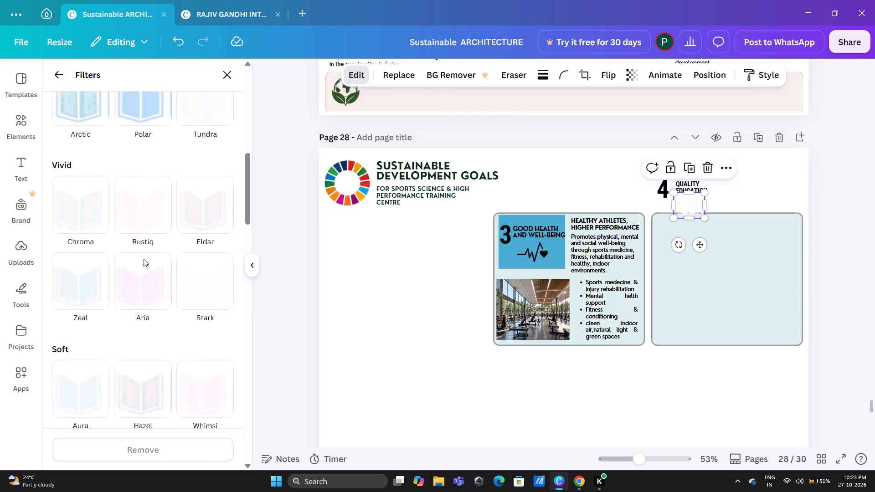
pyautogui.scroll(-14, 144, 259)
pyautogui.scroll(3, 144, 259)
pyautogui.click(133, 156)
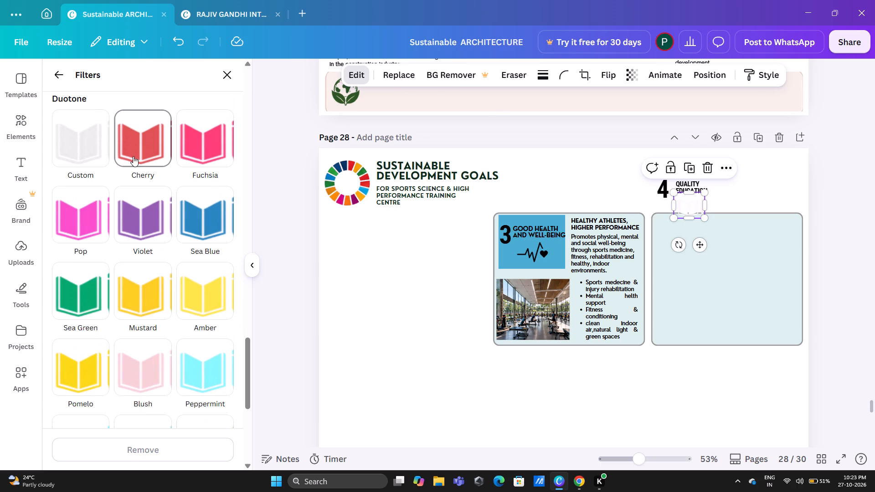
pyautogui.click(226, 210)
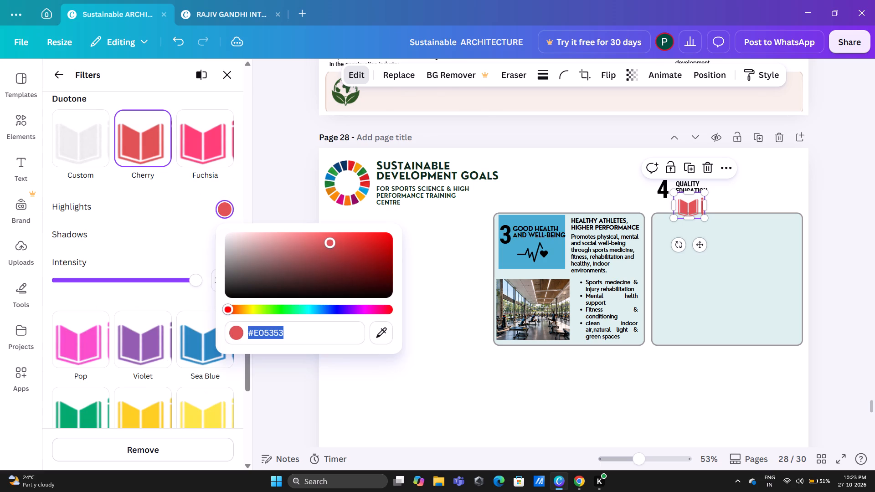
pyautogui.click(231, 292)
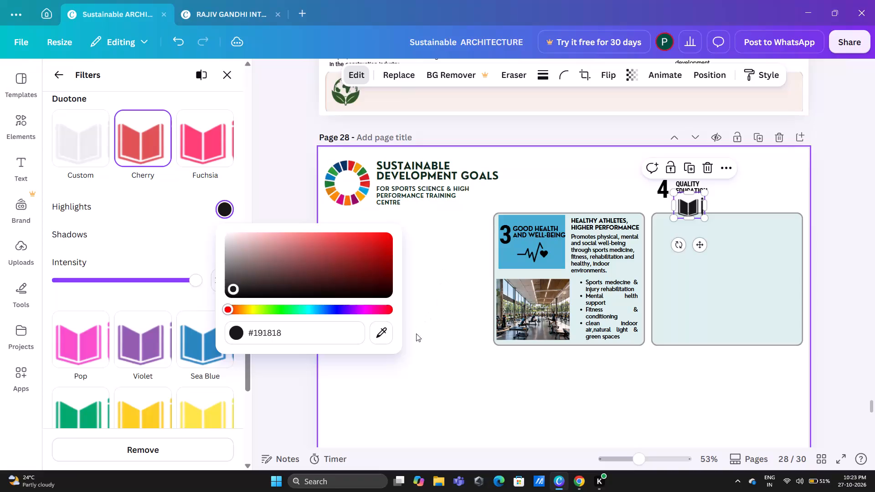
pyautogui.click(435, 316)
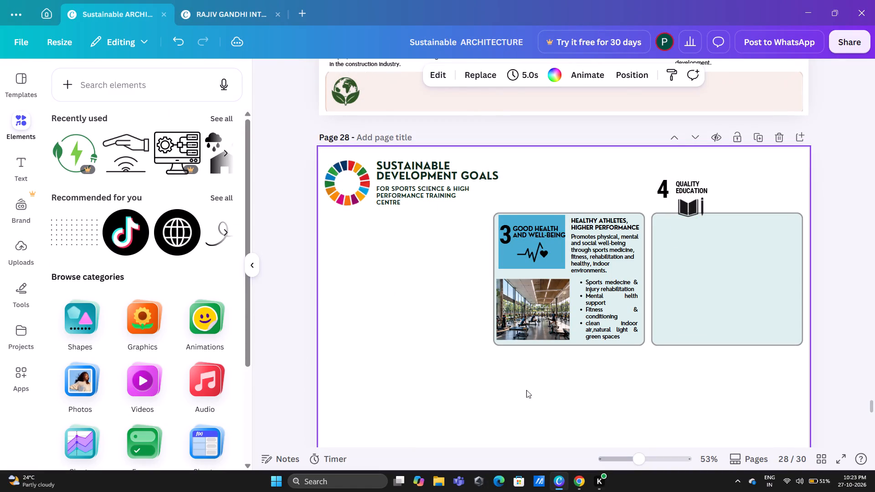
# Check the goal 3 title's font size and set the "Quality Education" title to the same size, 15.
pyautogui.moveTo(650, 168); pyautogui.dragTo(677, 184)
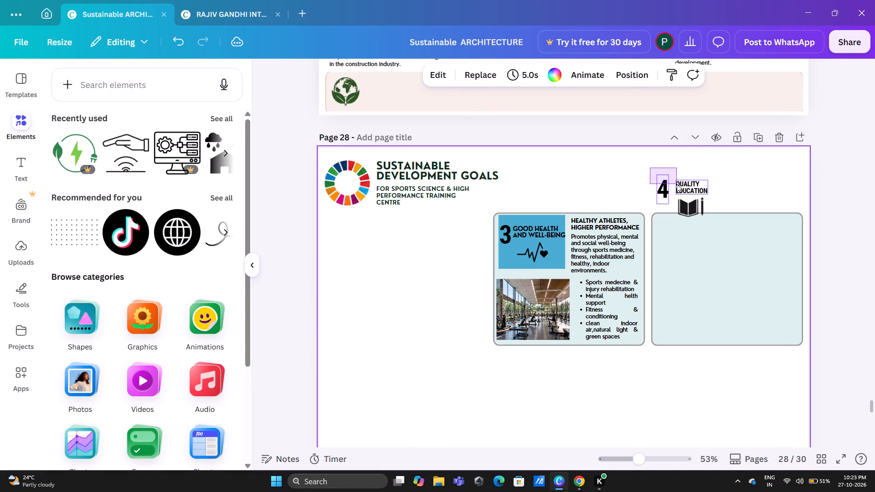
pyautogui.click(595, 187)
pyautogui.doubleClick(535, 232)
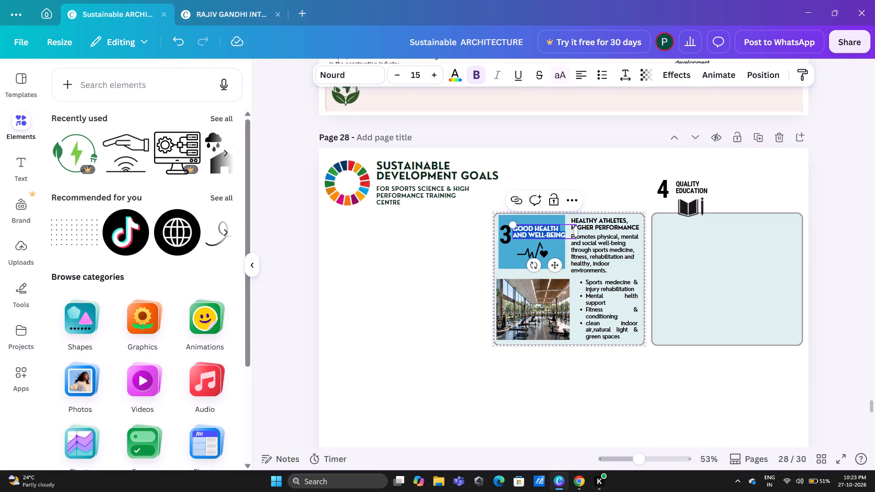
pyautogui.click(541, 232)
pyautogui.click(418, 258)
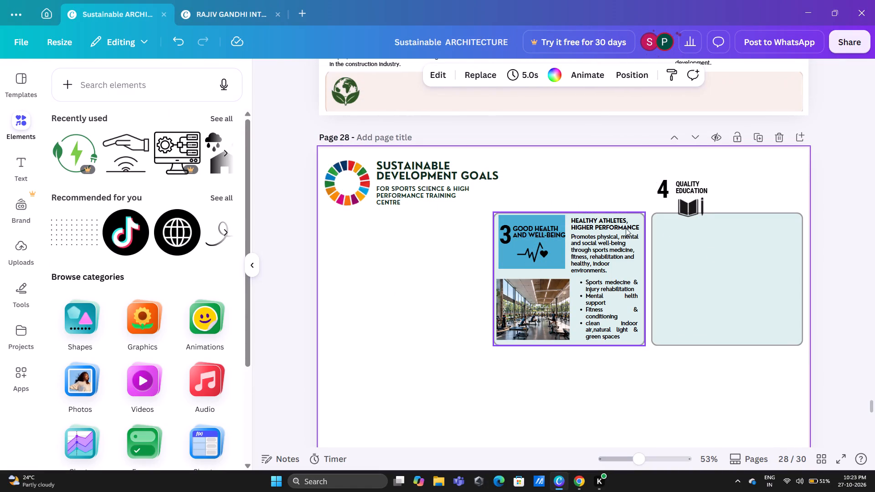
pyautogui.click(688, 190)
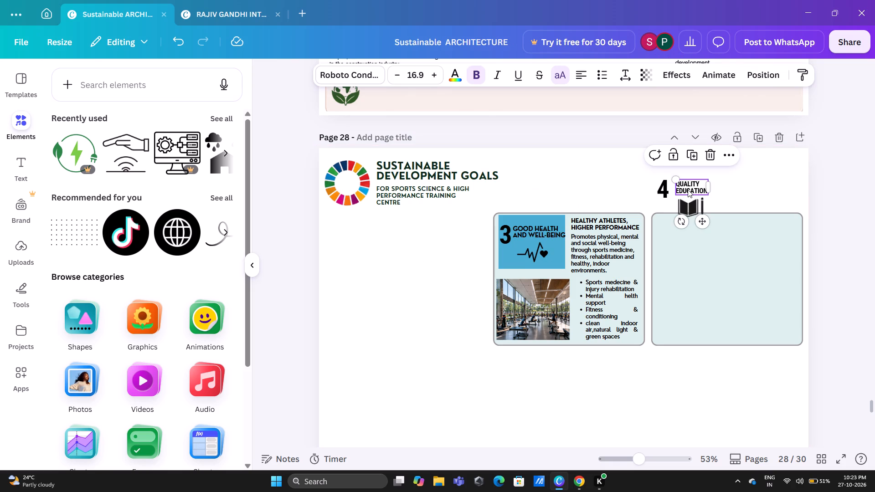
pyautogui.doubleClick(688, 190)
pyautogui.click(413, 72)
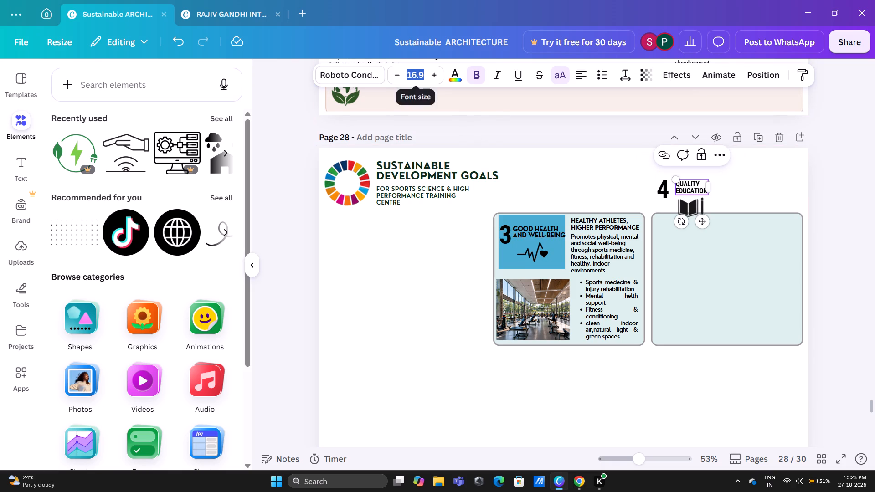
pyautogui.write('15')
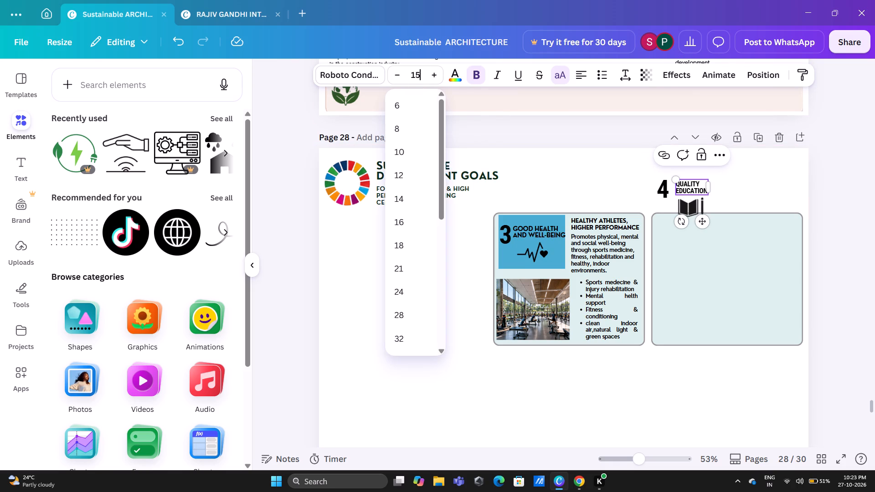
pyautogui.press('Return')
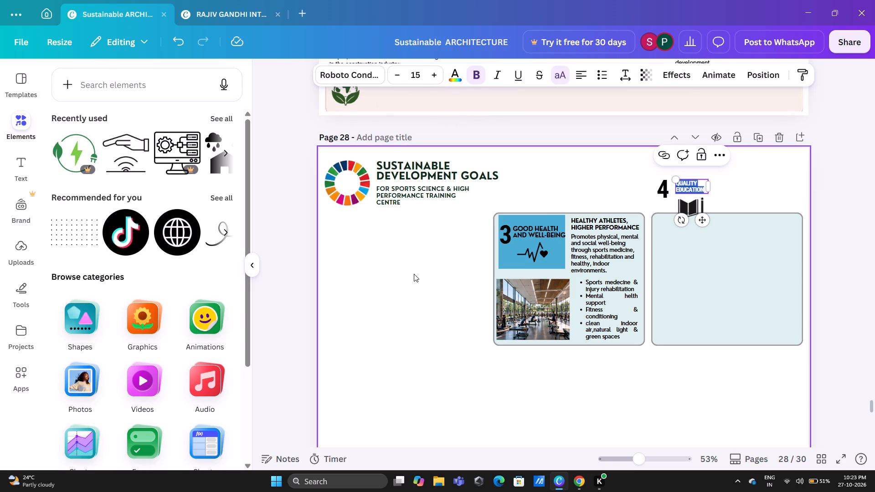
pyautogui.click(414, 274)
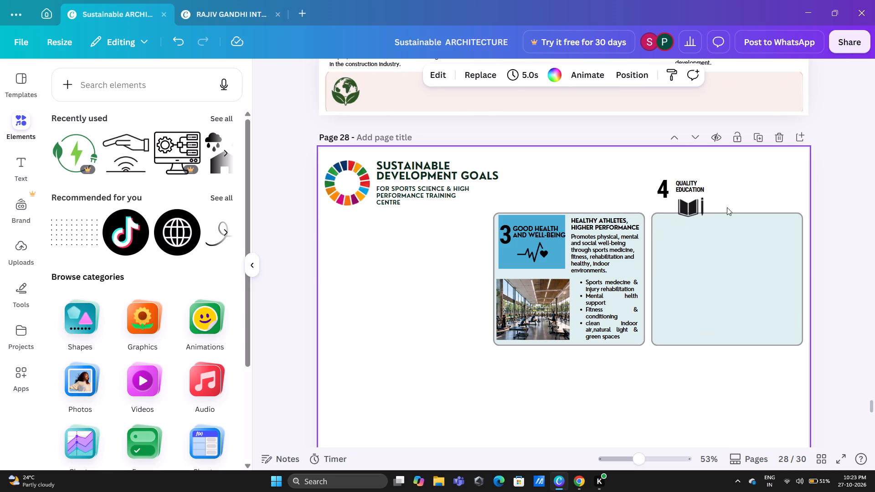
# Nudge the book icon up slightly, closer to the "Quality Education" title.
pyautogui.click(695, 209)
pyautogui.press('Up')
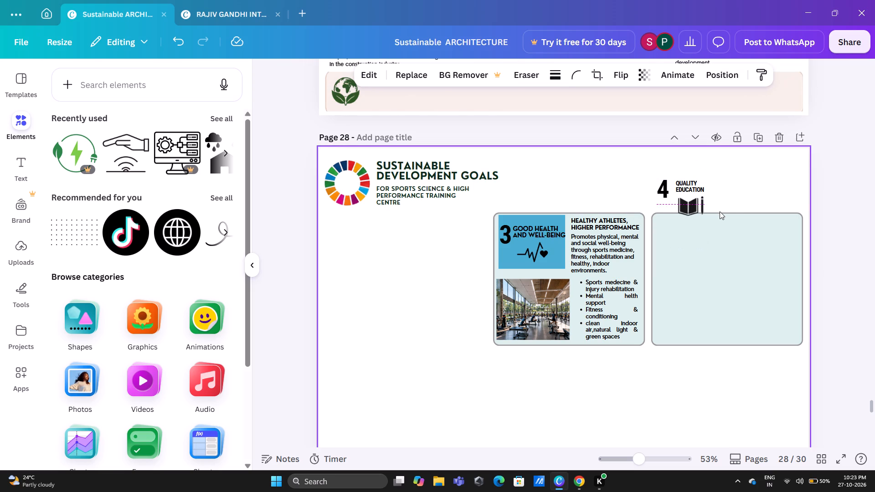
pyautogui.press('Up')
pyautogui.click(727, 186)
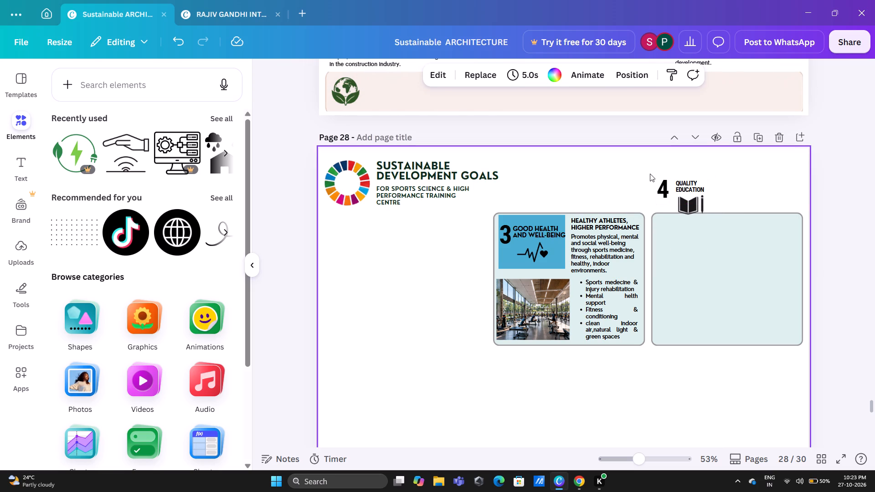
# Change the font of the "Quality Education" title beside the number 4 to Nourd.
pyautogui.moveTo(651, 169); pyautogui.dragTo(672, 176)
pyautogui.press('Escape')
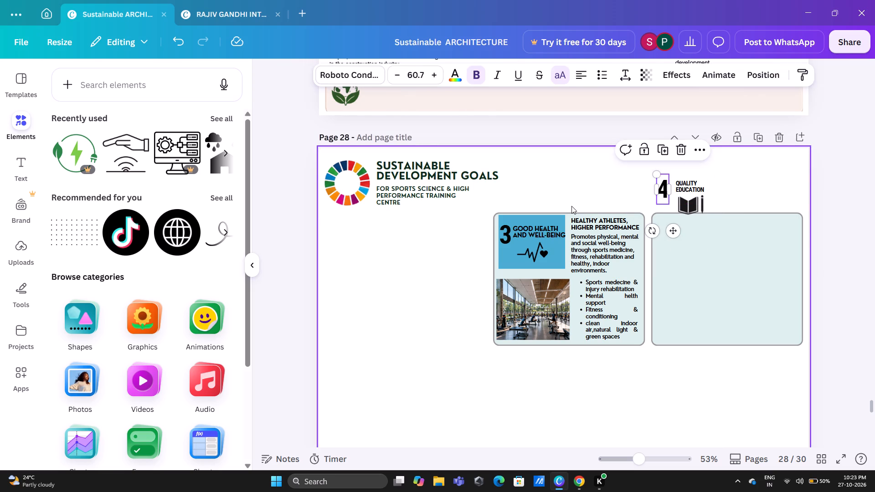
pyautogui.click(692, 185)
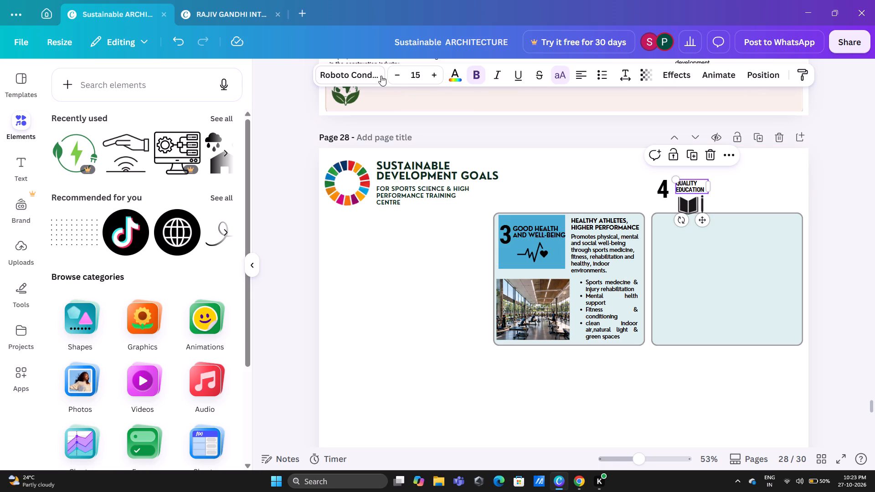
pyautogui.click(374, 72)
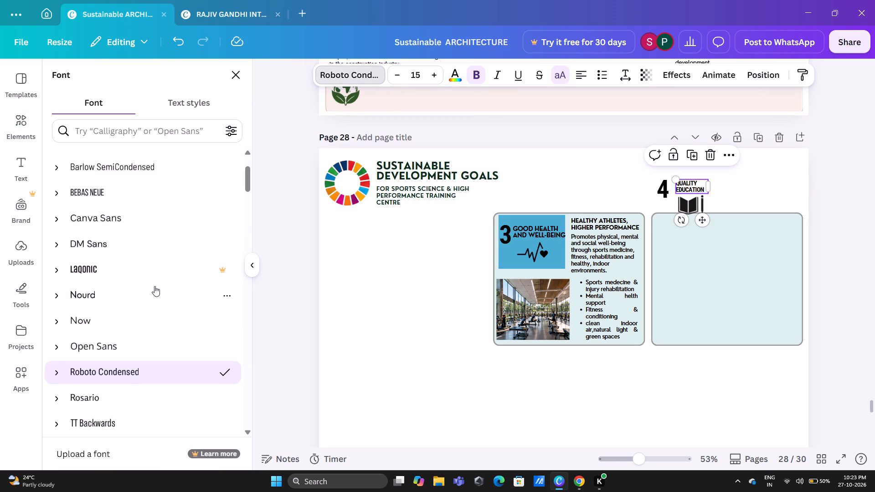
pyautogui.click(105, 296)
pyautogui.click(389, 300)
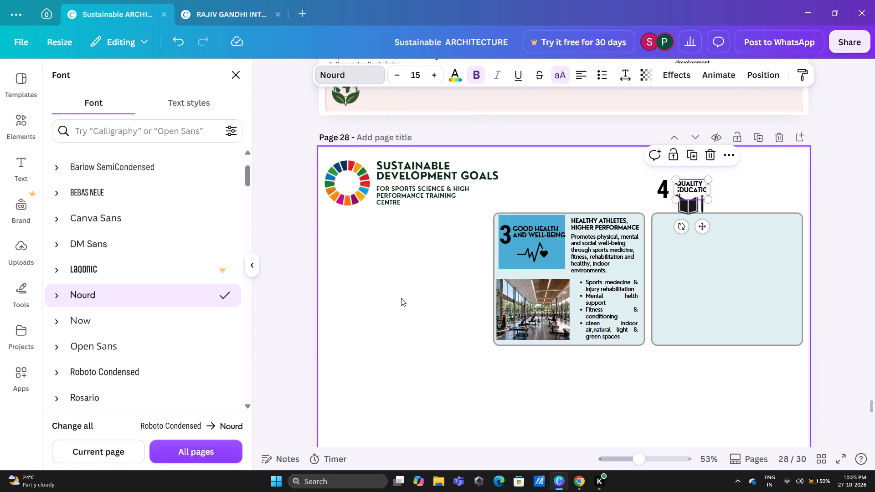
# Widen the "Quality Education" text box slightly so that "Education" fits on a single line.
pyautogui.click(687, 190)
pyautogui.moveTo(746, 182); pyautogui.dragTo(740, 183)
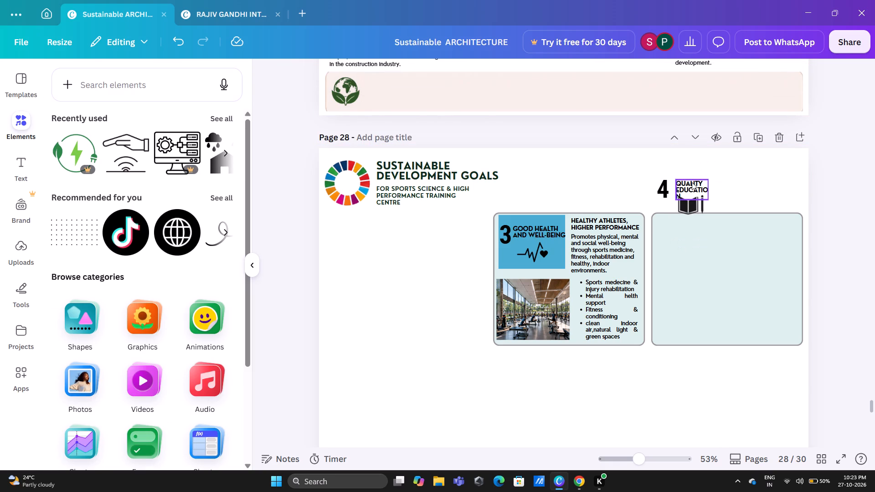
pyautogui.click(692, 182)
pyautogui.moveTo(708, 188); pyautogui.dragTo(715, 188)
pyautogui.click(732, 186)
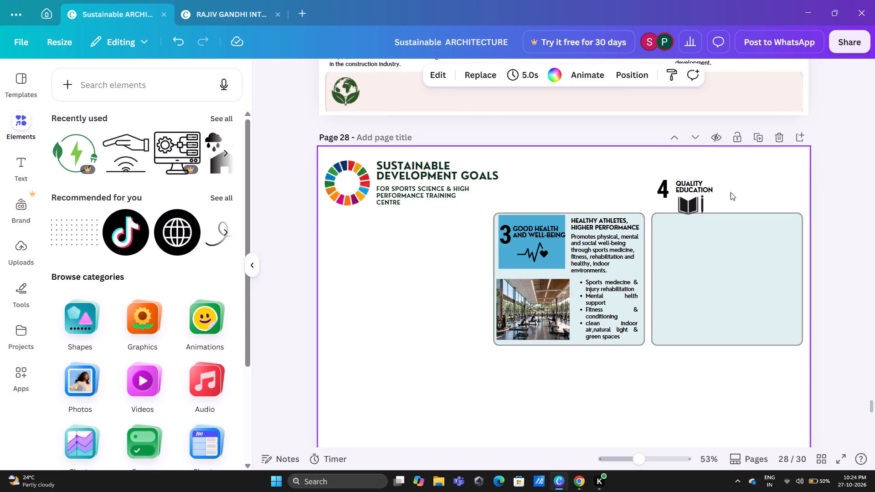
# Move the number 4, the "Quality Education" title and the book icon together down into the top of the empty goal 4 card.
pyautogui.moveTo(654, 169); pyautogui.dragTo(718, 201)
pyautogui.press('Down')
pyautogui.press('Down')
pyautogui.press('Down')
pyautogui.press('Down')
pyautogui.press('Down')
pyautogui.press('Down')
pyautogui.press('Down')
pyautogui.press('Down')
pyautogui.press('Down')
pyautogui.press('Down')
pyautogui.press('Down')
pyautogui.press('Down')
pyautogui.press('Down')
pyautogui.press('Down')
pyautogui.press('Down')
pyautogui.press('Down')
pyautogui.press('Down')
pyautogui.press('Down')
pyautogui.press('Down')
pyautogui.press('Down')
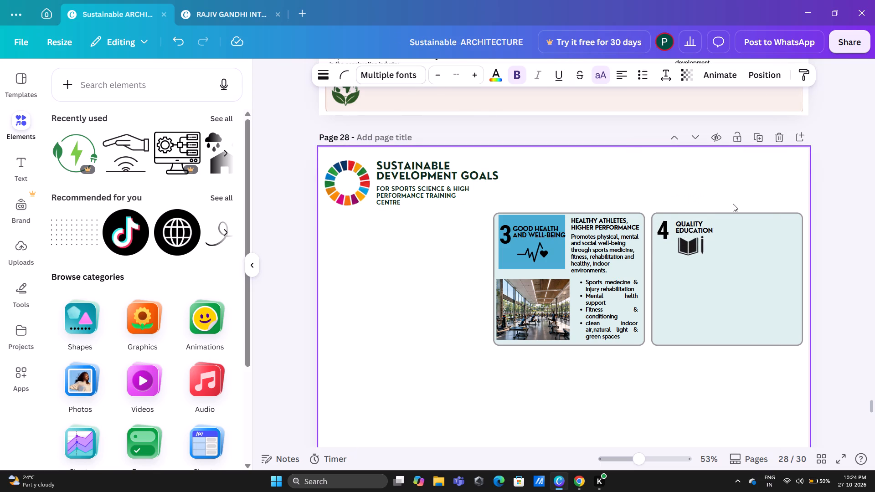
pyautogui.press('Up')
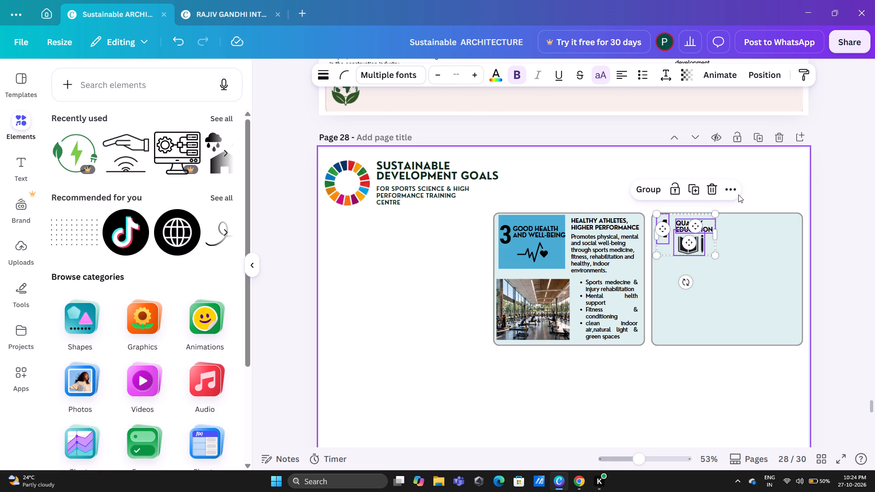
pyautogui.press('Down')
pyautogui.press('Down')
pyautogui.press('Down')
pyautogui.press('Down')
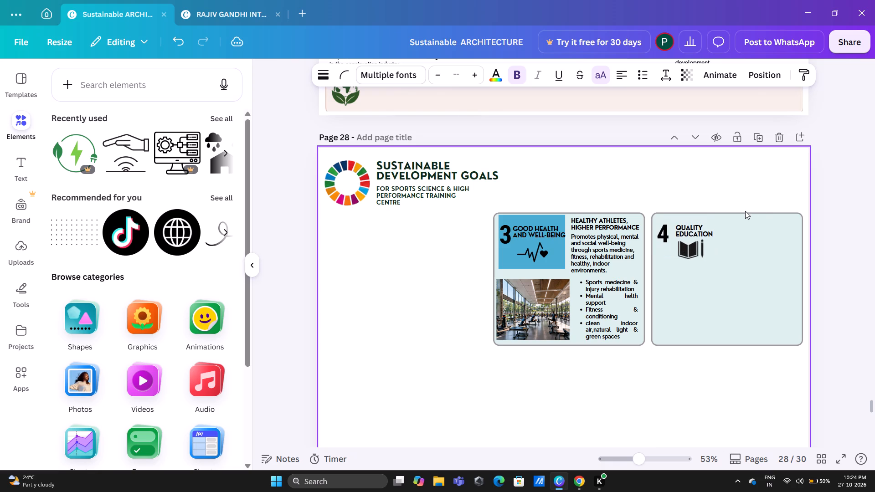
pyautogui.press('Up')
# Fine-tune the vertical position of the goal 4 number, title and book icon against the goal 3 card's heading.
pyautogui.click(564, 253)
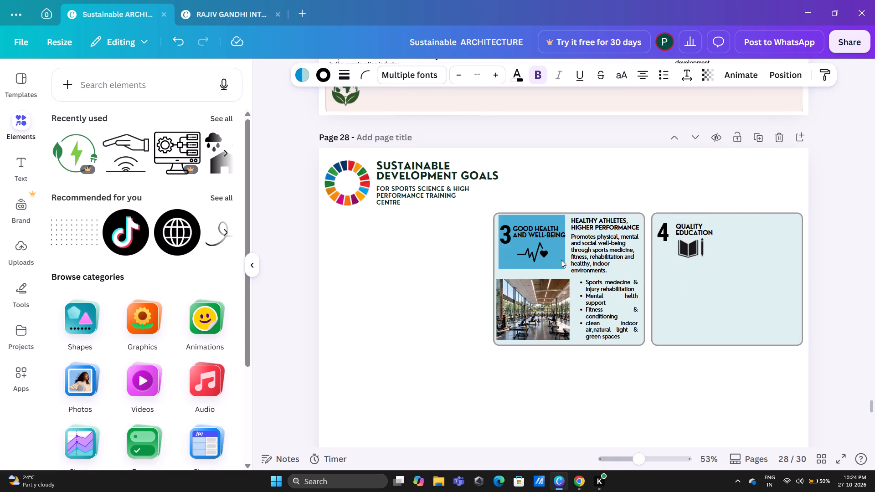
pyautogui.click(526, 192)
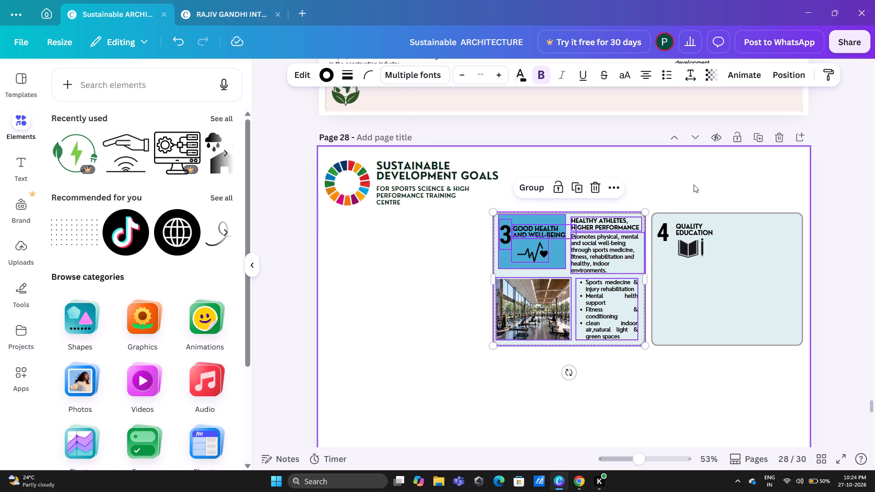
pyautogui.click(694, 184)
pyautogui.moveTo(663, 200); pyautogui.dragTo(719, 261)
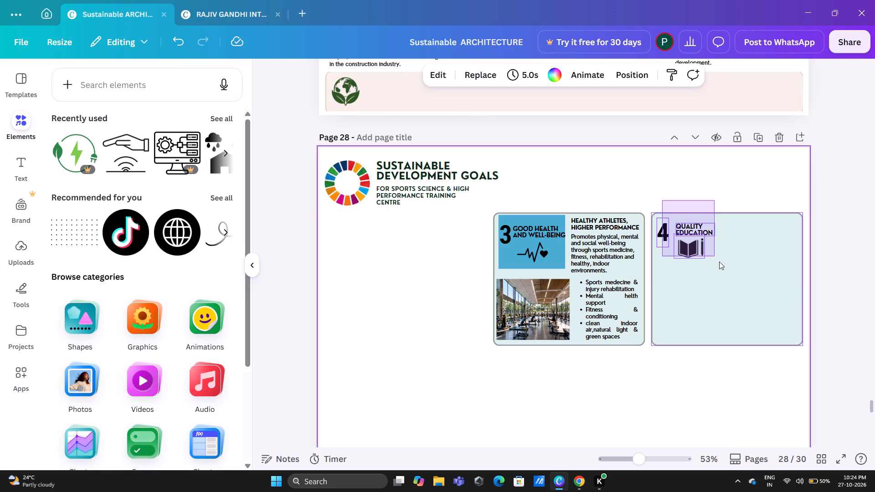
pyautogui.moveTo(719, 261); pyautogui.dragTo(724, 269)
pyautogui.keyDown('shift'); pyautogui.click(777, 242); pyautogui.keyUp('shift')
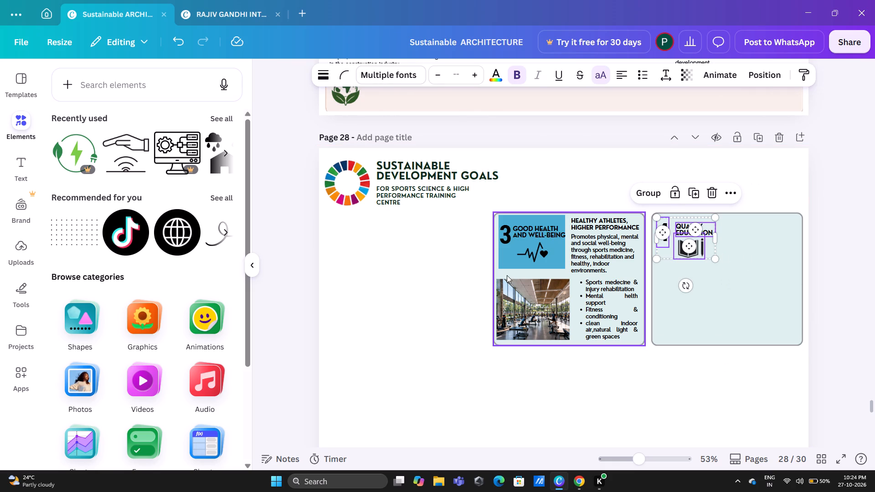
pyautogui.press('Up')
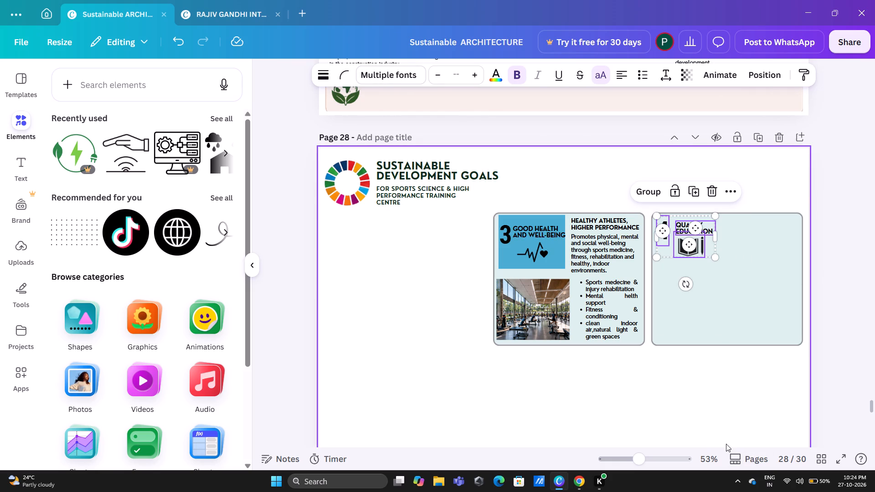
pyautogui.press('Down')
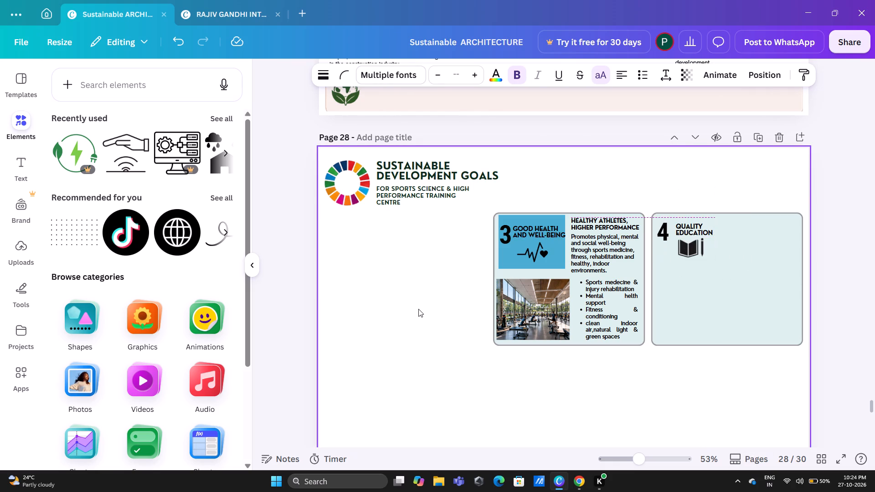
pyautogui.press('Down')
pyautogui.press('Up')
pyautogui.press('Up')
pyautogui.click(418, 309)
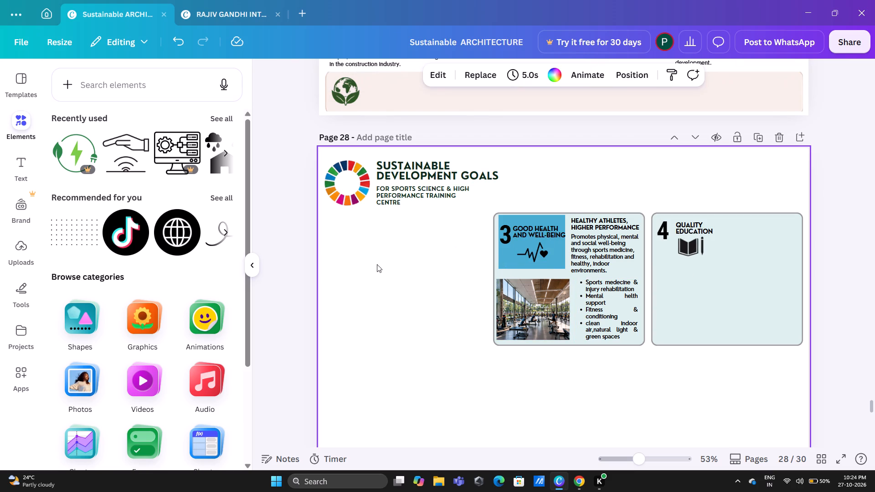
# Add a rectangle shape to page 28 and move it to the blank area beside the goal 3 card.
pyautogui.click(121, 89)
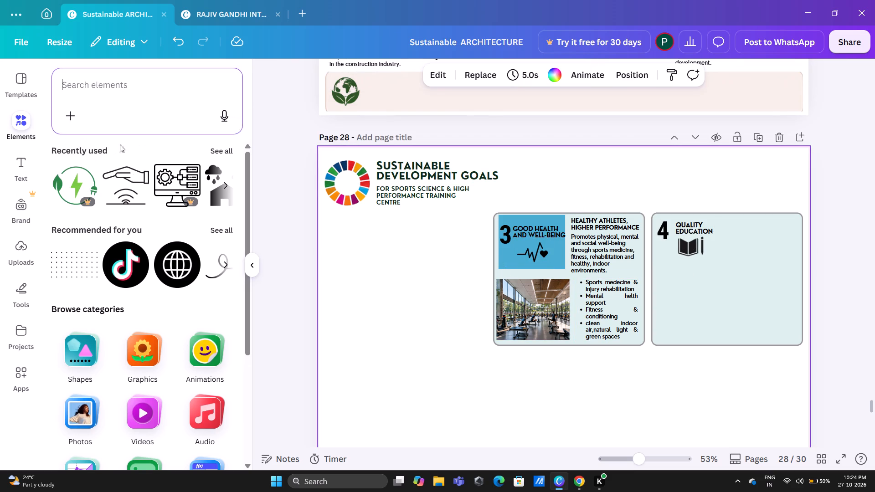
pyautogui.click(277, 105)
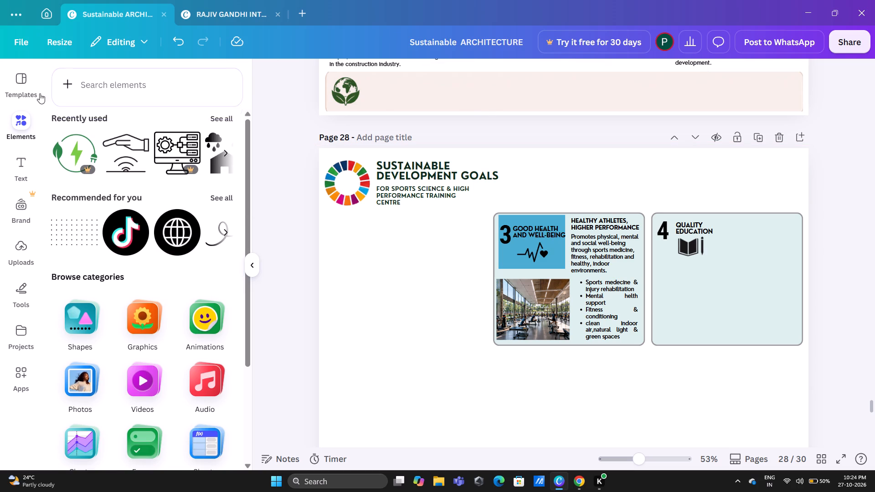
pyautogui.click(141, 92)
pyautogui.press('r')
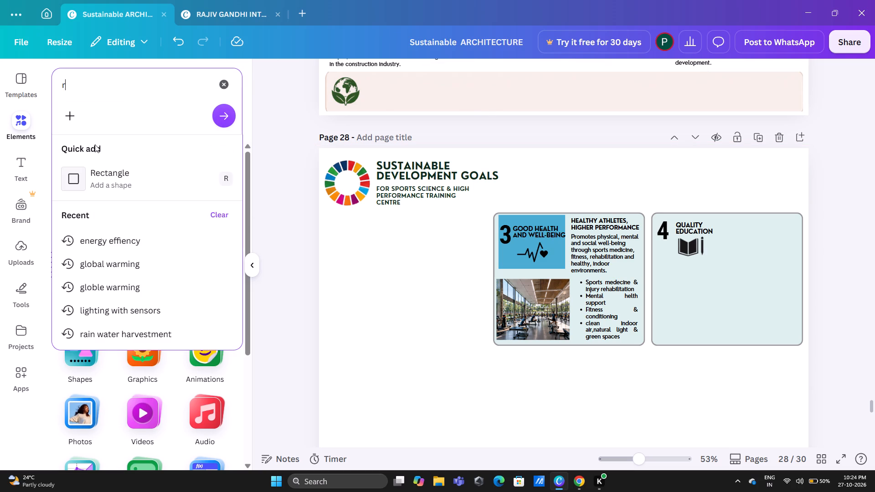
pyautogui.click(114, 183)
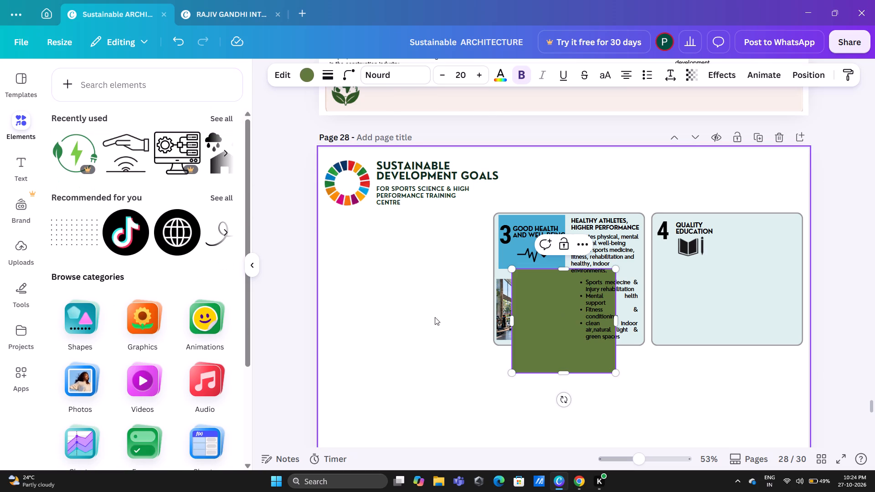
pyautogui.moveTo(569, 318); pyautogui.dragTo(523, 343)
pyautogui.click(504, 401)
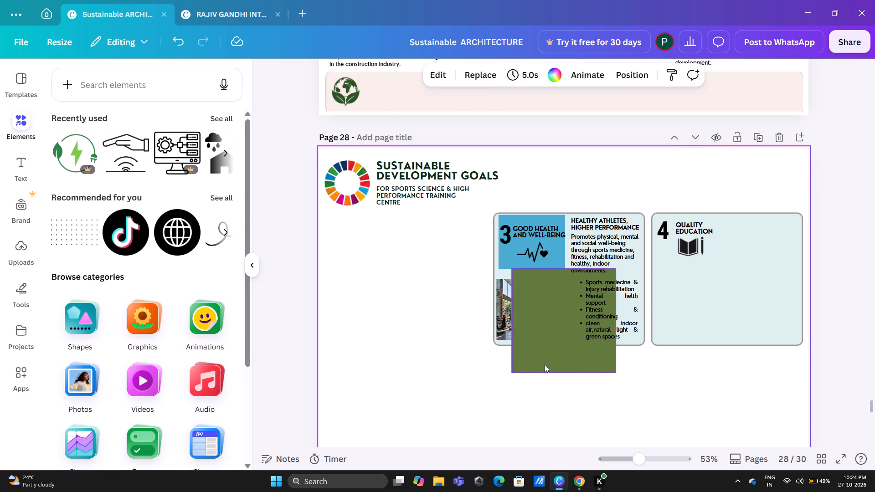
pyautogui.moveTo(545, 364); pyautogui.dragTo(396, 396)
pyautogui.click(415, 363)
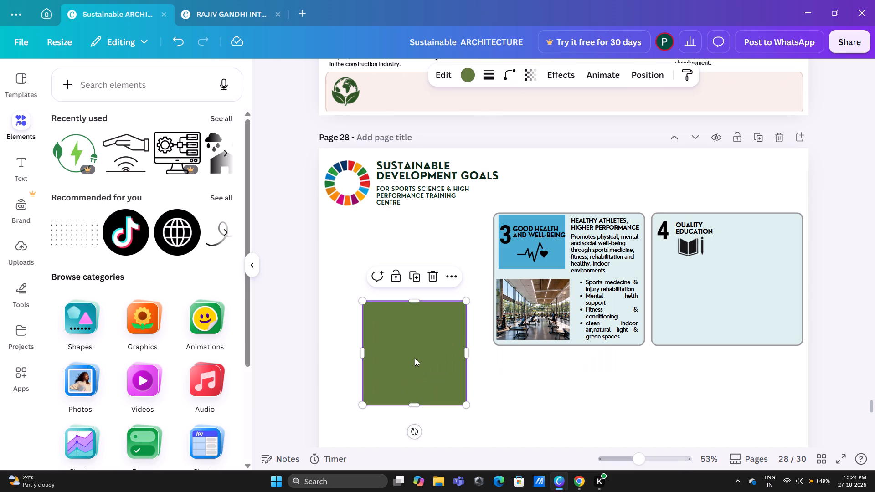
# Fill the new green rectangle with the light pink-purple shape colour.
pyautogui.click(466, 79)
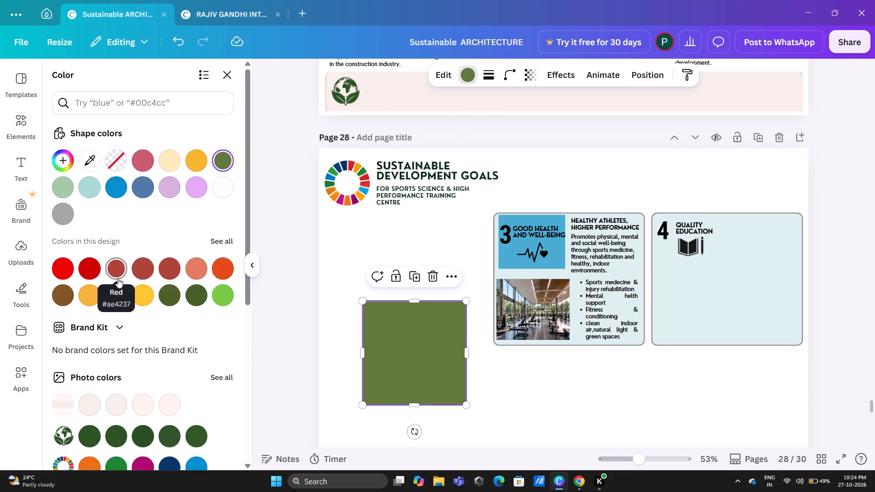
pyautogui.click(201, 190)
pyautogui.click(378, 244)
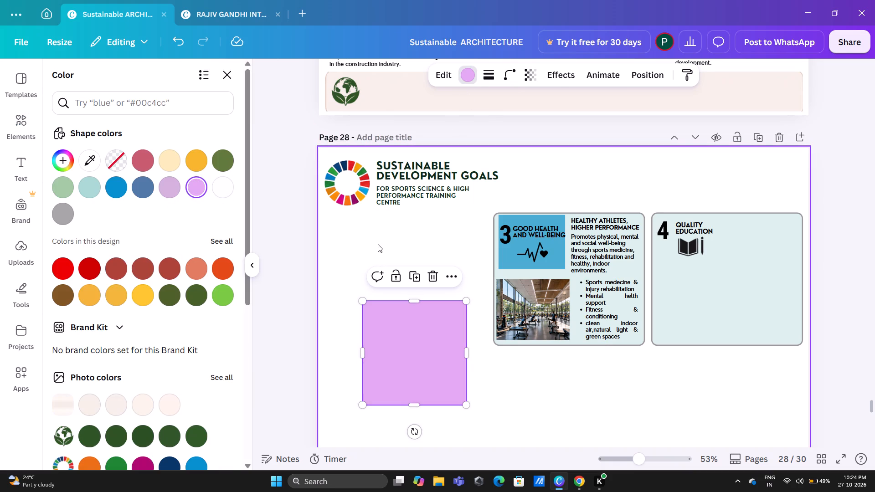
# Shrink the pink-purple rectangle and adjust its width and height to match the blue panel behind the goal 3 heading.
pyautogui.click(449, 313)
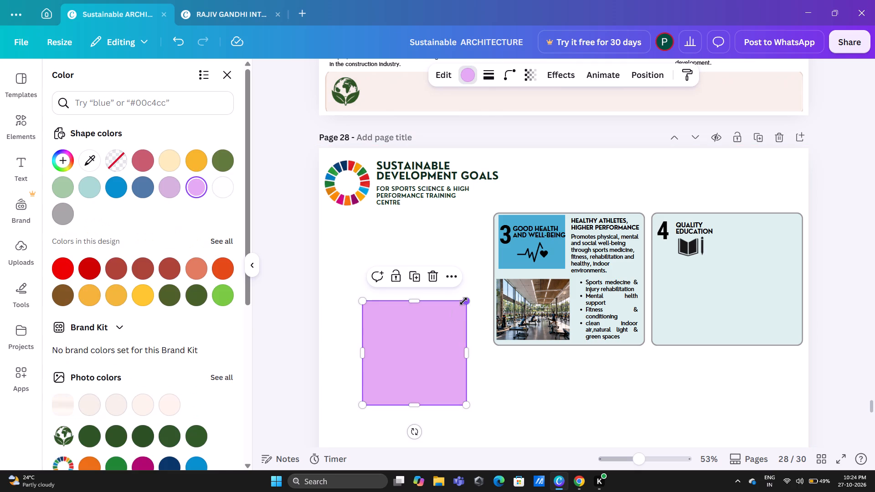
pyautogui.moveTo(466, 301); pyautogui.dragTo(424, 348)
pyautogui.moveTo(384, 374); pyautogui.dragTo(662, 254)
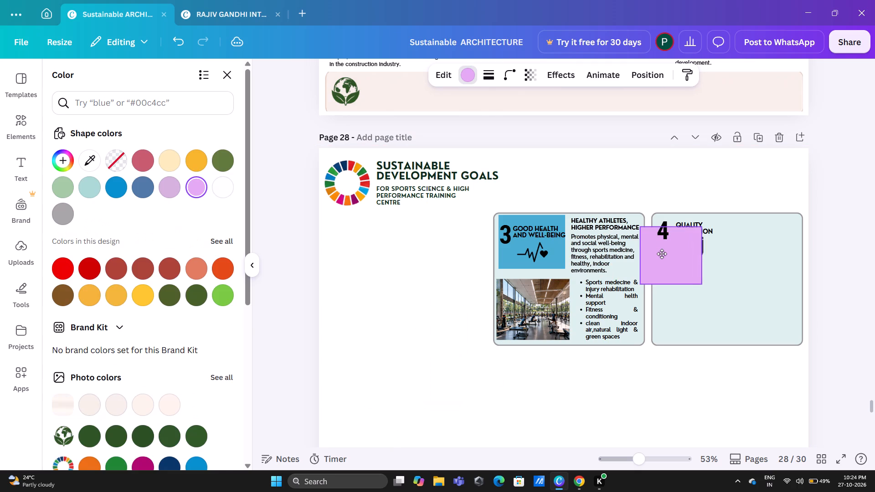
pyautogui.moveTo(662, 254); pyautogui.dragTo(677, 244)
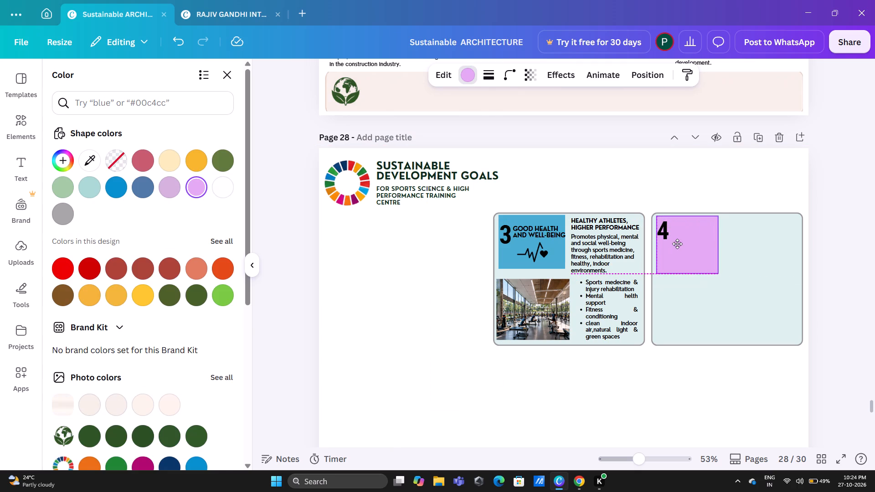
pyautogui.moveTo(677, 244); pyautogui.dragTo(527, 239)
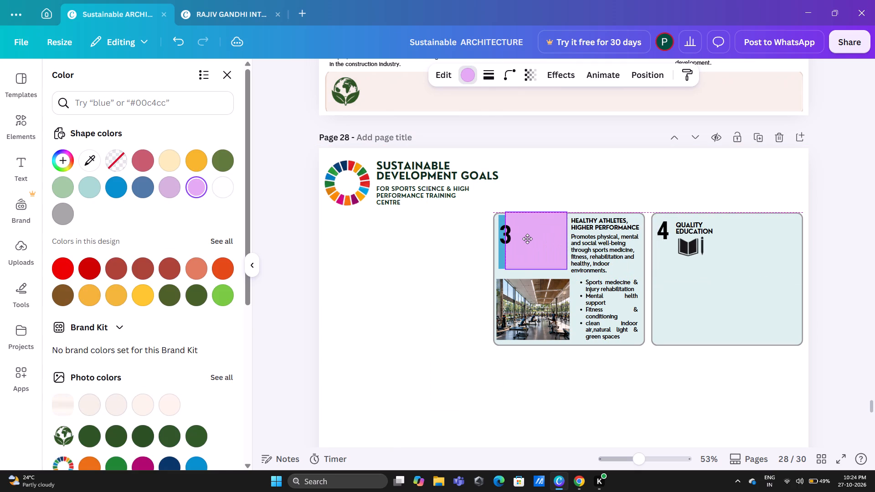
pyautogui.moveTo(527, 239); pyautogui.dragTo(518, 239)
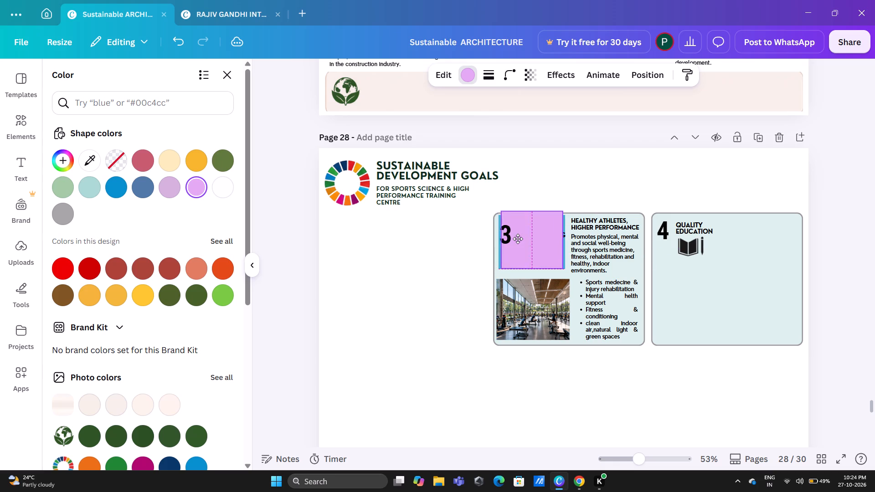
pyautogui.moveTo(518, 239); pyautogui.dragTo(520, 239)
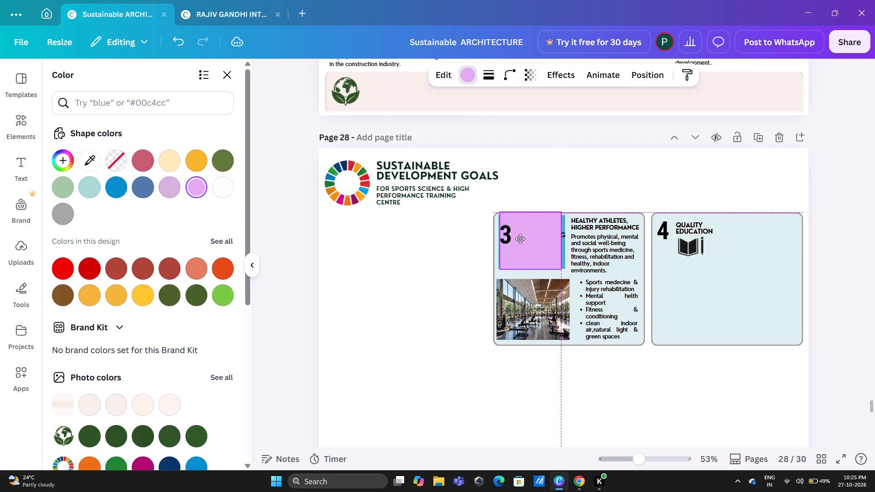
pyautogui.moveTo(520, 239); pyautogui.dragTo(520, 237)
pyautogui.moveTo(561, 210); pyautogui.dragTo(559, 214)
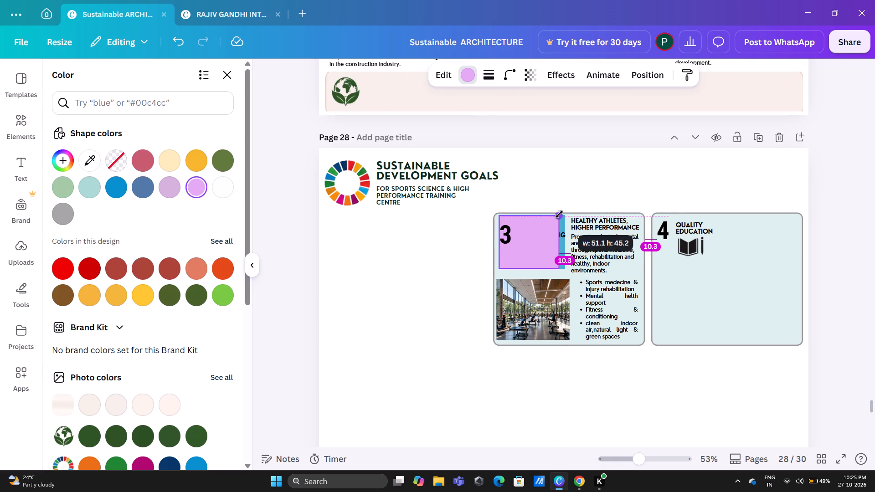
pyautogui.moveTo(559, 214); pyautogui.dragTo(559, 215)
pyautogui.moveTo(559, 241); pyautogui.dragTo(565, 240)
# Place the resized pink-purple rectangle over the goal 4 heading, inside the top corner of its card.
pyautogui.moveTo(539, 246); pyautogui.dragTo(616, 243)
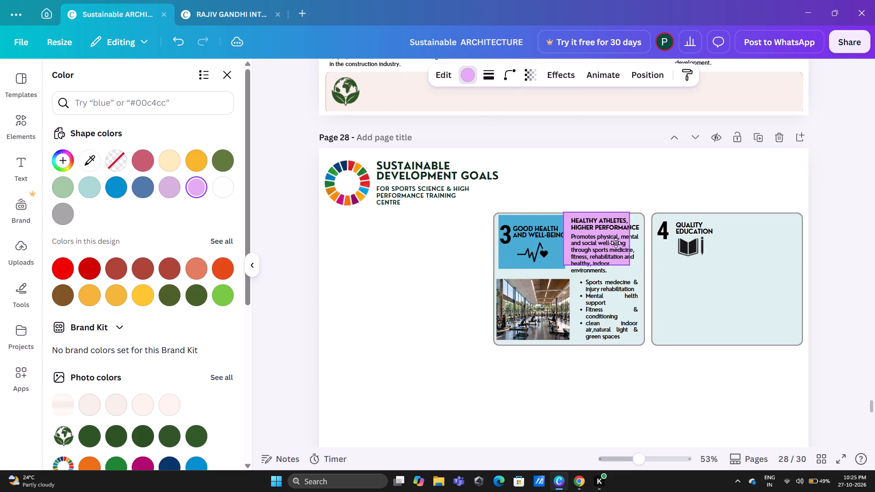
pyautogui.moveTo(616, 243); pyautogui.dragTo(695, 246)
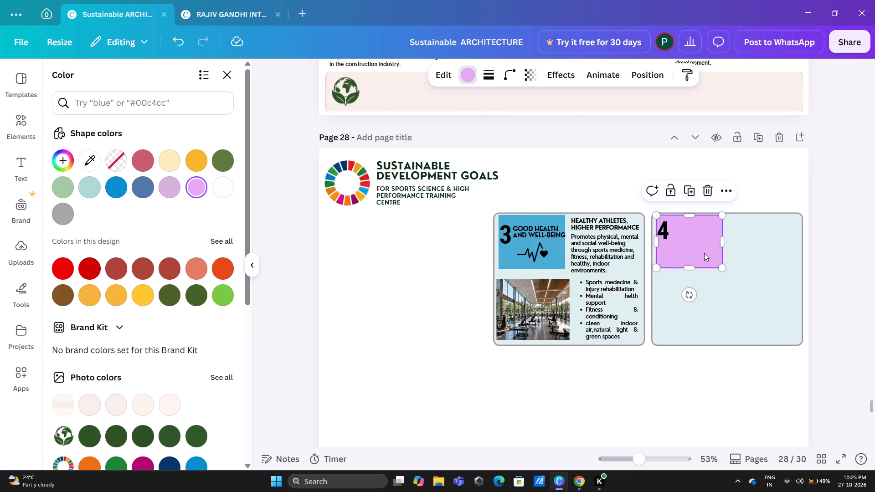
# Send the pink-purple rectangle to the back so it sits behind the goal 4 number, heading and book icon.
pyautogui.rightClick(704, 253)
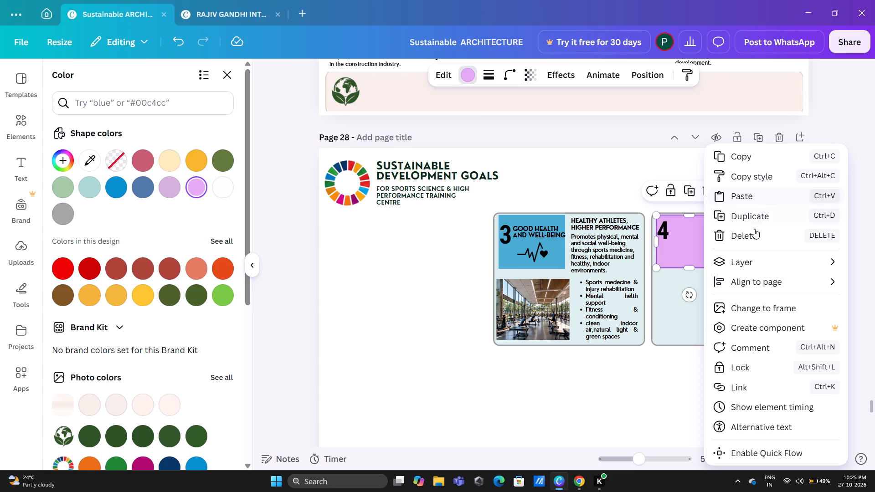
pyautogui.click(752, 265)
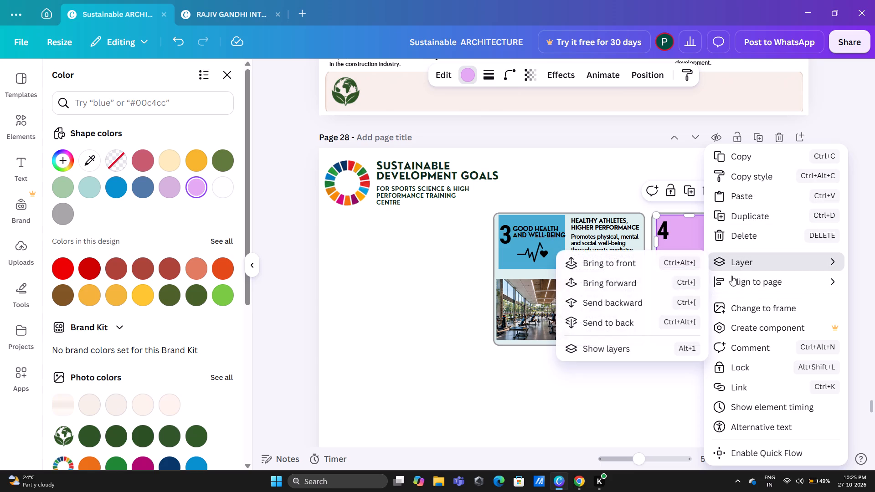
pyautogui.click(612, 326)
pyautogui.click(397, 377)
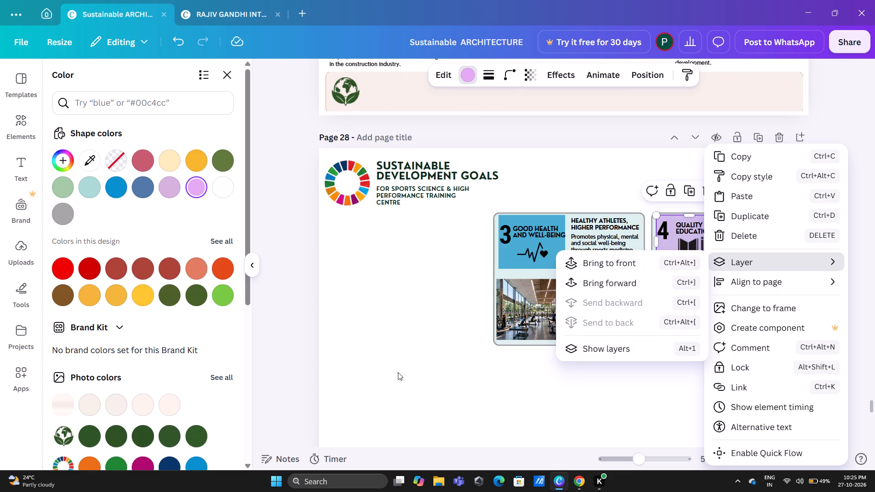
pyautogui.click(415, 370)
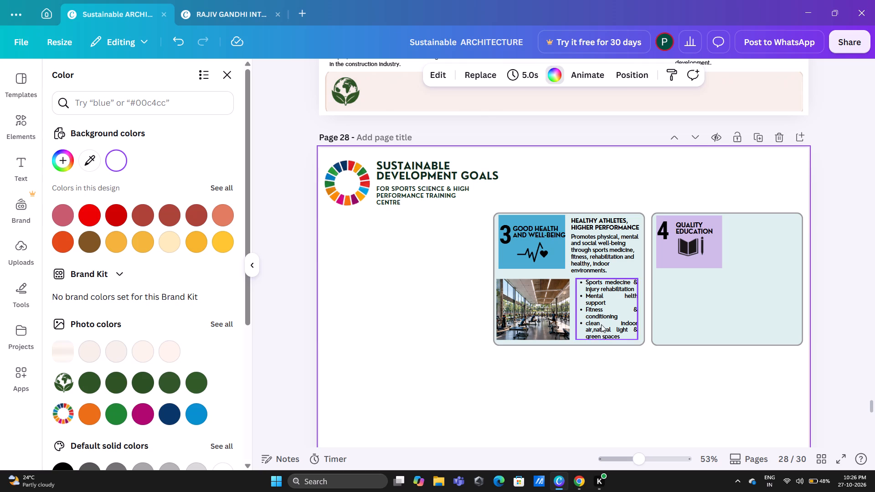
# Copy the goal 3 card's "Healthy athletes, higher performance" subtitle and the description paragraph below it on page 28.
pyautogui.scroll(-2, 432, 315)
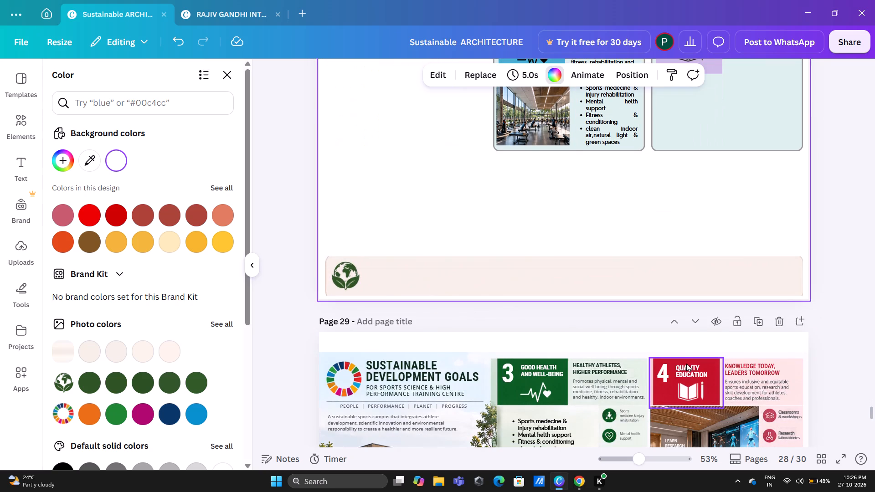
pyautogui.scroll(1, 582, 242)
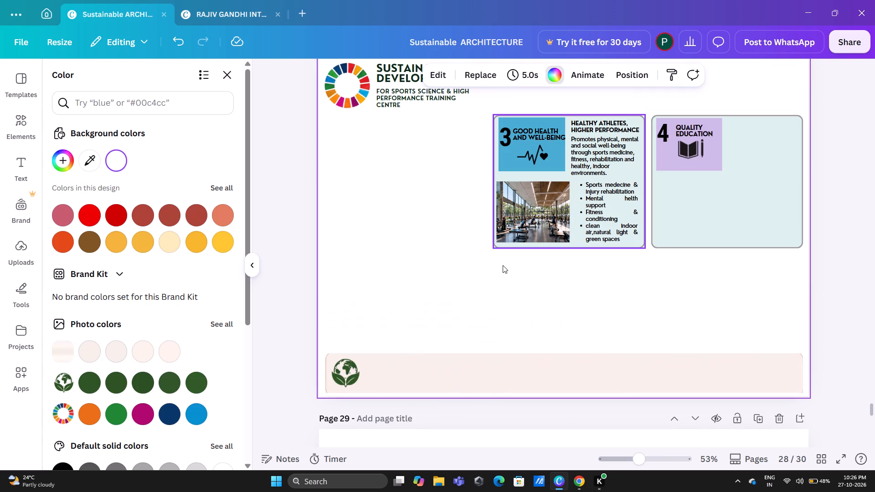
pyautogui.scroll(-2, 492, 269)
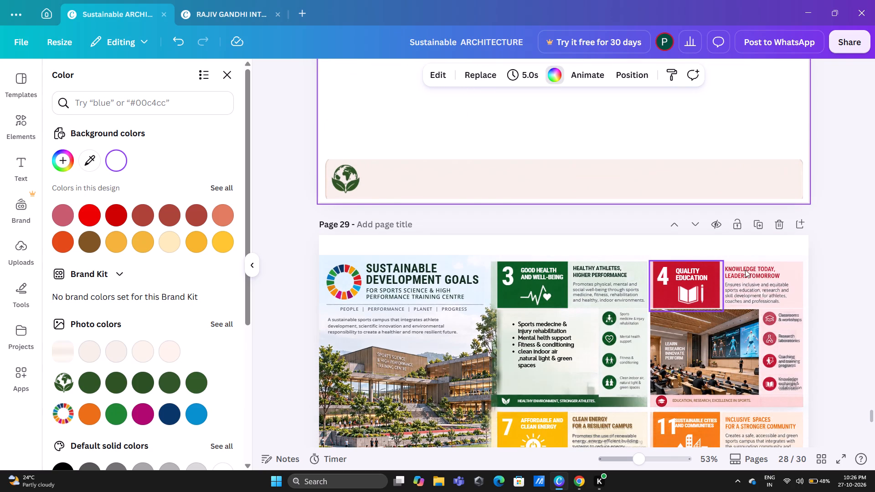
pyautogui.click(757, 271)
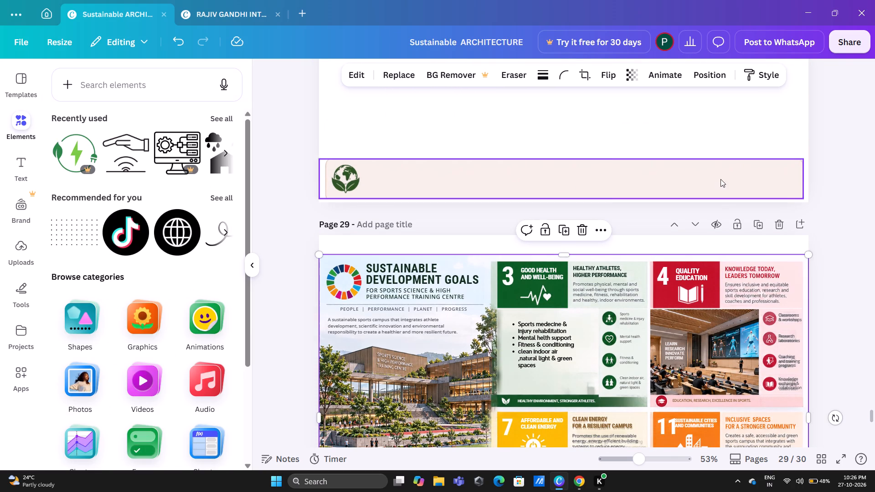
pyautogui.click(721, 179)
pyautogui.scroll(3, 658, 200)
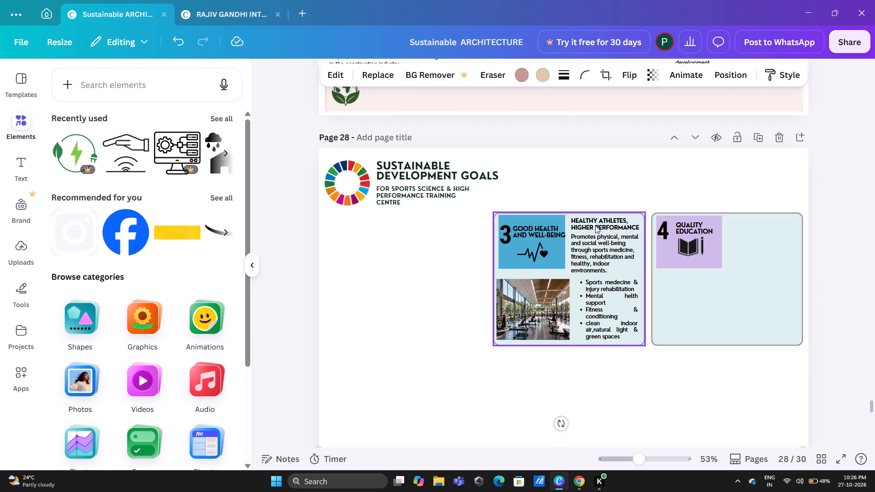
pyautogui.keyDown('shift'); pyautogui.click(597, 223); pyautogui.keyUp('shift')
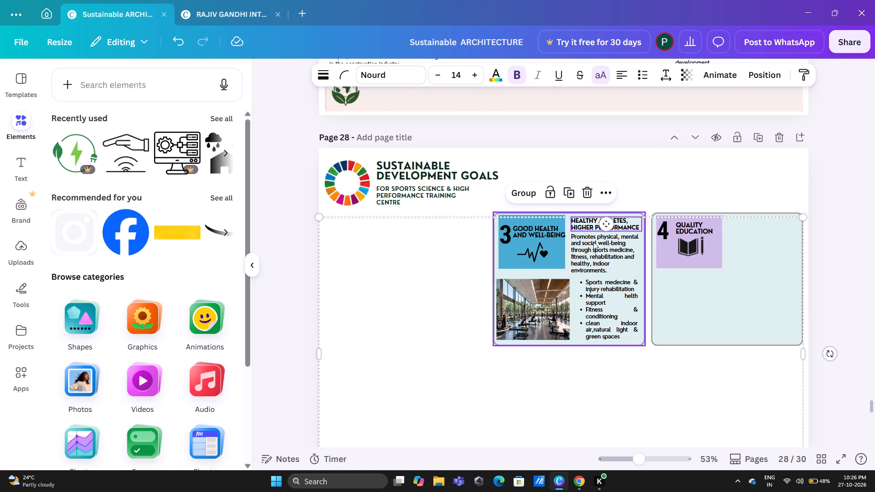
pyautogui.keyDown('shift'); pyautogui.click(593, 244); pyautogui.keyUp('shift')
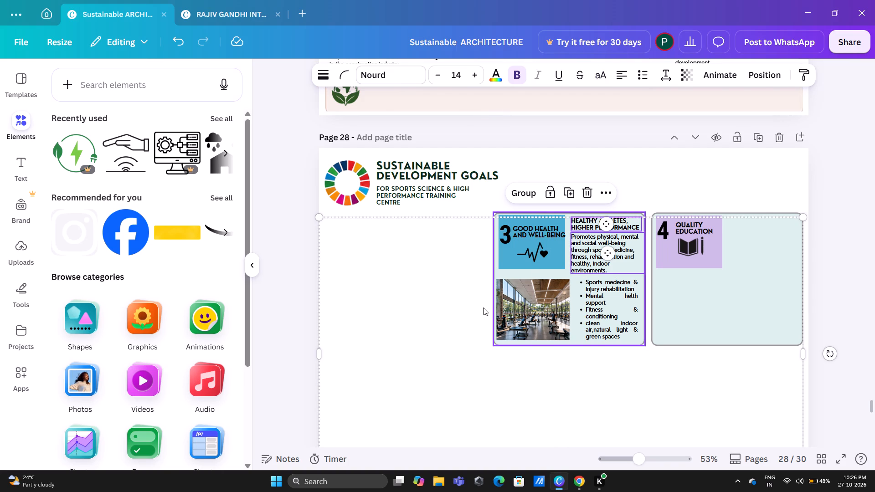
pyautogui.hotkey('ctrl', 'c')
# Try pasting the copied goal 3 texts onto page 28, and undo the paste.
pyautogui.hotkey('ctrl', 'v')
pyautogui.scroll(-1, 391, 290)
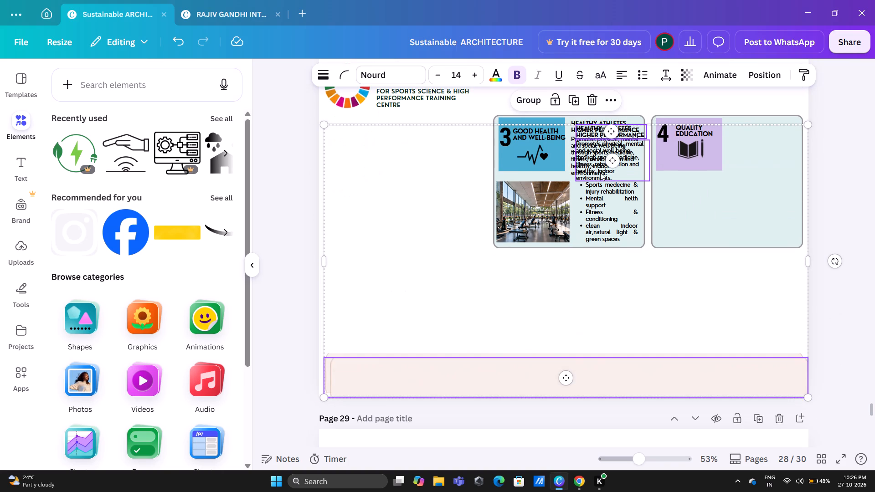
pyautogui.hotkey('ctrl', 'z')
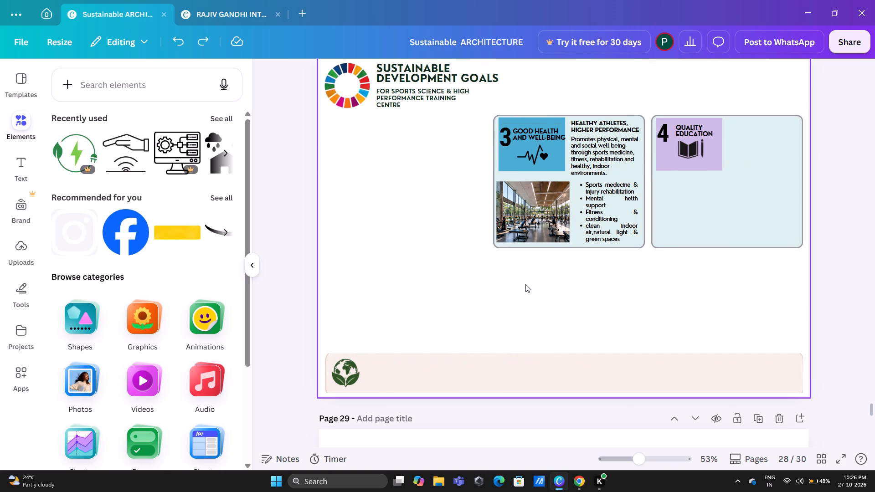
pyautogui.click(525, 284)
# Clear the goal 4 card on page 29 by moving its lecture hall photo over the campus picture and deleting the leftover caption.
pyautogui.scroll(-4, 439, 244)
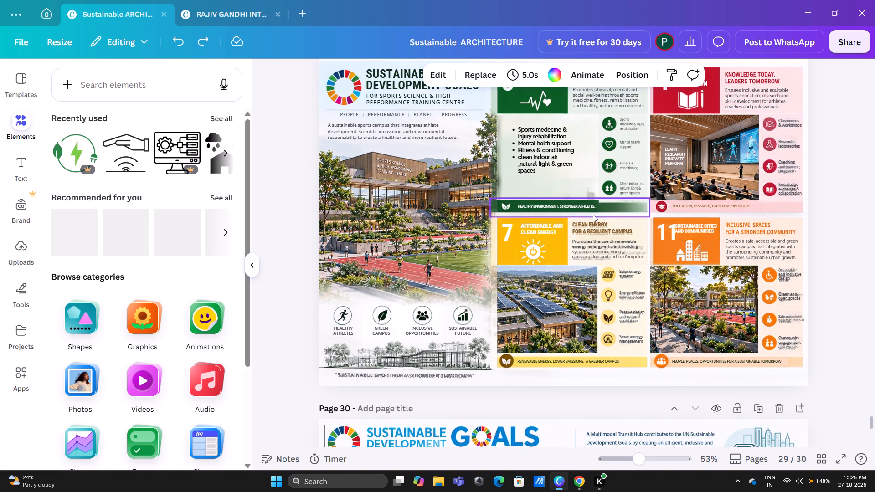
pyautogui.scroll(1, 593, 215)
pyautogui.click(696, 270)
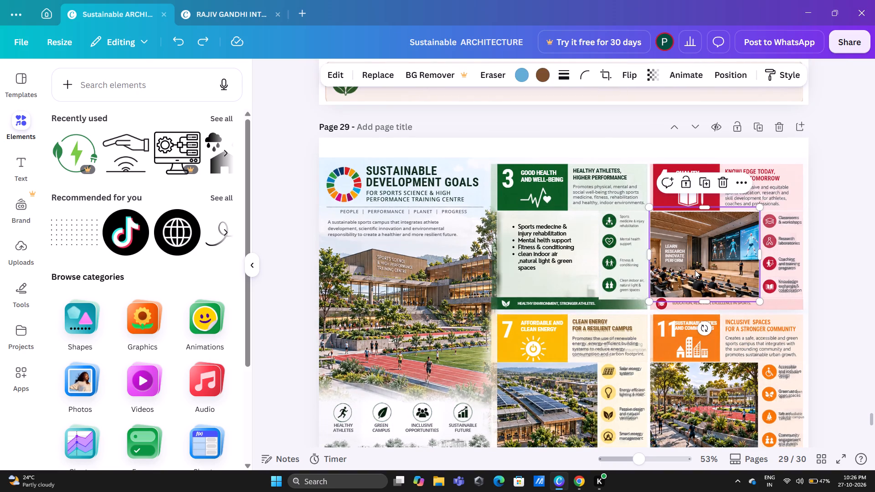
pyautogui.moveTo(706, 261); pyautogui.dragTo(418, 270)
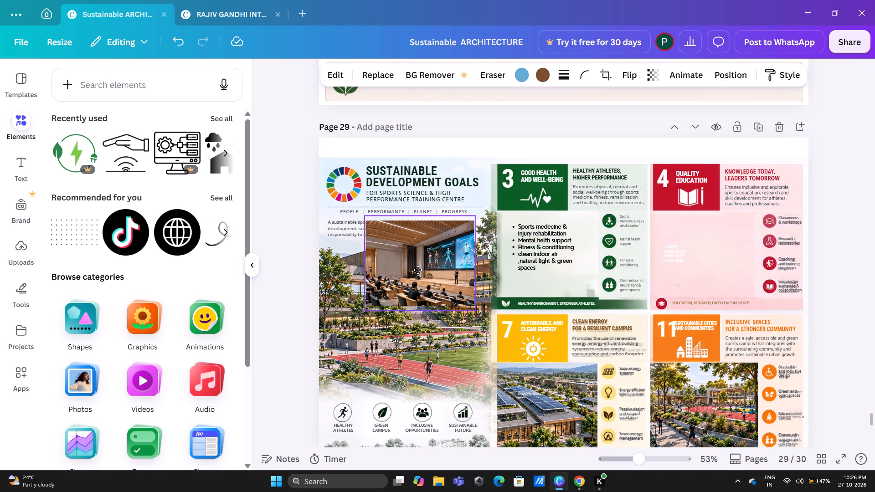
pyautogui.moveTo(418, 270); pyautogui.dragTo(443, 267)
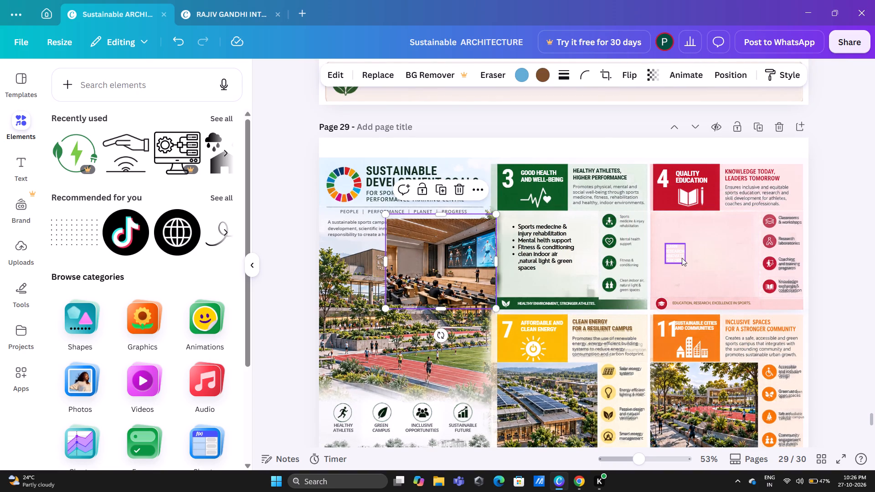
pyautogui.click(682, 258)
pyautogui.press('Delete')
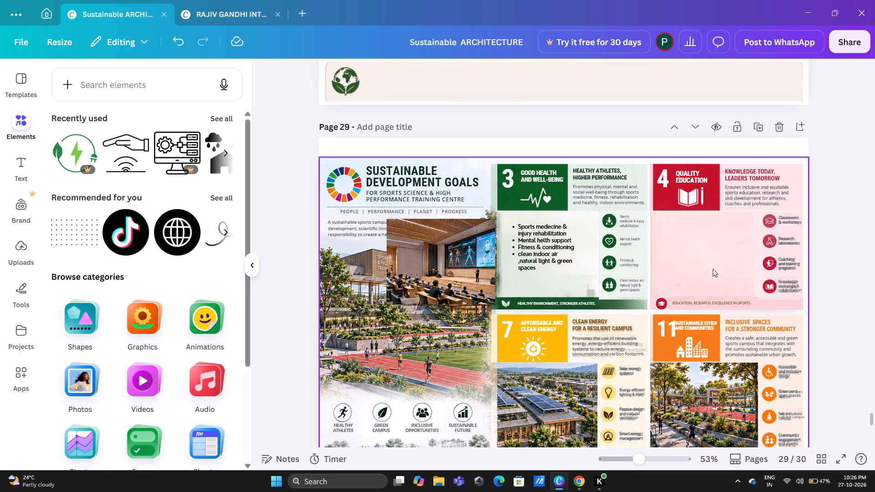
# Paste the copied goal 3 subtitle and description on page 29 and move them into the cleared area of the goal 4 card.
pyautogui.hotkey('ctrl', 'v')
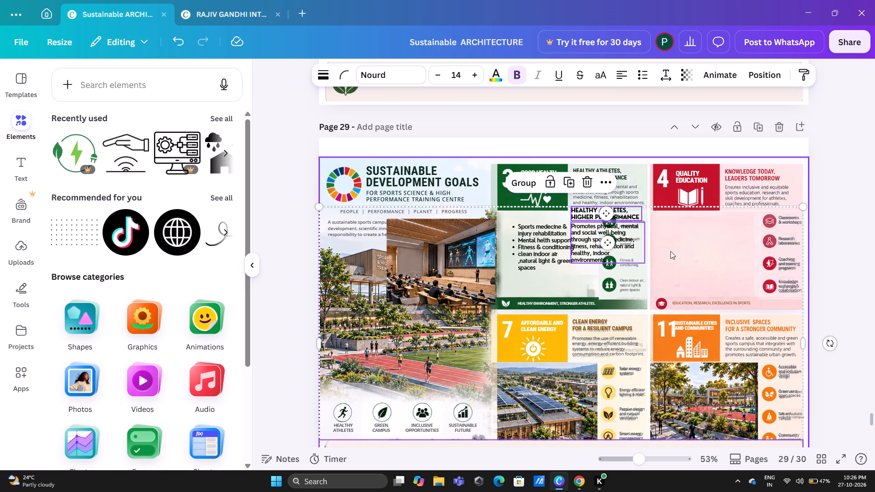
pyautogui.moveTo(623, 234); pyautogui.dragTo(720, 247)
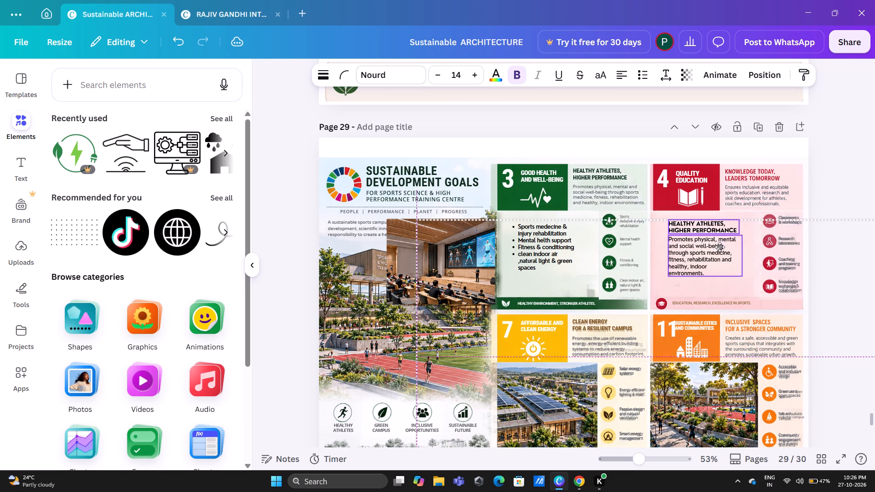
pyautogui.moveTo(720, 247); pyautogui.dragTo(716, 245)
pyautogui.click(839, 228)
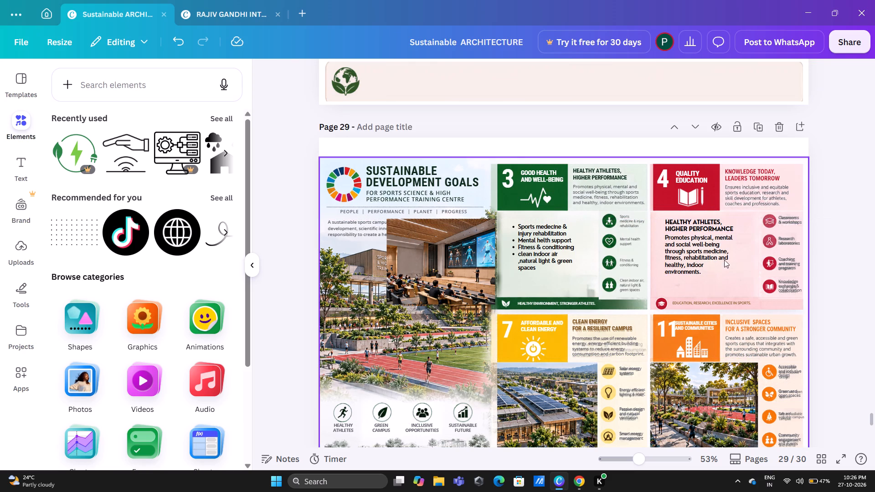
pyautogui.click(680, 232)
pyautogui.click(680, 251)
pyautogui.click(835, 225)
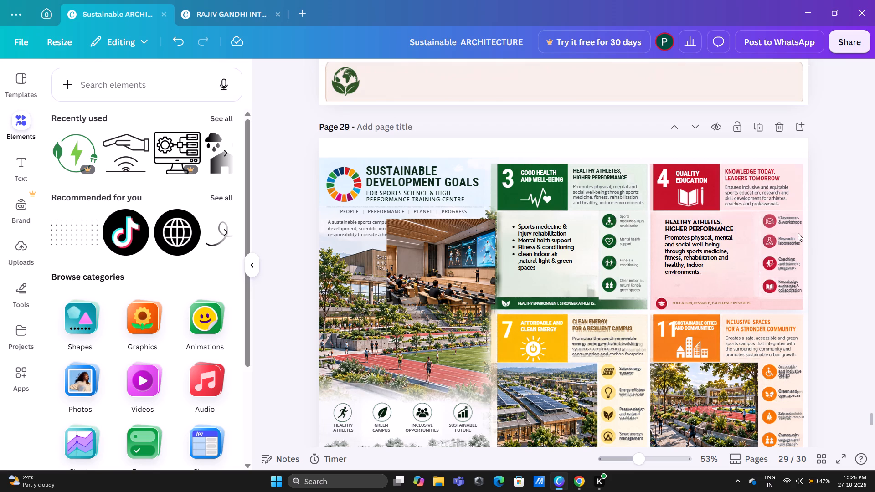
# Replace the pasted subtitle in the goal 4 card on page 29 with "KNOWLEDGE TODAY," and "LEADERS TOMORROW" on two lines.
pyautogui.doubleClick(687, 222)
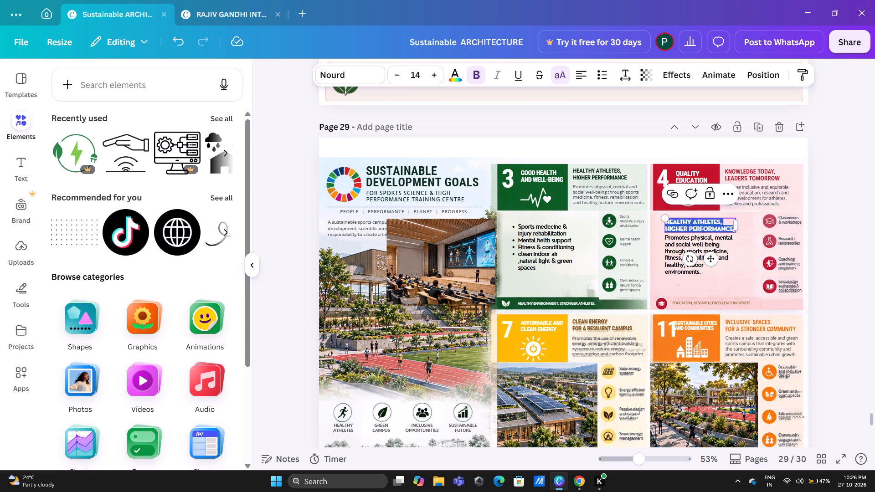
pyautogui.press('k')
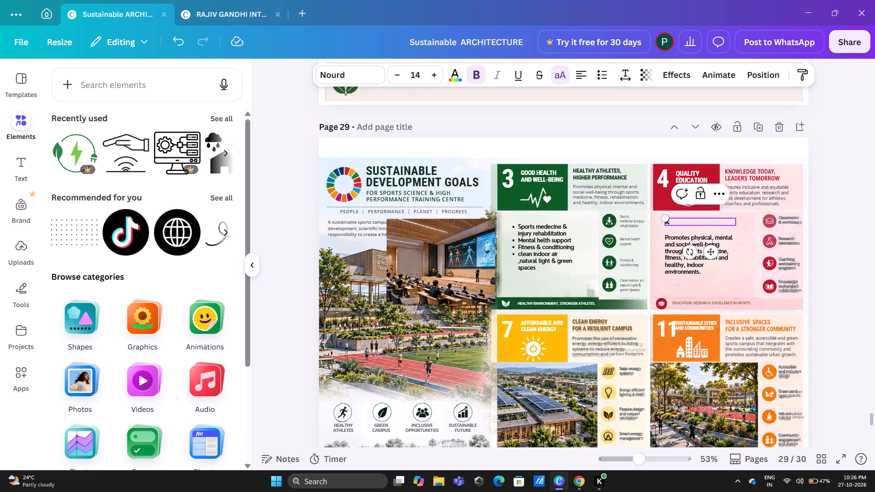
pyautogui.press('n')
pyautogui.press('o')
pyautogui.press('w')
pyautogui.write('LE')
pyautogui.write('DGE')
pyautogui.press('space')
pyautogui.write('TODAY')
pyautogui.press(',')
pyautogui.press('Return')
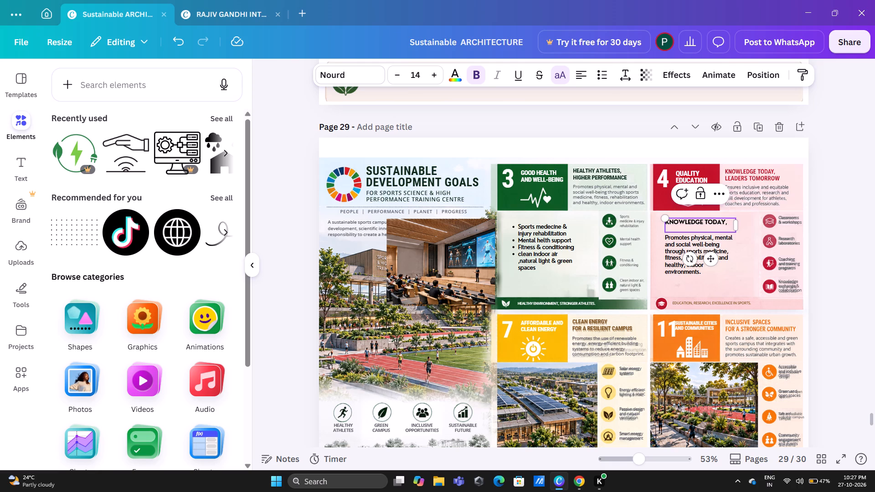
pyautogui.write('LE')
pyautogui.write('AD')
pyautogui.write('ERS')
pyautogui.press('space')
pyautogui.write('TO')
pyautogui.write('MO')
pyautogui.write('RR')
pyautogui.write('OW')
pyautogui.click(657, 147)
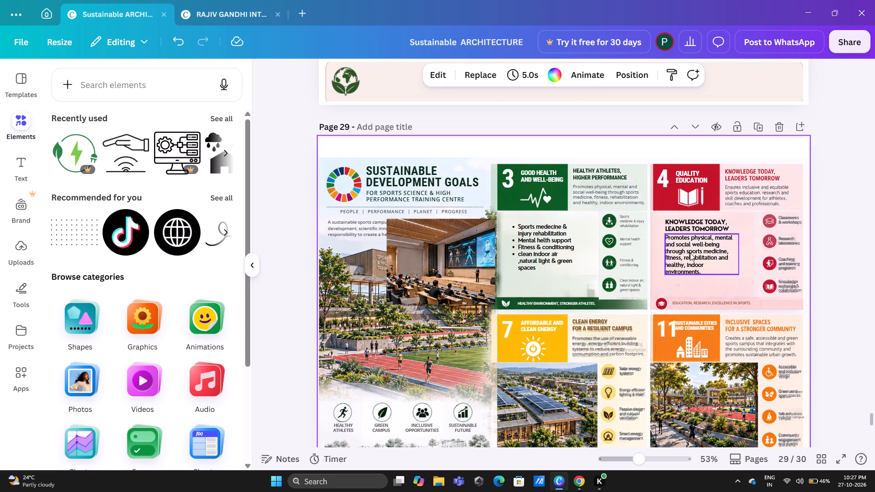
# Replace the pasted description below the goal 4 subtitle with "ensures inclusive and equitable sport education,reserch and".
pyautogui.doubleClick(686, 258)
pyautogui.click(762, 192)
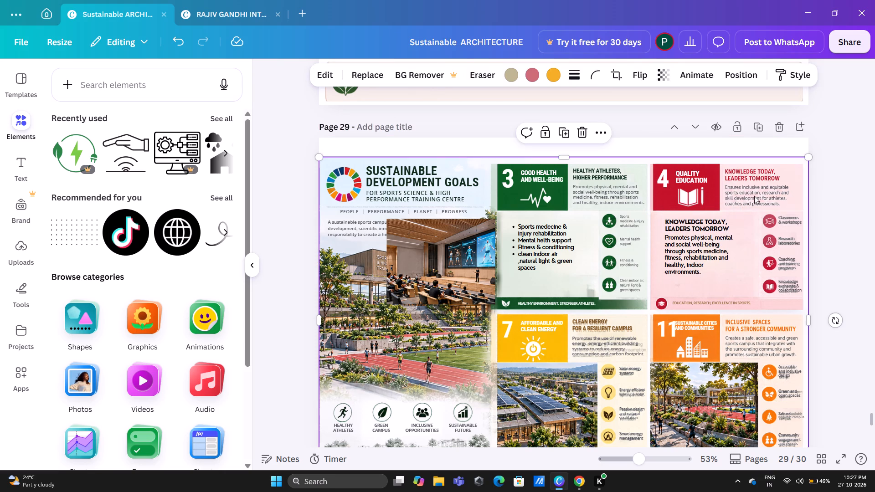
pyautogui.doubleClick(699, 253)
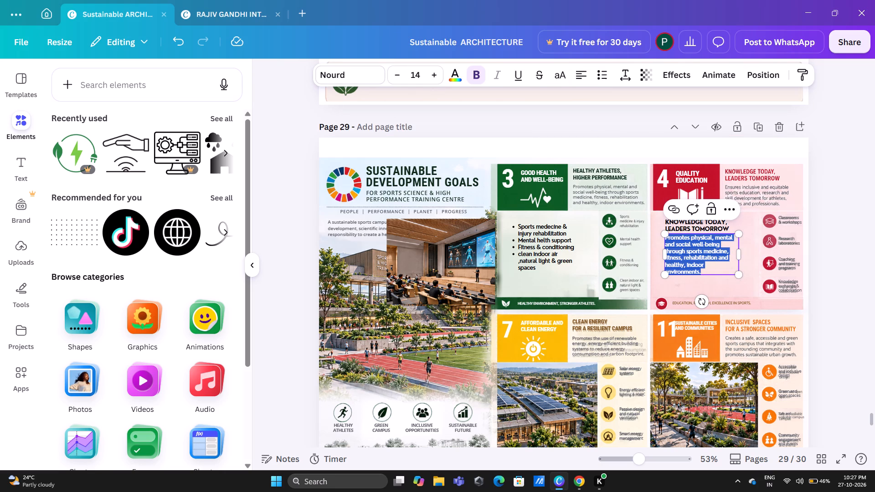
pyautogui.press('e')
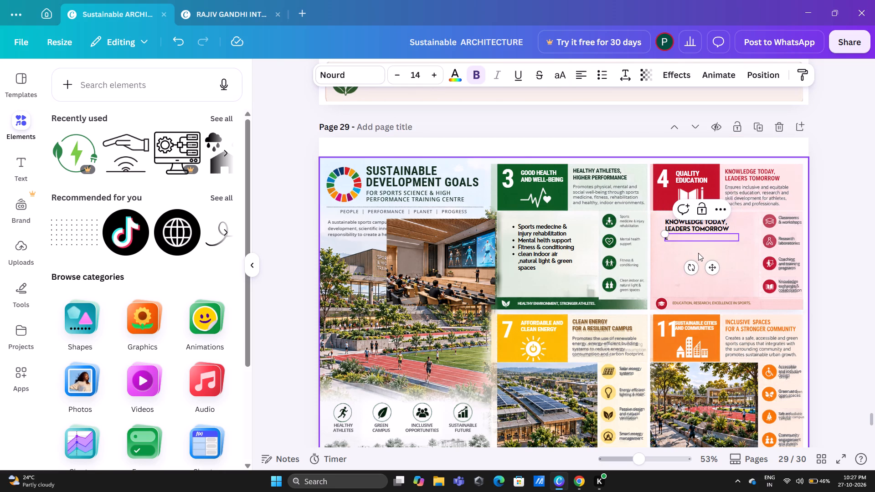
pyautogui.write('ns')
pyautogui.write('ures')
pyautogui.press('space')
pyautogui.write('in')
pyautogui.write('cl')
pyautogui.write('usi')
pyautogui.write('ve')
pyautogui.press('space')
pyautogui.write('and')
pyautogui.press('space')
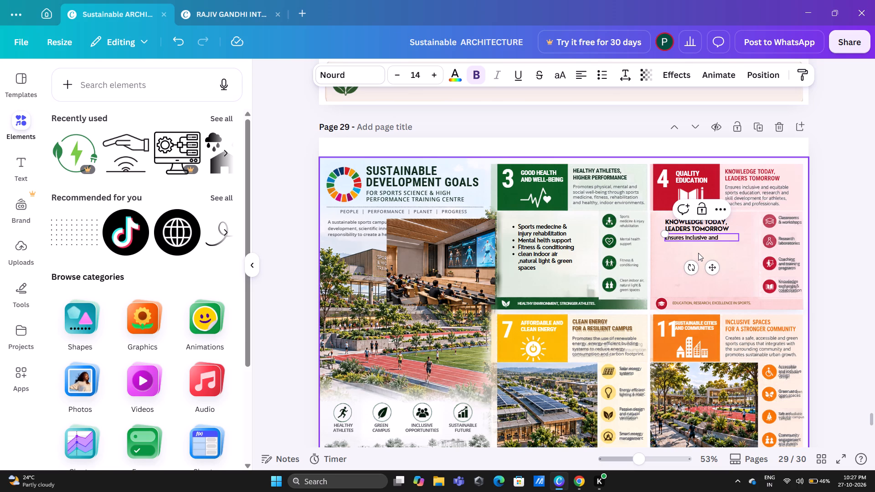
pyautogui.press('w')
pyautogui.press('BackSpace')
pyautogui.press('e')
pyautogui.press('q')
pyautogui.write('ui')
pyautogui.write('tabl')
pyautogui.press('e')
pyautogui.press('space')
pyautogui.write('so')
pyautogui.press('BackSpace')
pyautogui.write('port')
pyautogui.press('space')
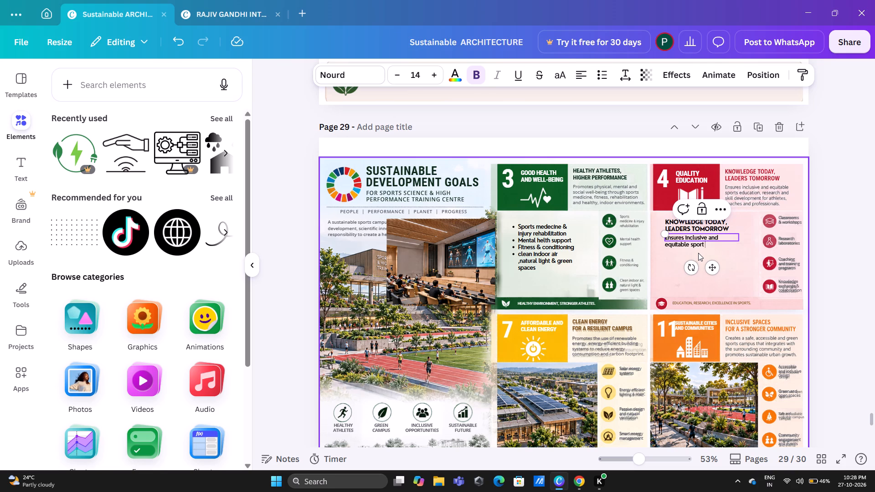
pyautogui.write('ed')
pyautogui.write('ucation')
pyautogui.press(',')
pyautogui.write('reserc')
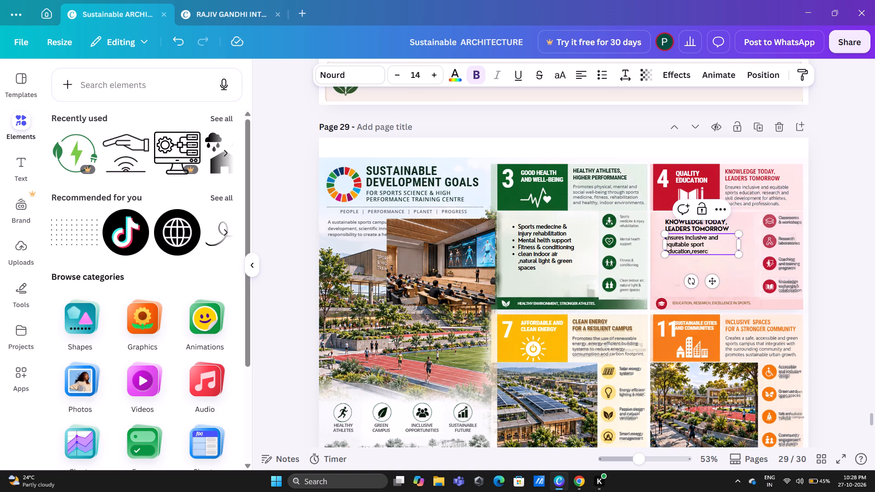
pyautogui.write('h and')
pyautogui.press('space')
# Continue the goal 4 description on page 29 with "skill development for athletes,".
pyautogui.write('skill')
pyautogui.press('space')
pyautogui.write('develop')
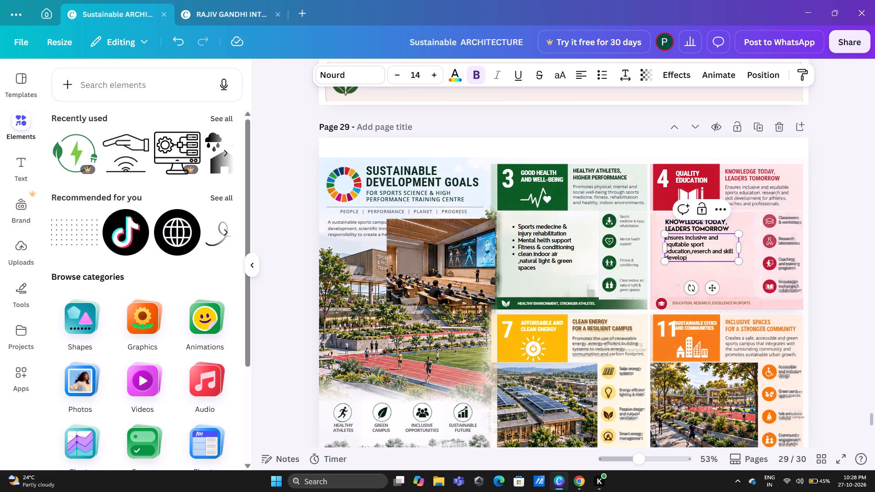
pyautogui.write('ment')
pyautogui.press('space')
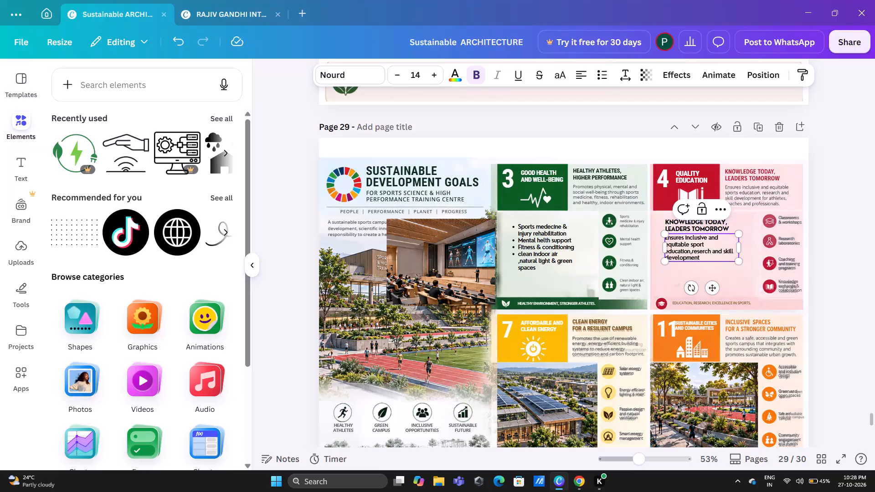
pyautogui.write('for')
pyautogui.press('space')
pyautogui.write('ath')
pyautogui.press('l')
pyautogui.write('ete')
pyautogui.press('s')
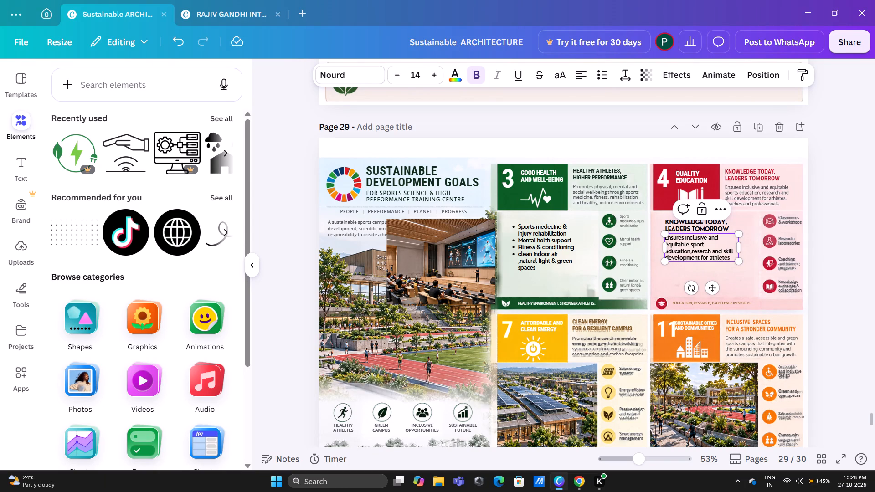
pyautogui.press(',')
pyautogui.click(633, 154)
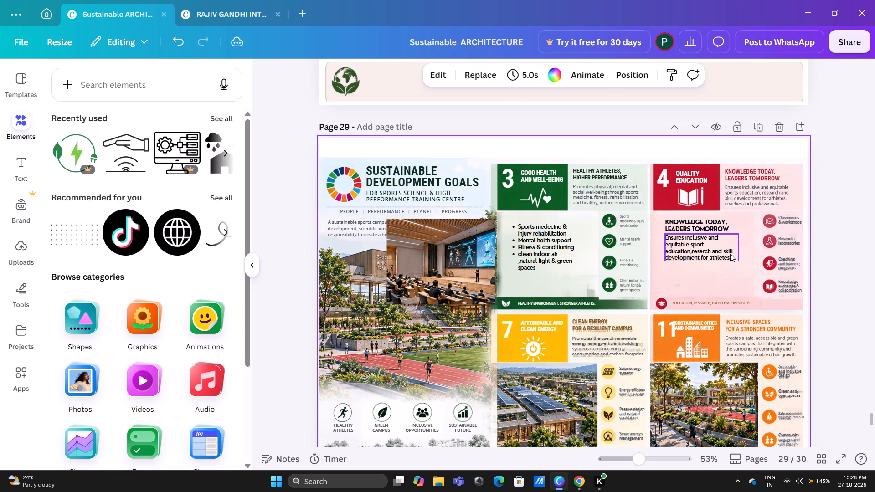
# Complete the goal 4 description on page 29 by adding "coaches and professional" after "athletes,", with spaces between the words.
pyautogui.click(731, 258)
pyautogui.click(733, 258)
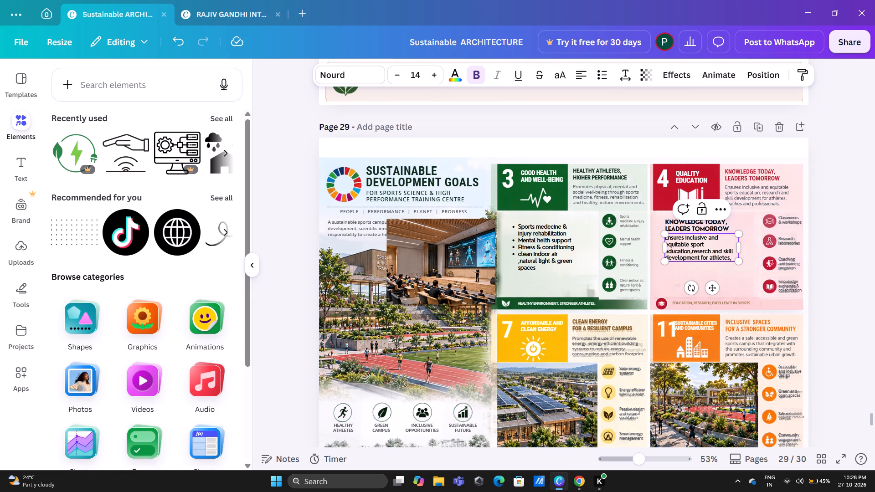
pyautogui.write('coaches')
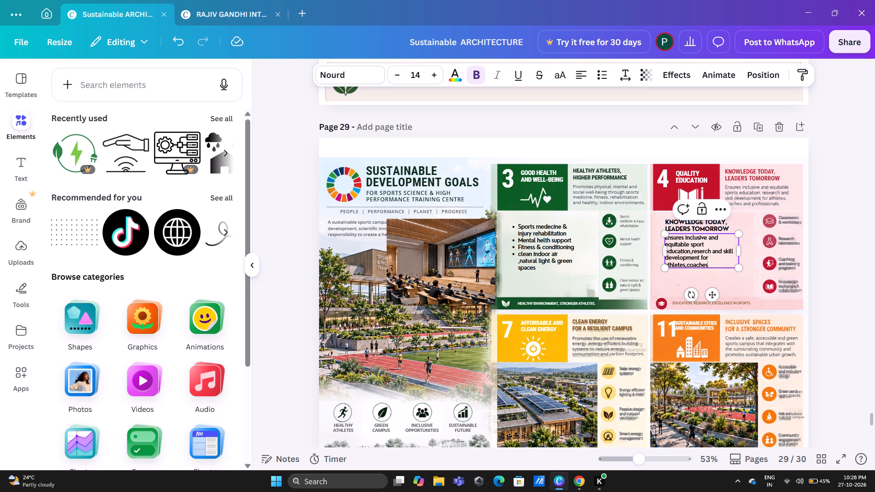
pyautogui.write('and')
pyautogui.press('space')
pyautogui.press('Left')
pyautogui.press('Left')
pyautogui.press('Left')
pyautogui.press('Left')
pyautogui.press('space')
pyautogui.press('Right')
pyautogui.press('Right')
pyautogui.press('Right')
pyautogui.press('Right')
pyautogui.press('Right')
pyautogui.press('Right')
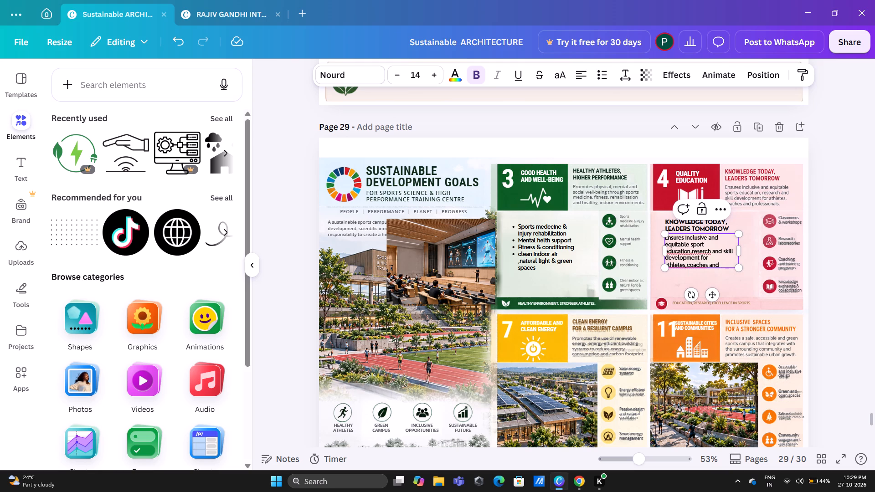
pyautogui.write('prof')
pyautogui.write('essional')
pyautogui.click(843, 220)
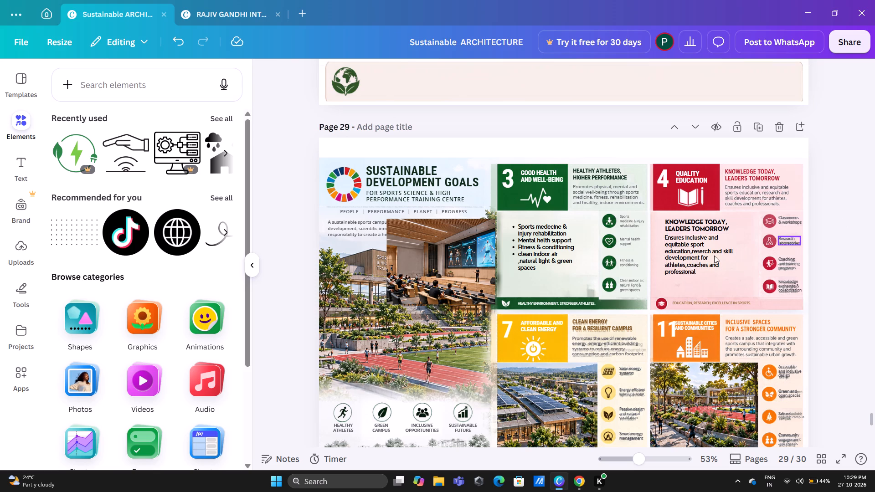
# Shift the goal 4 description on page 29 slightly and enlarge its text box by scaling it from a corner.
pyautogui.moveTo(698, 253); pyautogui.dragTo(696, 254)
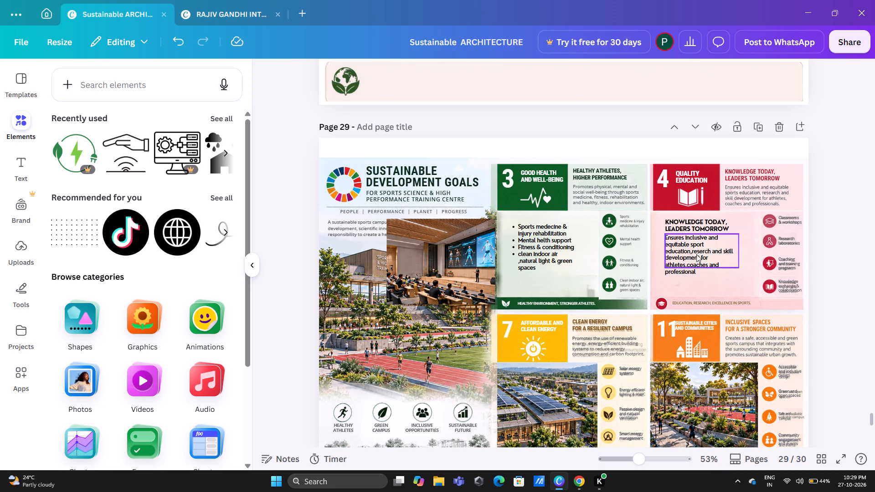
pyautogui.moveTo(696, 254); pyautogui.dragTo(704, 251)
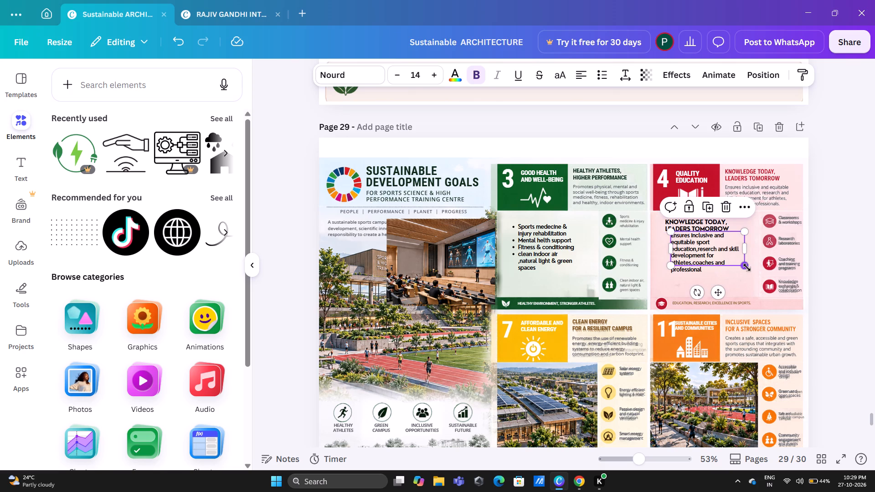
pyautogui.moveTo(747, 267); pyautogui.dragTo(751, 285)
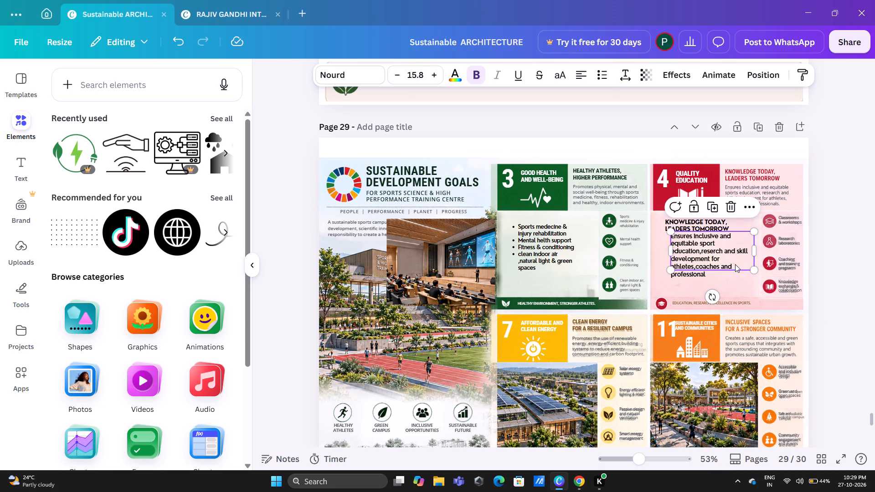
pyautogui.click(735, 264)
pyautogui.click(736, 268)
pyautogui.moveTo(721, 267); pyautogui.dragTo(705, 268)
pyautogui.click(740, 261)
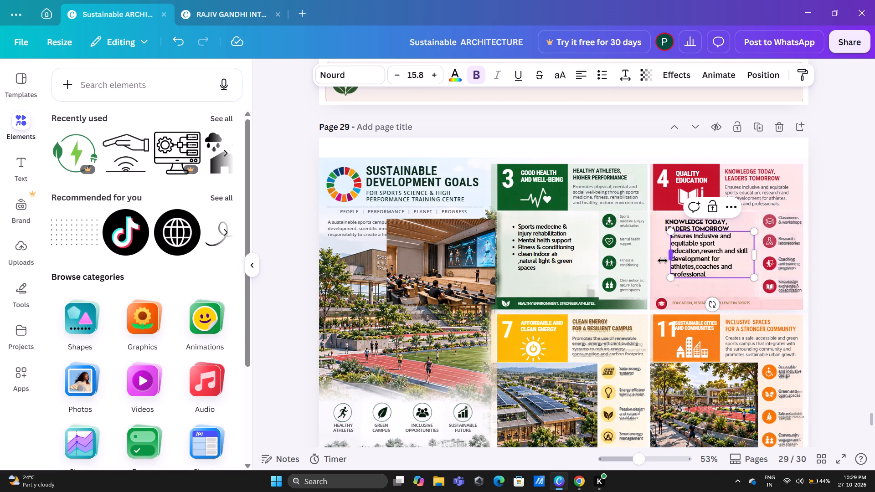
# Set the whole goal 4 description to font size 14 and position it just below the "LEADERS TOMORROW" subtitle on page 29.
pyautogui.click(828, 220)
pyautogui.doubleClick(703, 255)
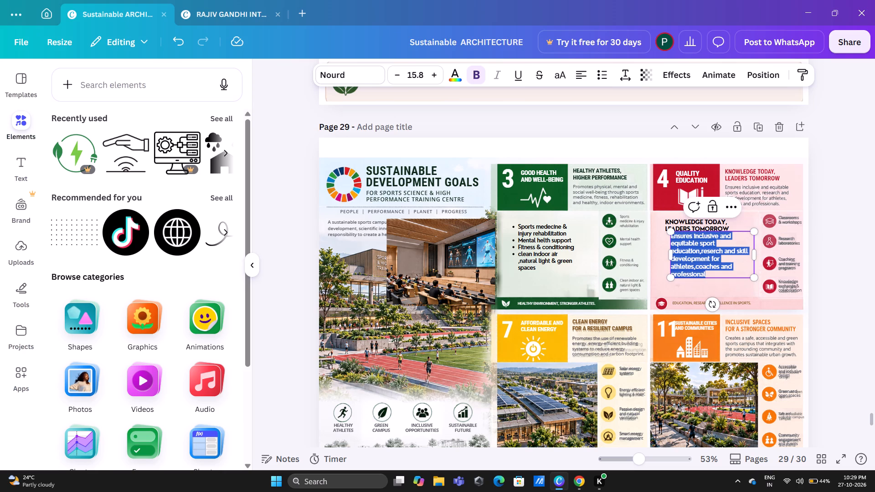
pyautogui.doubleClick(703, 255)
pyautogui.click(422, 82)
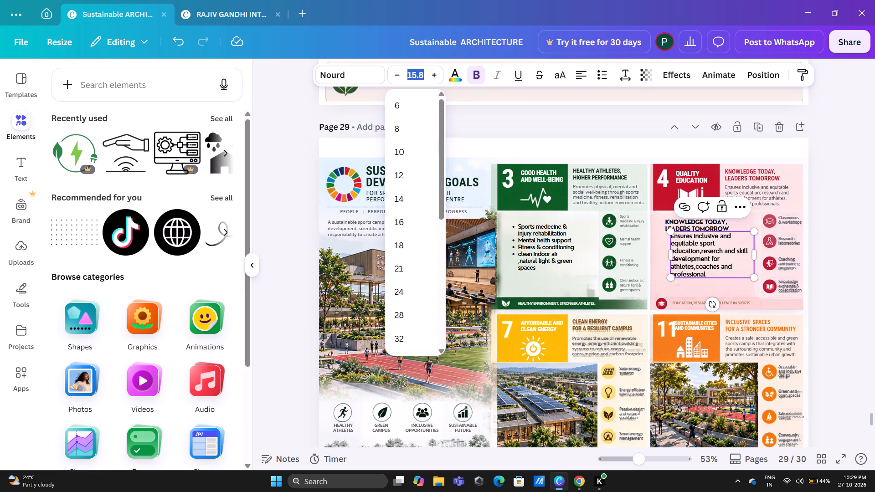
pyautogui.write('14')
pyautogui.press('Return')
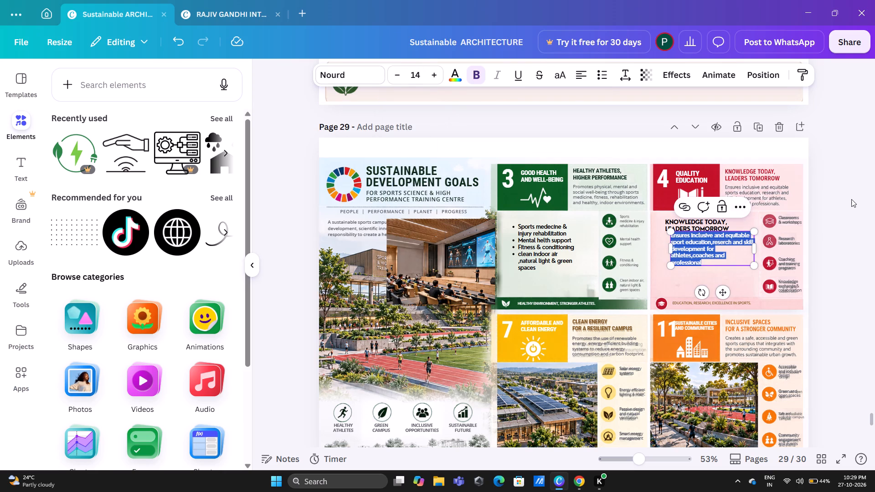
pyautogui.click(851, 199)
pyautogui.moveTo(715, 254); pyautogui.dragTo(710, 256)
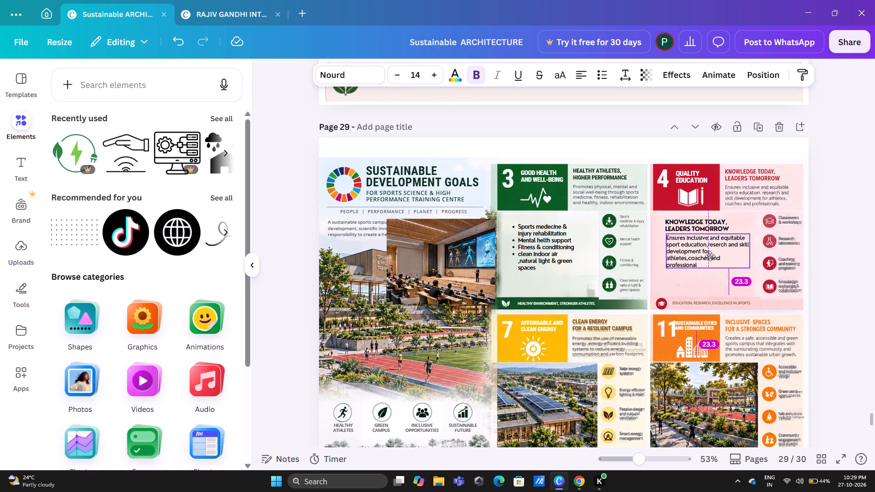
pyautogui.moveTo(710, 256); pyautogui.dragTo(709, 260)
# Copy the goal 4 subtitle and description from page 29 to page 28 and place them beside the Quality Education tile.
pyautogui.click(696, 229)
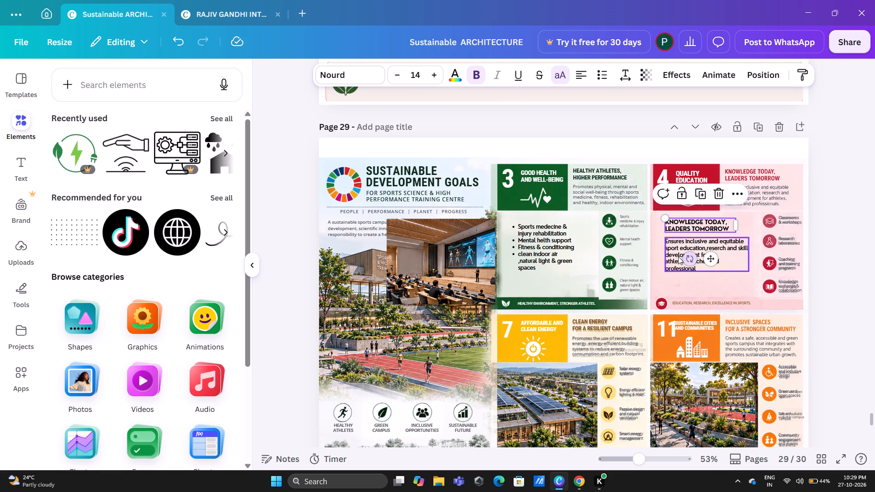
pyautogui.keyDown('shift'); pyautogui.click(672, 256); pyautogui.keyUp('shift')
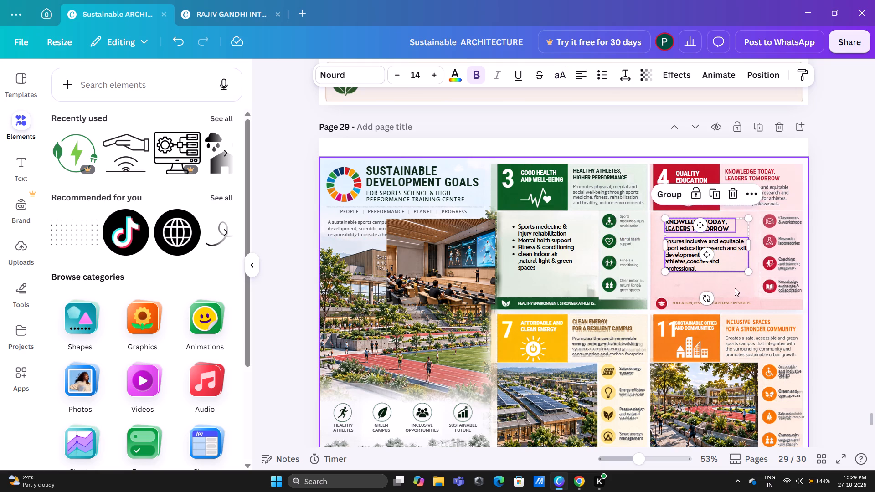
pyautogui.hotkey('ctrl', 'c')
pyautogui.scroll(4, 660, 288)
pyautogui.click(670, 375)
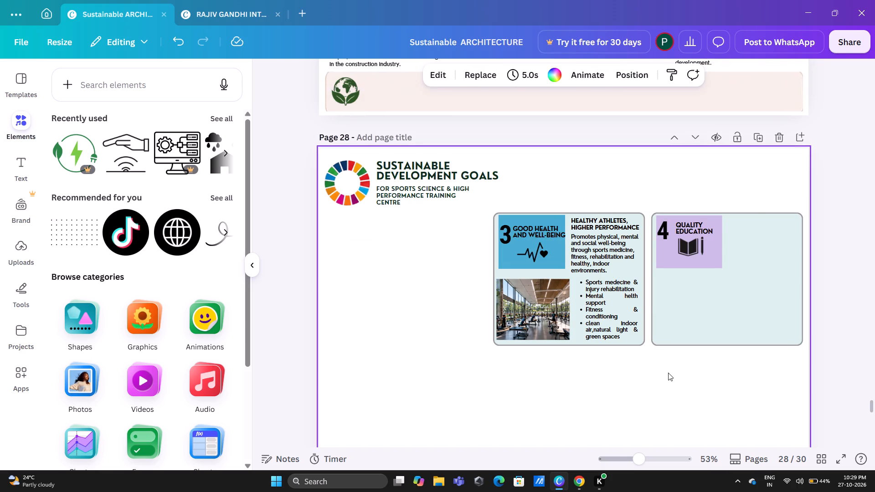
pyautogui.hotkey('ctrl', 'v')
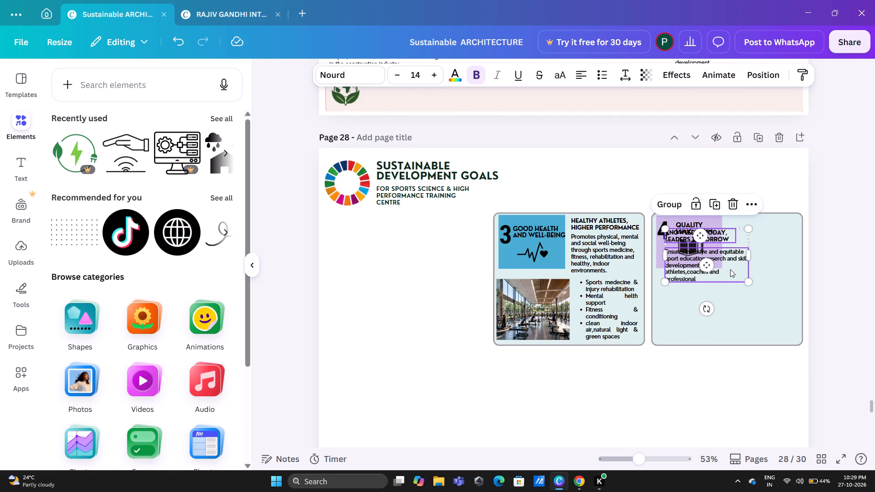
pyautogui.moveTo(730, 269); pyautogui.dragTo(769, 291)
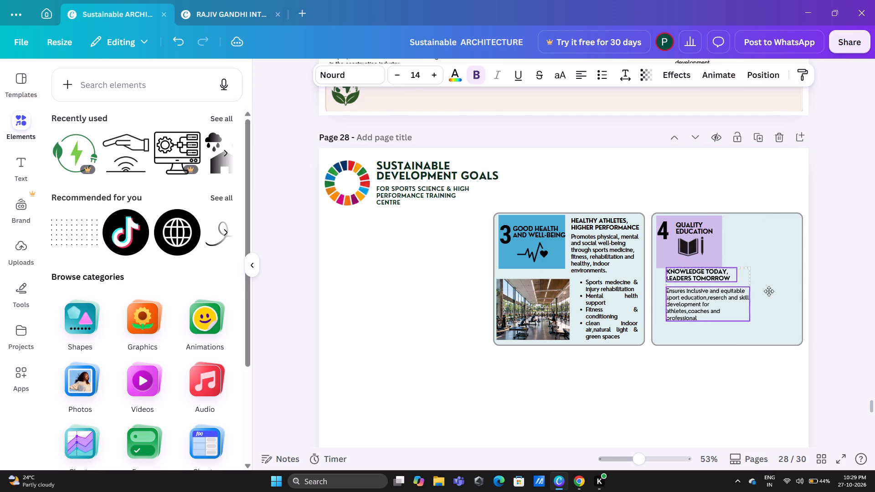
pyautogui.moveTo(769, 291); pyautogui.dragTo(793, 259)
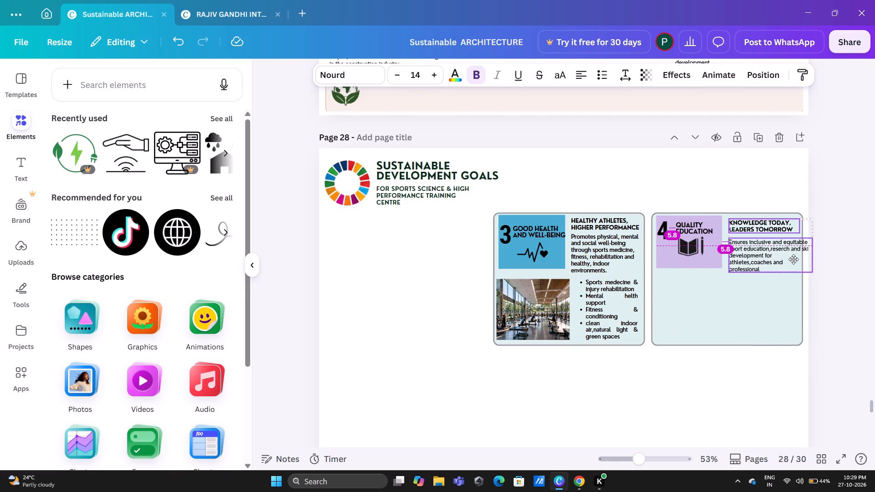
pyautogui.moveTo(793, 259); pyautogui.dragTo(791, 258)
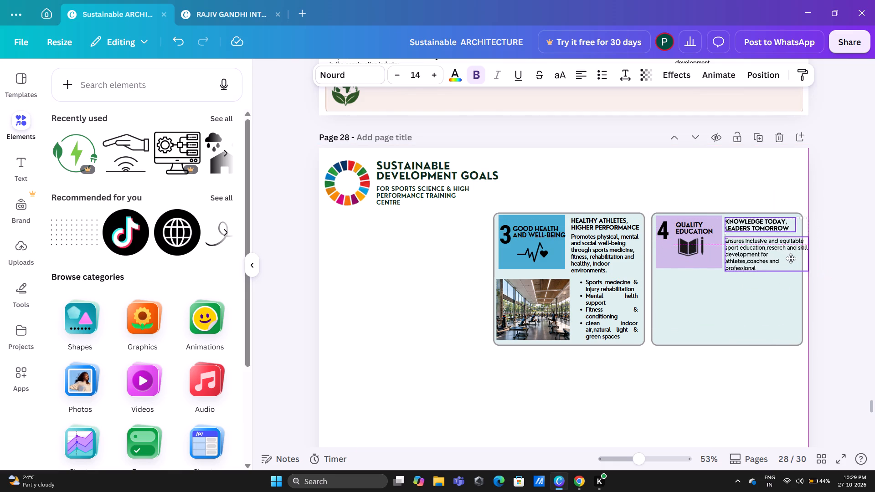
pyautogui.moveTo(791, 258); pyautogui.dragTo(791, 256)
pyautogui.click(685, 189)
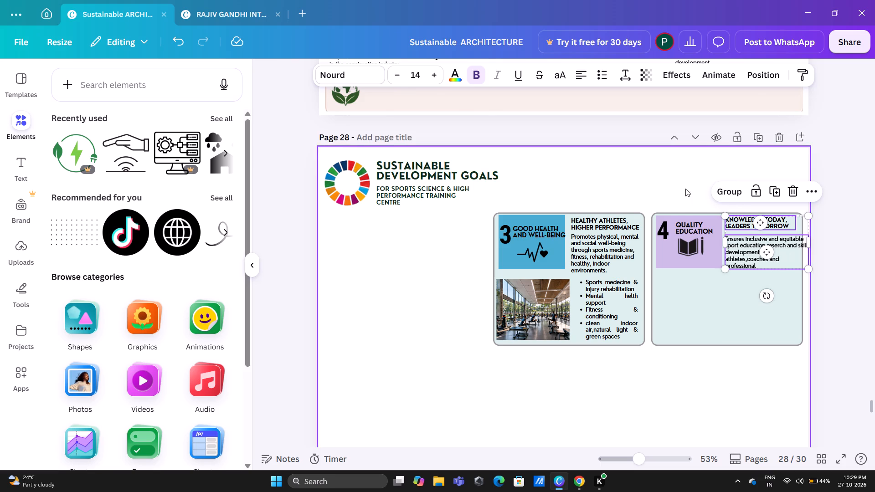
# Narrow the goal 4 description's text box on page 28 so it fits inside card 4 beside the Quality Education tile.
pyautogui.click(782, 251)
pyautogui.moveTo(809, 251); pyautogui.dragTo(793, 253)
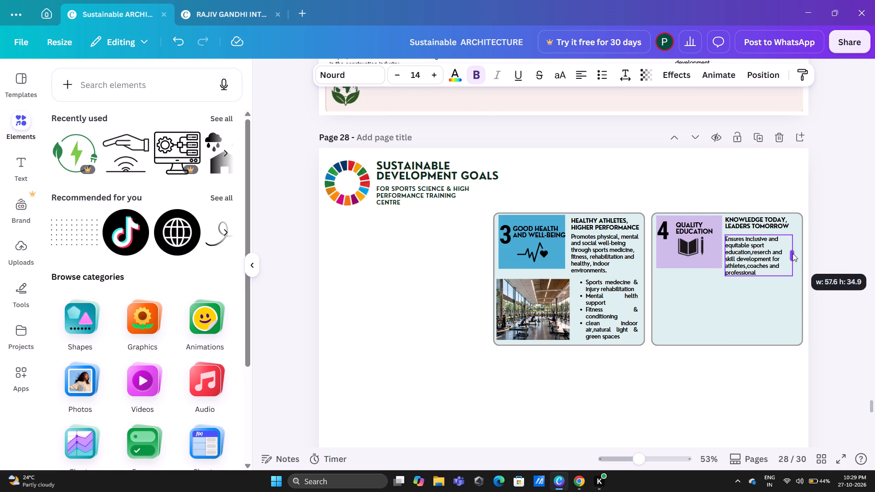
pyautogui.moveTo(793, 253); pyautogui.dragTo(799, 251)
pyautogui.click(684, 193)
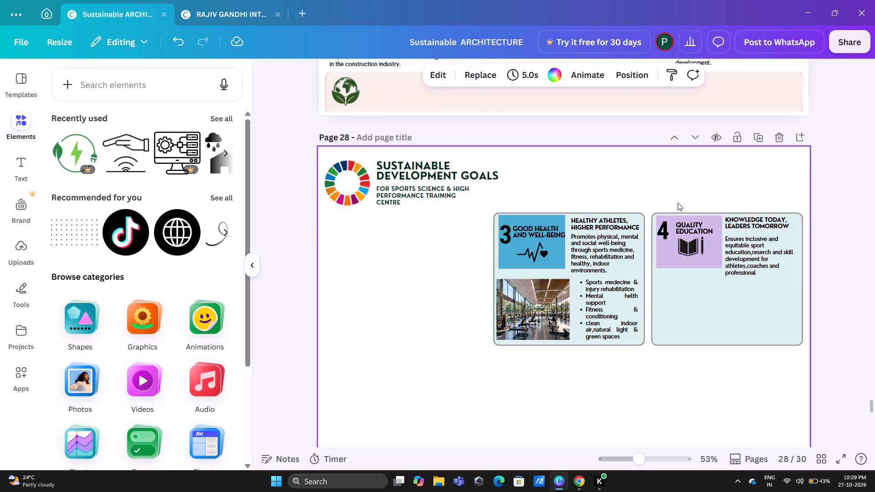
# Copy the four small goal 4 icon labels from page 29 to page 28 and place them in the blank area beside card 3.
pyautogui.scroll(-3, 584, 362)
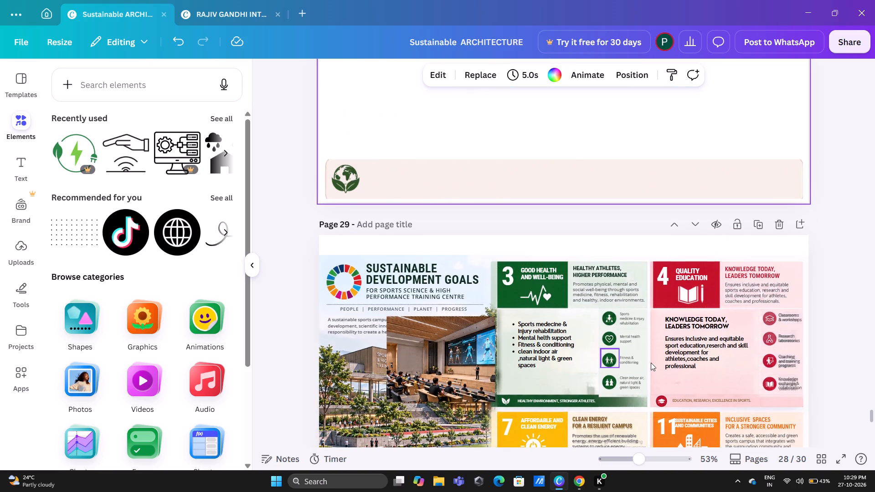
pyautogui.click(788, 315)
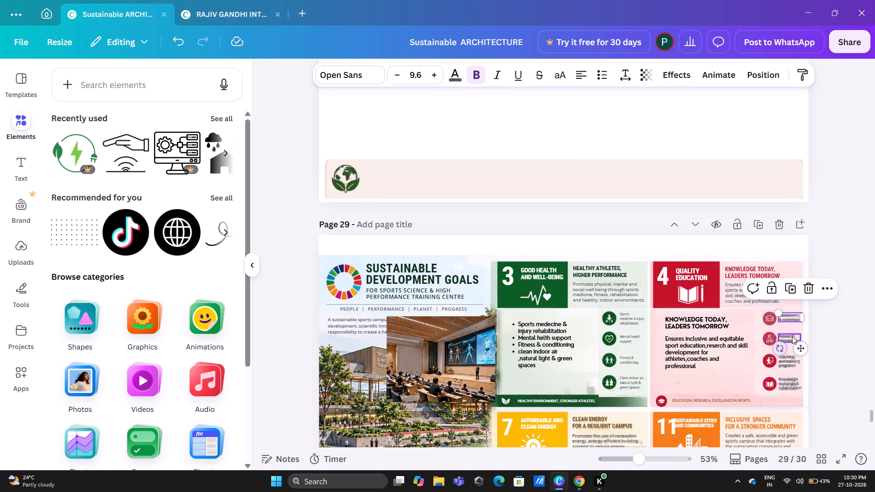
pyautogui.keyDown('shift'); pyautogui.click(789, 339); pyautogui.keyUp('shift')
pyautogui.keyDown('shift'); pyautogui.click(787, 355); pyautogui.keyUp('shift')
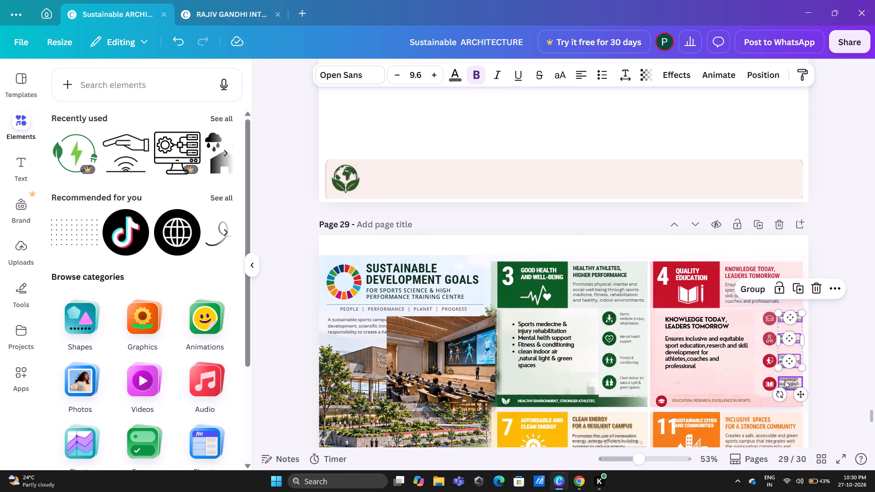
pyautogui.keyDown('shift'); pyautogui.click(785, 380); pyautogui.keyUp('shift')
pyautogui.hotkey('ctrl', 'c')
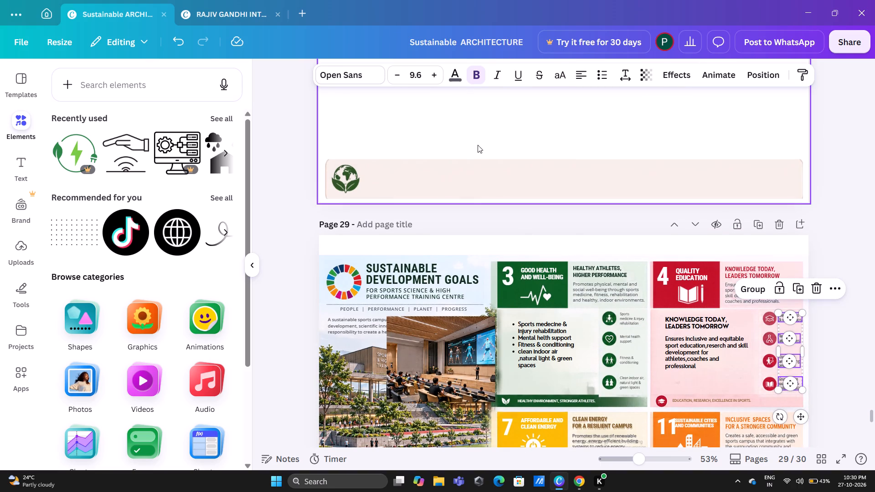
pyautogui.scroll(2, 476, 148)
pyautogui.click(386, 200)
pyautogui.hotkey('ctrl', 'v')
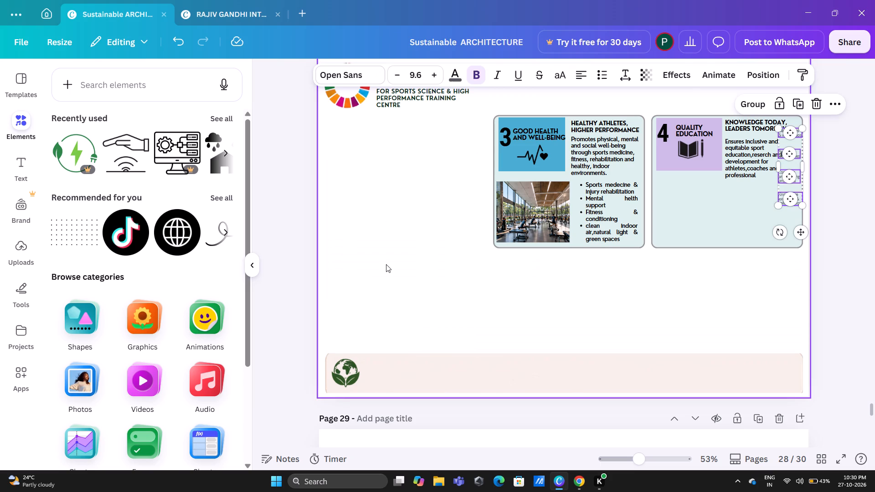
pyautogui.moveTo(800, 231); pyautogui.dragTo(411, 294)
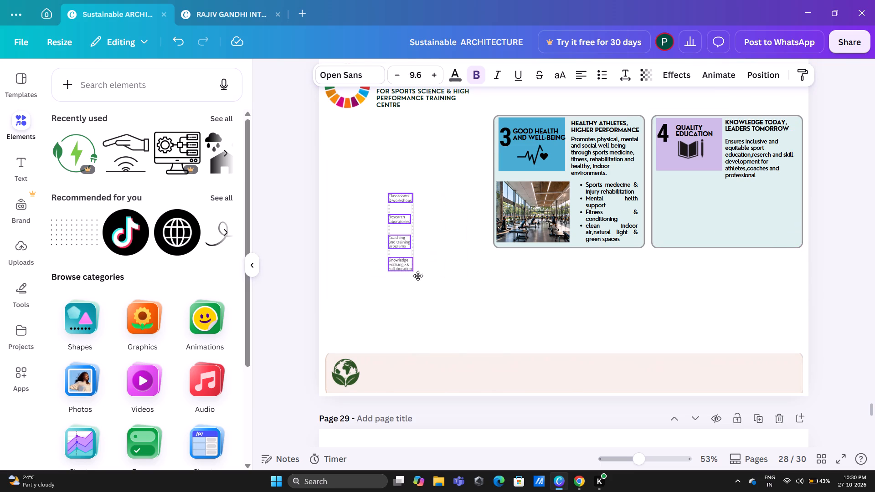
pyautogui.click(439, 261)
# Set all four copied goal 4 labels on page 28 to the Nourd font at size 14.
pyautogui.click(403, 195)
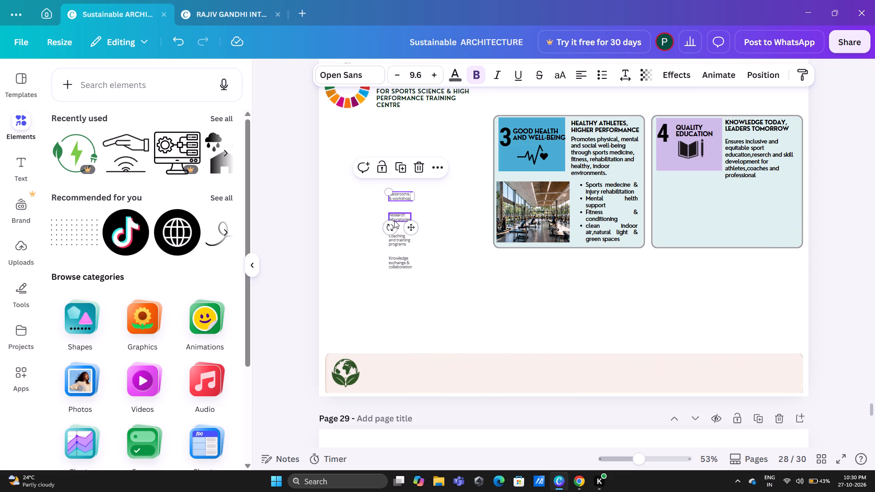
pyautogui.keyDown('shift'); pyautogui.click(406, 215); pyautogui.keyUp('shift')
pyautogui.keyDown('shift'); pyautogui.click(399, 237); pyautogui.keyUp('shift')
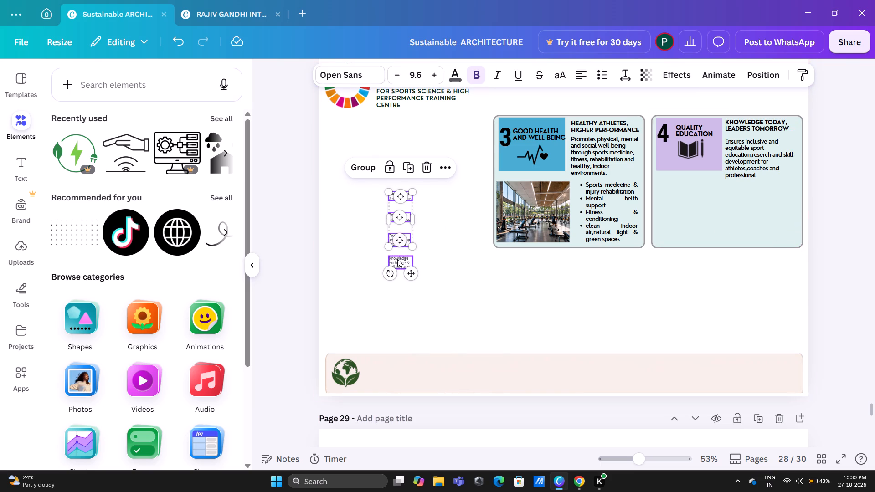
pyautogui.keyDown('shift'); pyautogui.click(397, 259); pyautogui.keyUp('shift')
pyautogui.click(373, 76)
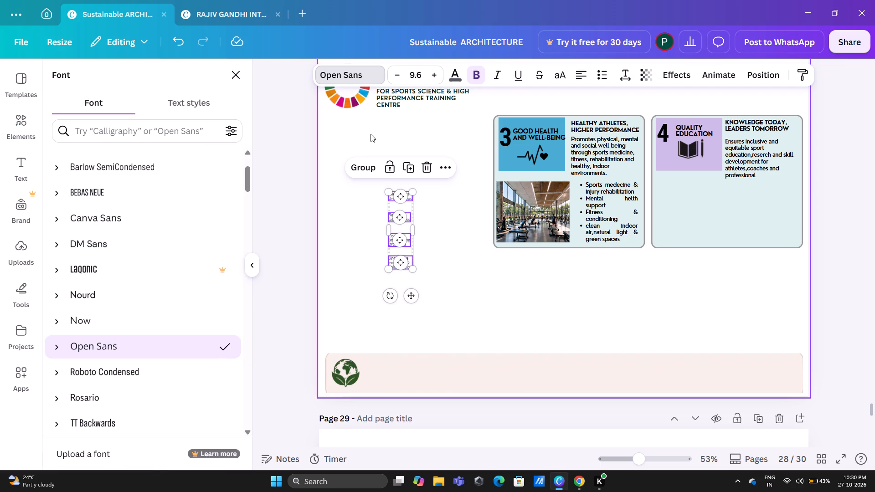
pyautogui.click(377, 74)
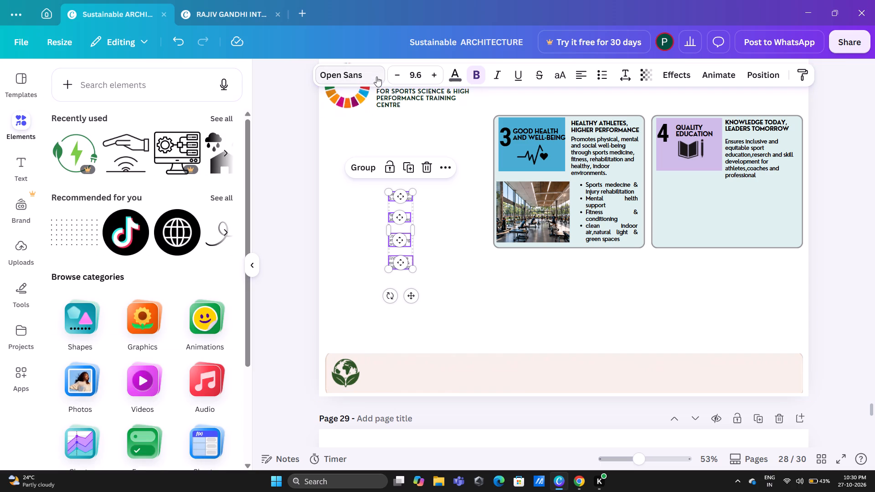
pyautogui.click(365, 76)
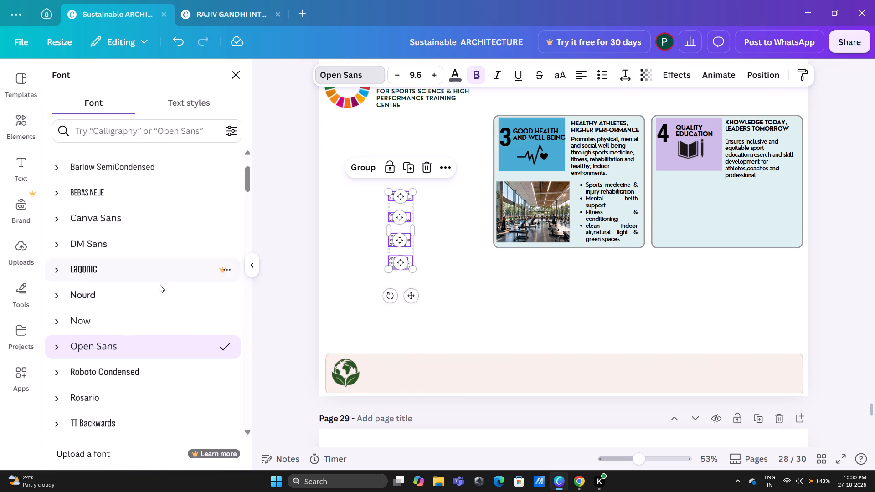
pyautogui.click(131, 299)
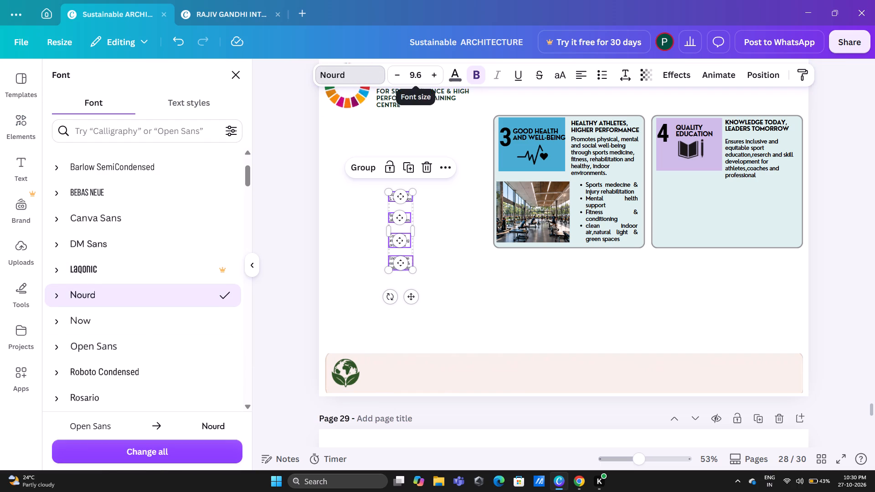
pyautogui.click(419, 74)
pyautogui.write('14')
pyautogui.press('Return')
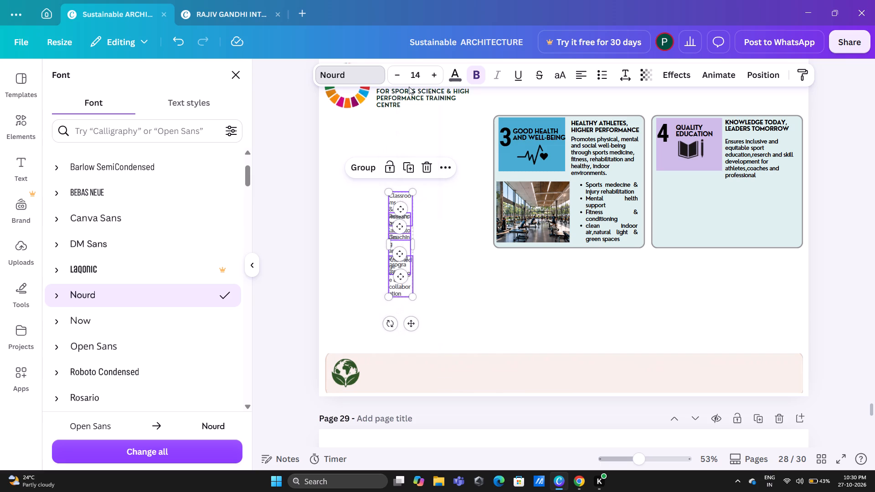
# Move the research, coaching and knowledge labels together, down and away from the "Classrooms & workshops" label.
pyautogui.click(343, 275)
pyautogui.moveTo(434, 297); pyautogui.dragTo(391, 246)
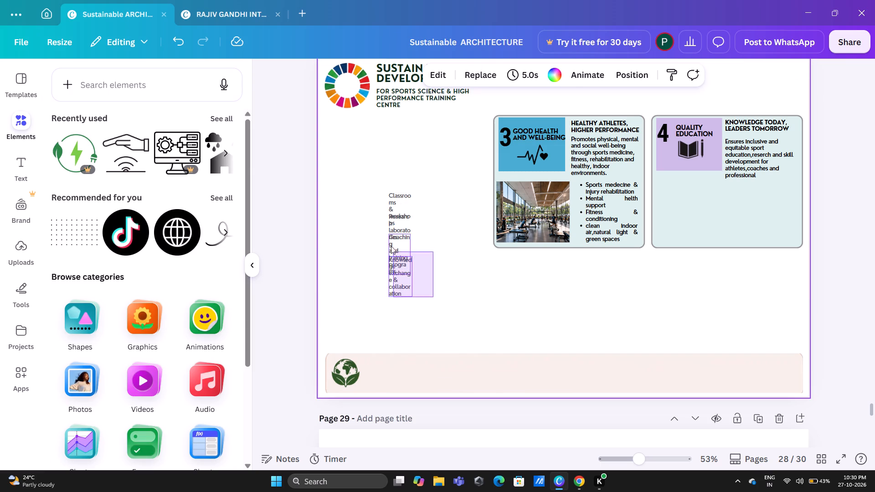
pyautogui.moveTo(391, 246); pyautogui.dragTo(376, 229)
pyautogui.moveTo(411, 256); pyautogui.dragTo(412, 272)
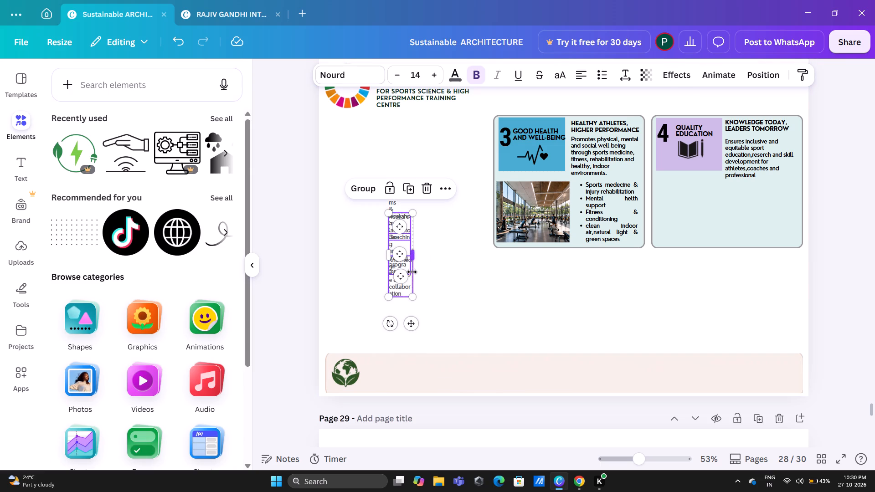
pyautogui.moveTo(412, 272); pyautogui.dragTo(413, 273)
pyautogui.moveTo(404, 236); pyautogui.dragTo(457, 272)
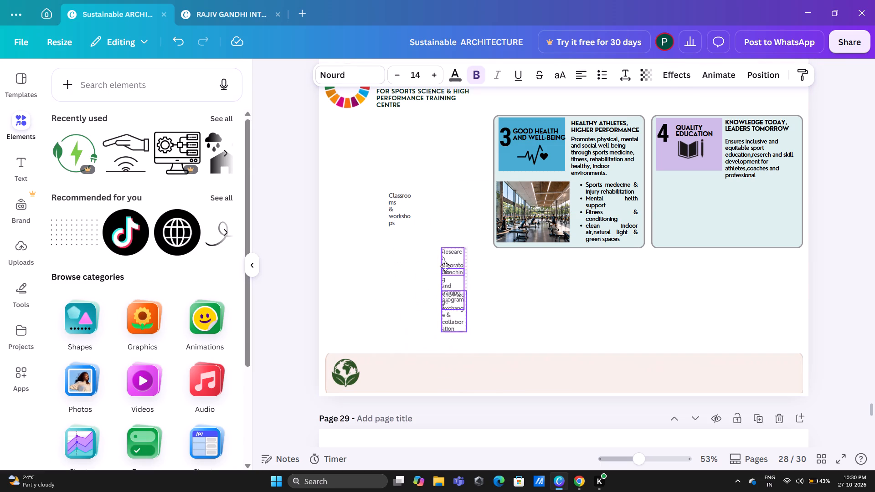
pyautogui.click(406, 266)
# Widen the "Classrooms & workshops" text box so its text fits on two lines.
pyautogui.doubleClick(394, 212)
pyautogui.moveTo(413, 207); pyautogui.dragTo(433, 206)
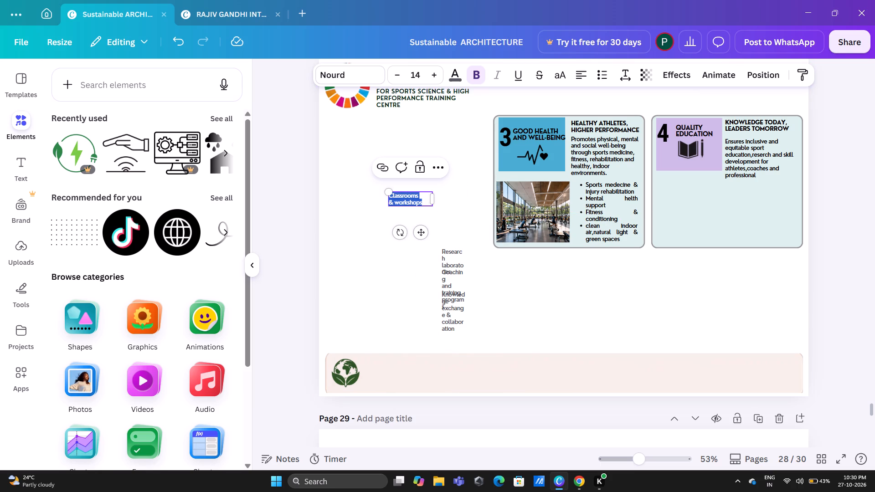
# Add "Research laboratories" on a new line in the "Classrooms & workshops" text box and delete its separate label.
pyautogui.click(453, 255)
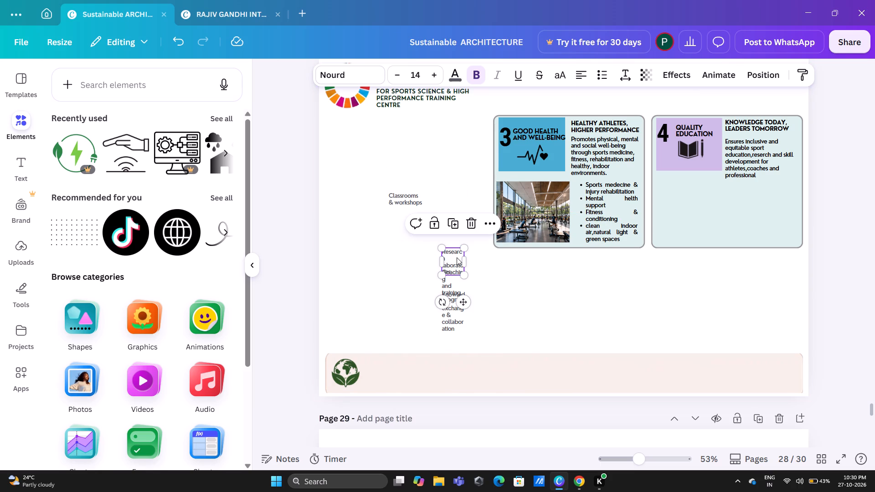
pyautogui.hotkey('ctrl', 'c')
pyautogui.click(396, 279)
pyautogui.doubleClick(411, 195)
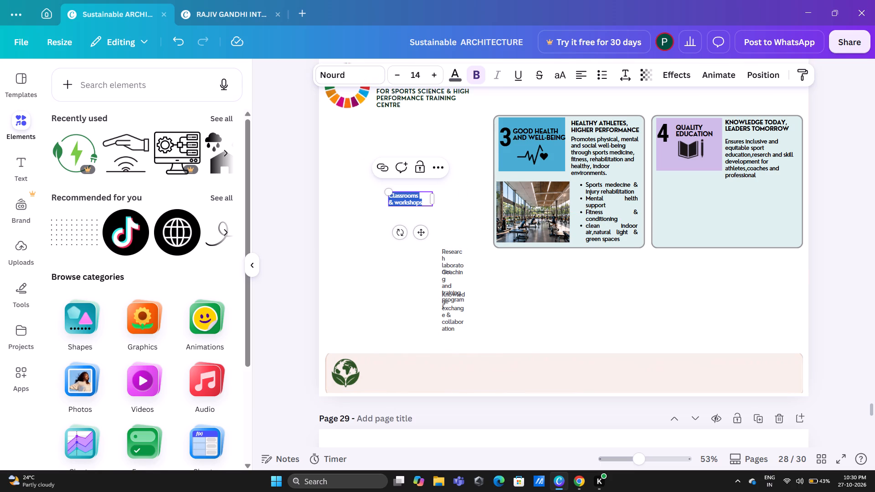
pyautogui.click(426, 204)
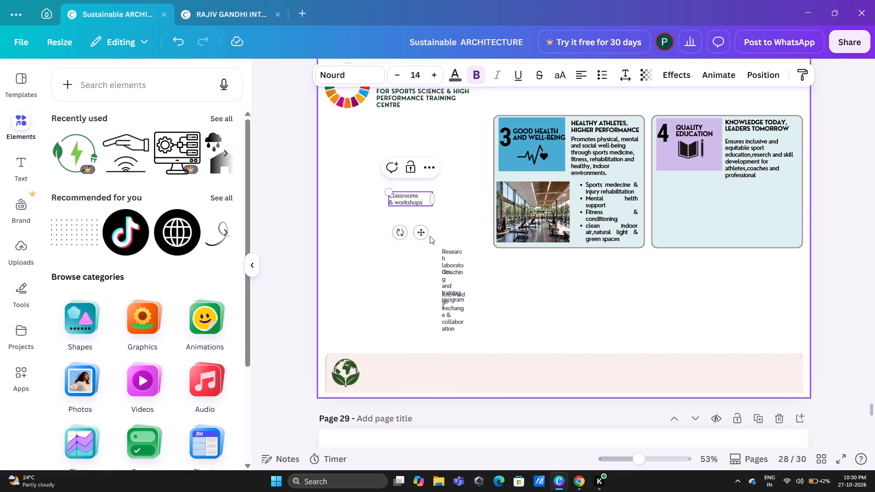
pyautogui.press('Return')
pyautogui.hotkey('ctrl', 'v')
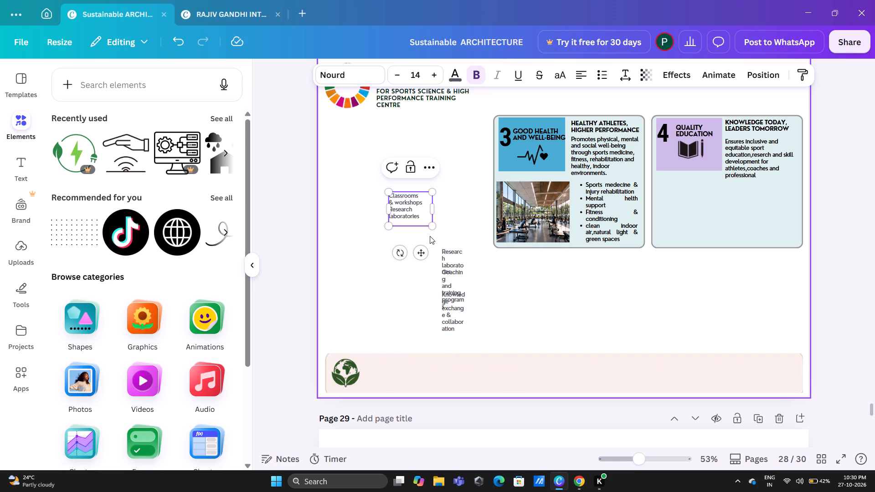
pyautogui.click(454, 251)
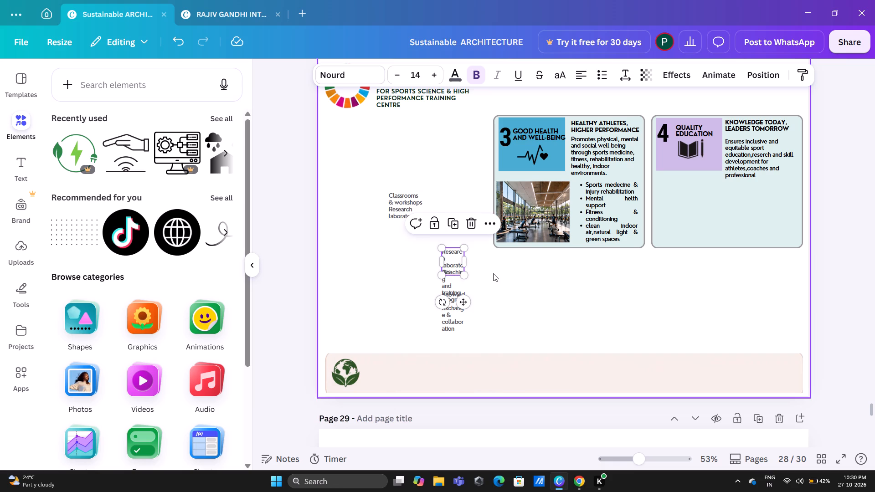
pyautogui.press('Delete')
# Add "Coaching and training programs" on a new line in the combined text box and delete its separate label.
pyautogui.click(452, 281)
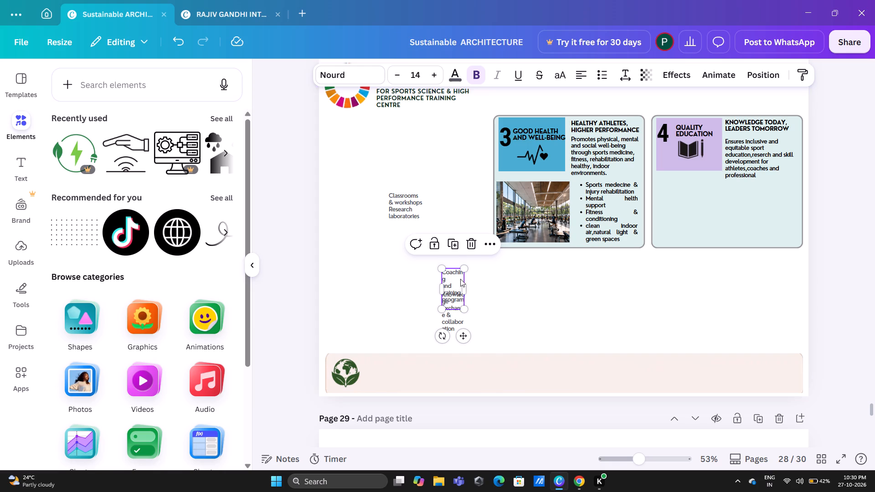
pyautogui.hotkey('ctrl', 'c')
pyautogui.doubleClick(417, 217)
pyautogui.click(426, 218)
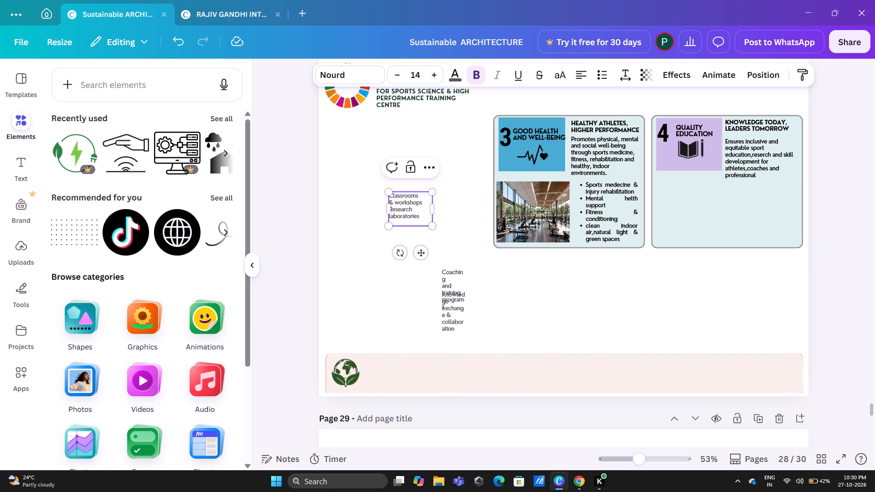
pyautogui.press('Return')
pyautogui.hotkey('ctrl', 'v')
pyautogui.click(447, 221)
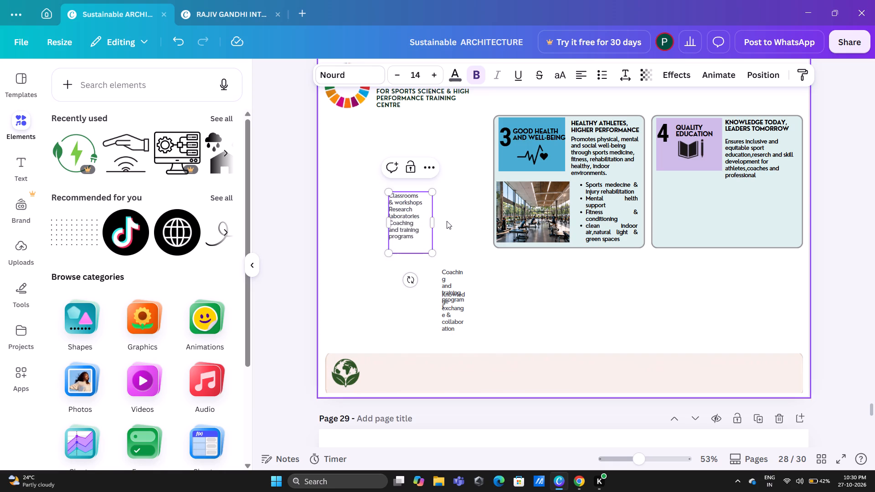
pyautogui.click(459, 278)
pyautogui.press('Delete')
# Add a copy of the "Knowledge exchange & collaboration" label's text as a new line in the combined text box.
pyautogui.click(458, 307)
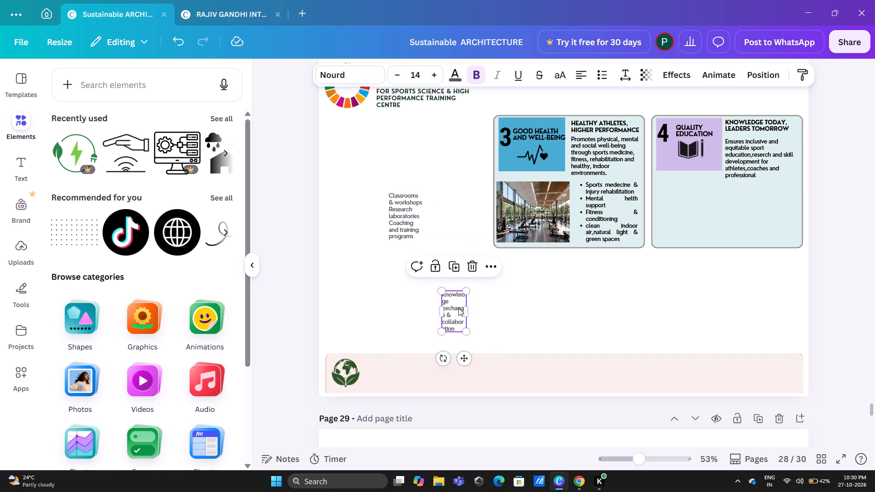
pyautogui.hotkey('ctrl', 'c')
pyautogui.click(357, 241)
pyautogui.doubleClick(401, 225)
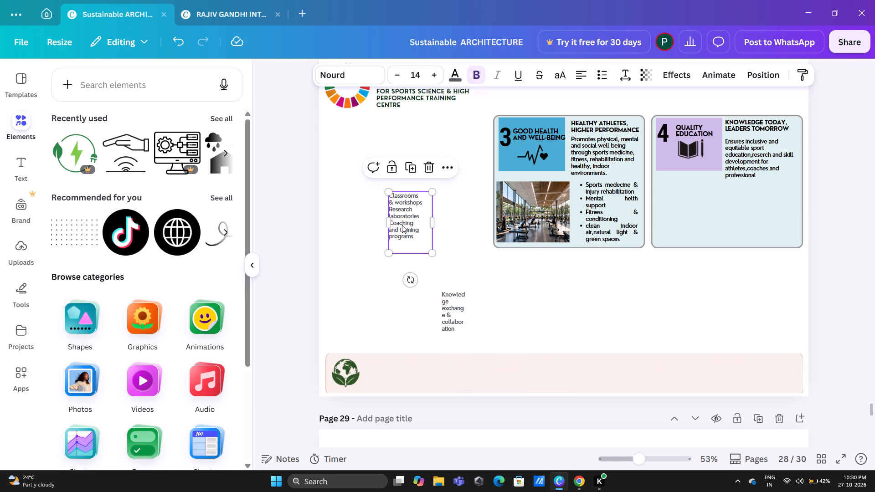
pyautogui.click(425, 242)
pyautogui.click(423, 240)
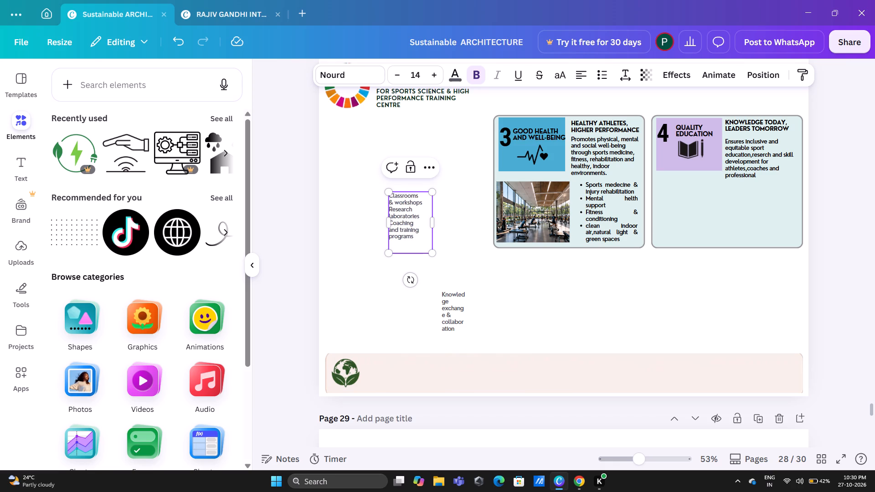
pyautogui.click(420, 237)
pyautogui.press('Return')
pyautogui.hotkey('ctrl', 'v')
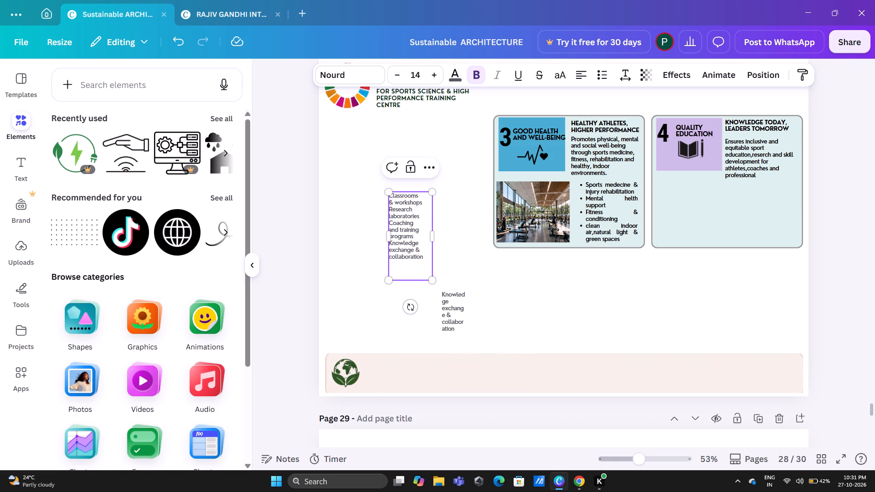
# Format all lines in the combined "Classrooms & workshops" text box as a bulleted list.
pyautogui.click(607, 72)
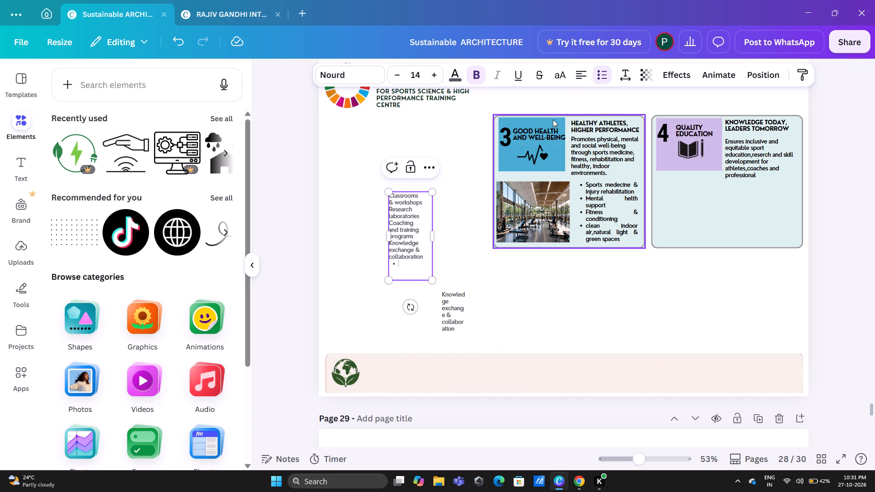
pyautogui.press('BackSpace')
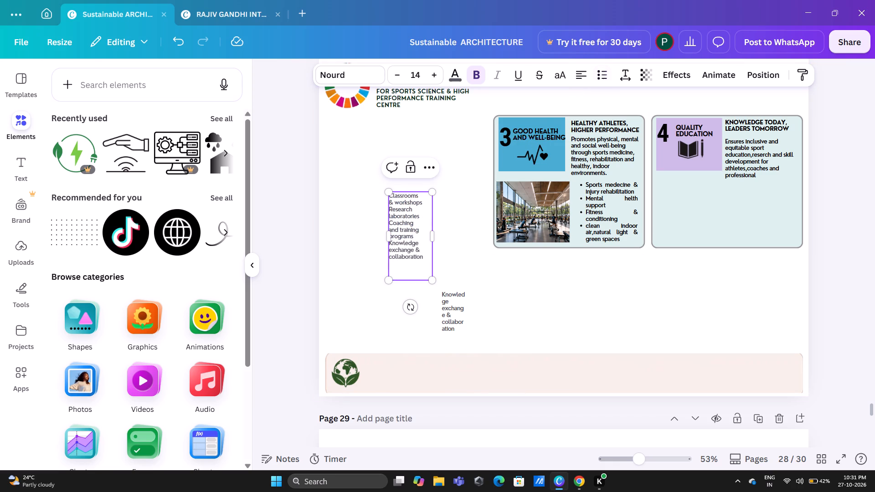
pyautogui.tripleClick(419, 220)
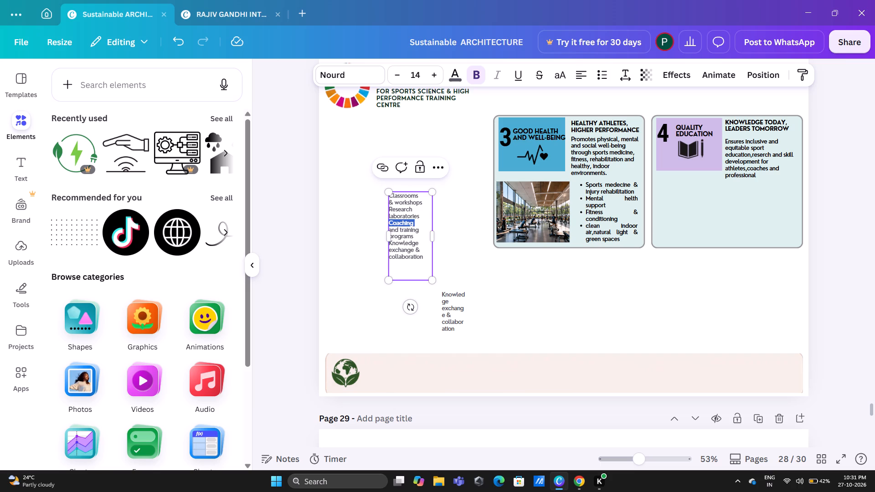
pyautogui.click(360, 204)
pyautogui.doubleClick(390, 194)
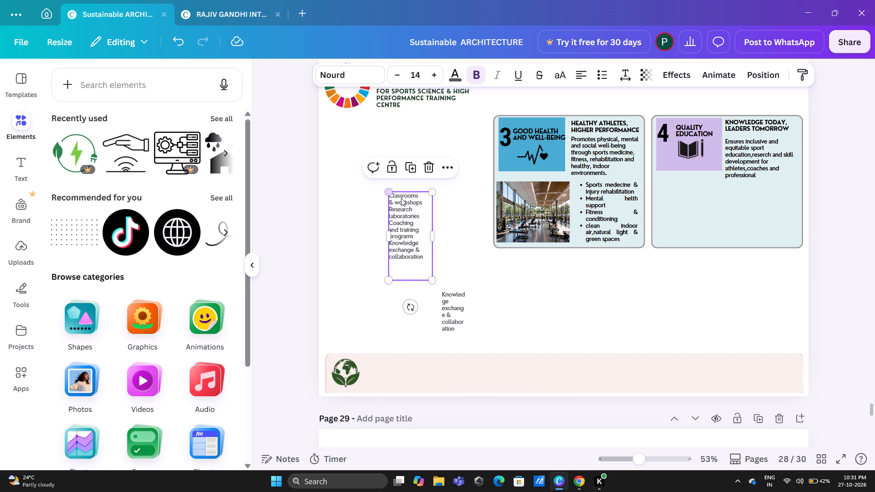
pyautogui.click(391, 198)
pyautogui.moveTo(391, 198); pyautogui.dragTo(424, 264)
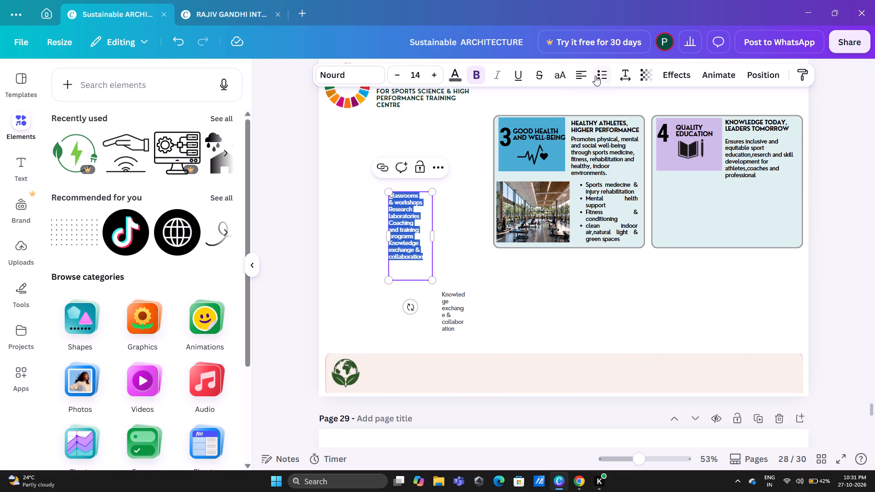
pyautogui.click(595, 76)
pyautogui.click(342, 217)
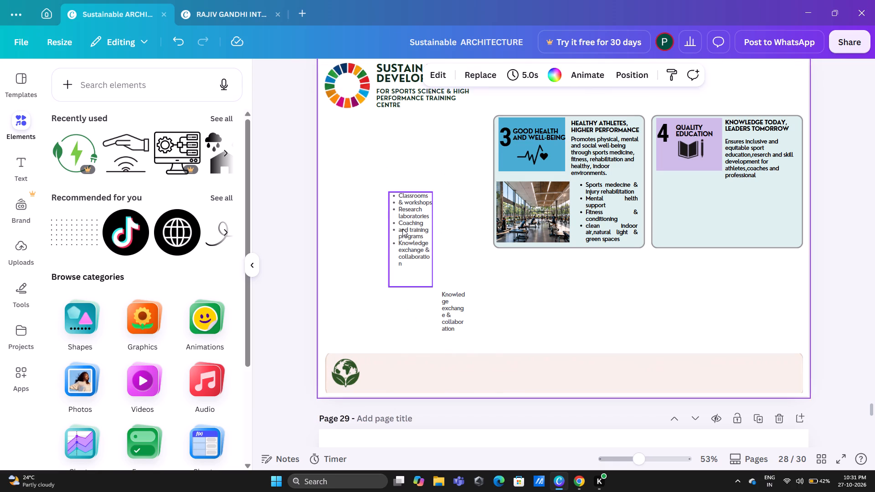
# Widen the bulleted text box so "Research laboratories" and "and training programs" each fit on one line.
pyautogui.click(402, 229)
pyautogui.moveTo(434, 239); pyautogui.dragTo(474, 236)
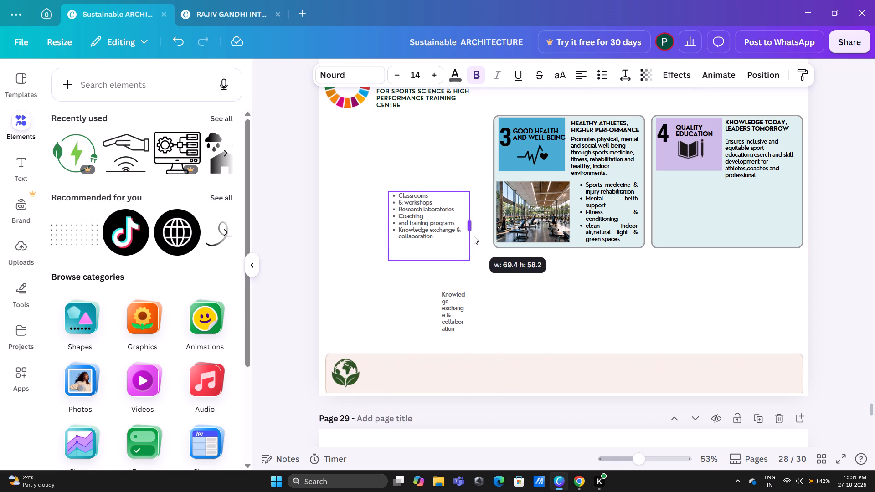
pyautogui.moveTo(474, 236); pyautogui.dragTo(476, 236)
# Delete the separate "Knowledge exchange & collaboration" label below the bulleted list.
pyautogui.click(455, 306)
pyautogui.press('Delete')
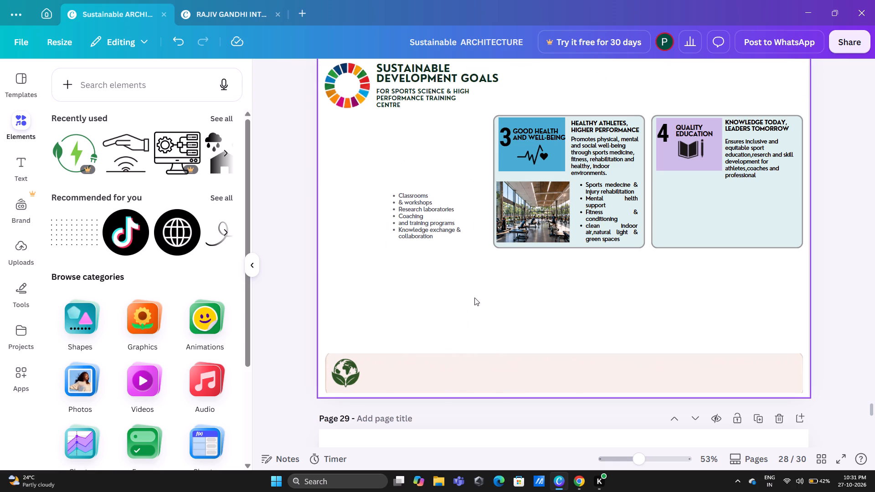
# Justify the bulleted list's text and narrow its box to the width of the "Knowledge exchange &" line.
pyautogui.click(432, 231)
pyautogui.doubleClick(432, 231)
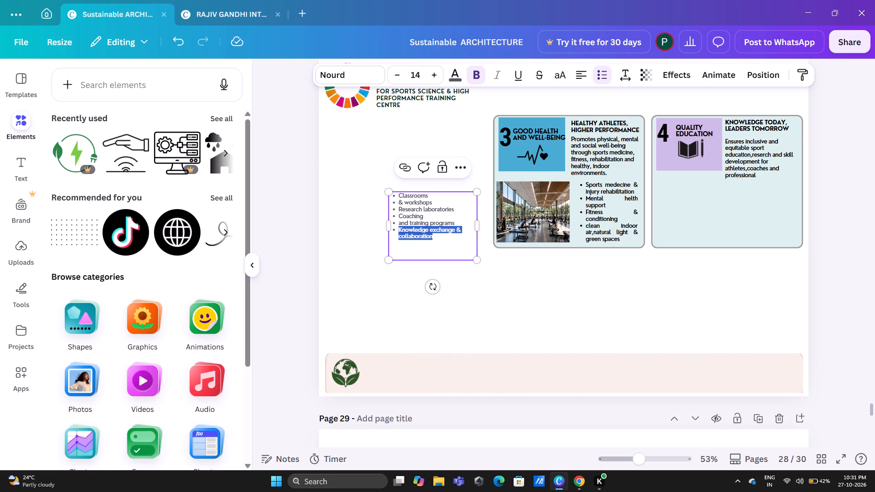
pyautogui.moveTo(394, 196); pyautogui.dragTo(455, 251)
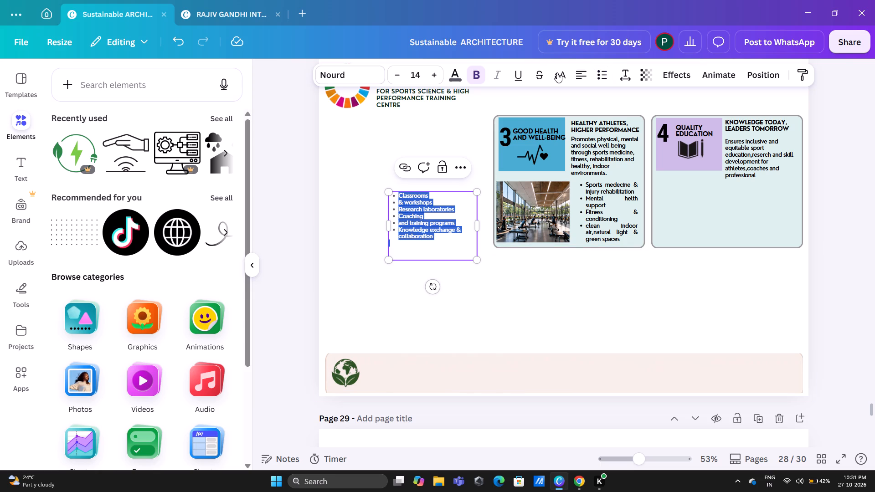
pyautogui.click(581, 73)
pyautogui.click(581, 77)
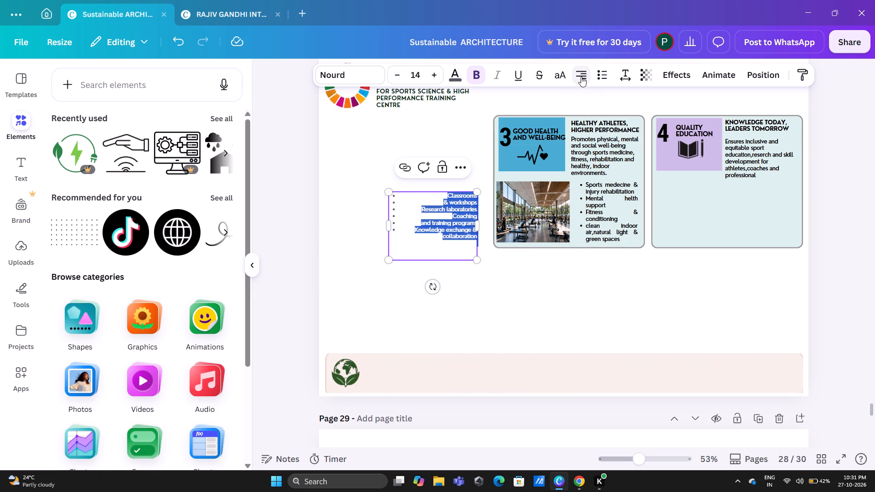
pyautogui.click(581, 77)
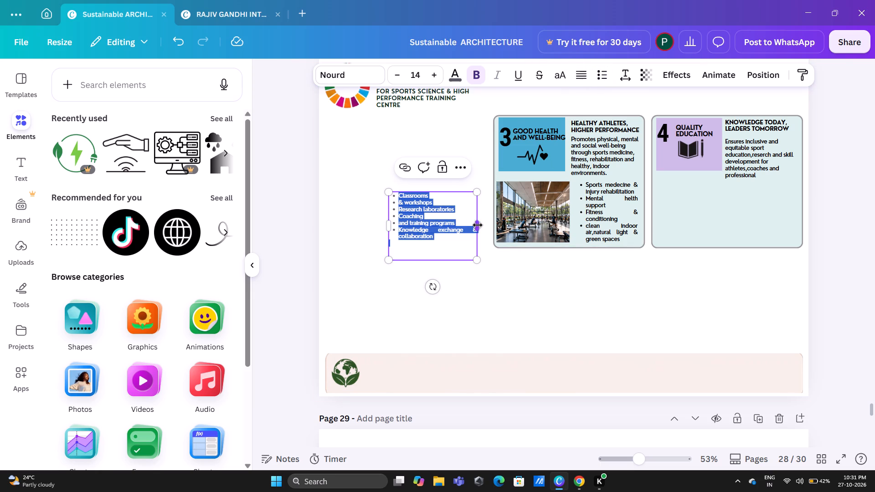
pyautogui.moveTo(478, 225); pyautogui.dragTo(455, 226)
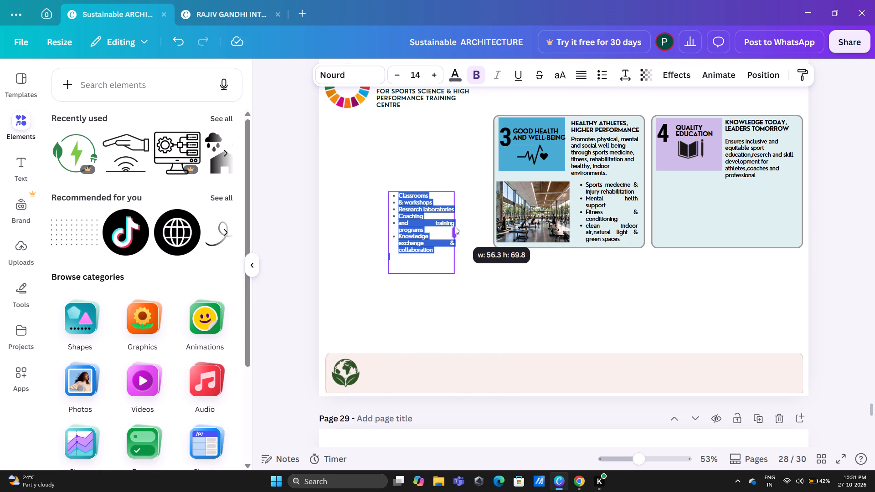
pyautogui.moveTo(455, 226); pyautogui.dragTo(461, 272)
pyautogui.click(479, 292)
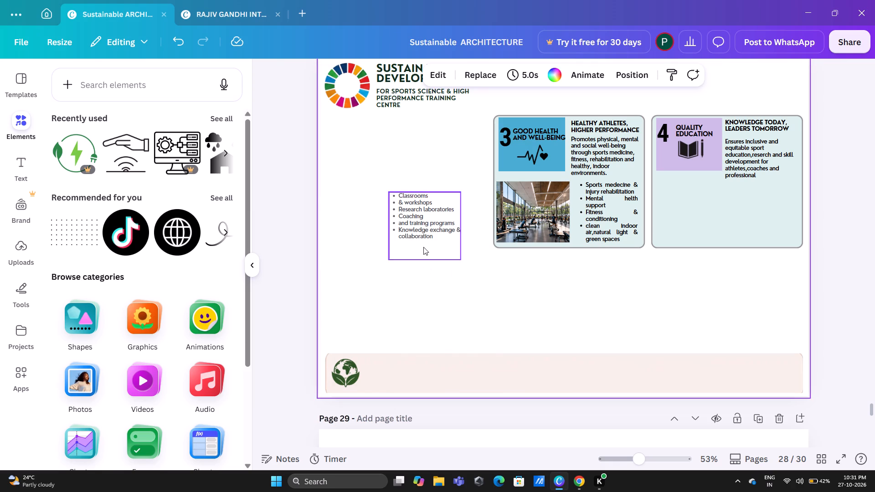
# Remove the empty lines at the end of the bulleted list so the box ends at "collaboration".
pyautogui.doubleClick(423, 247)
pyautogui.press('BackSpace')
pyautogui.click(419, 249)
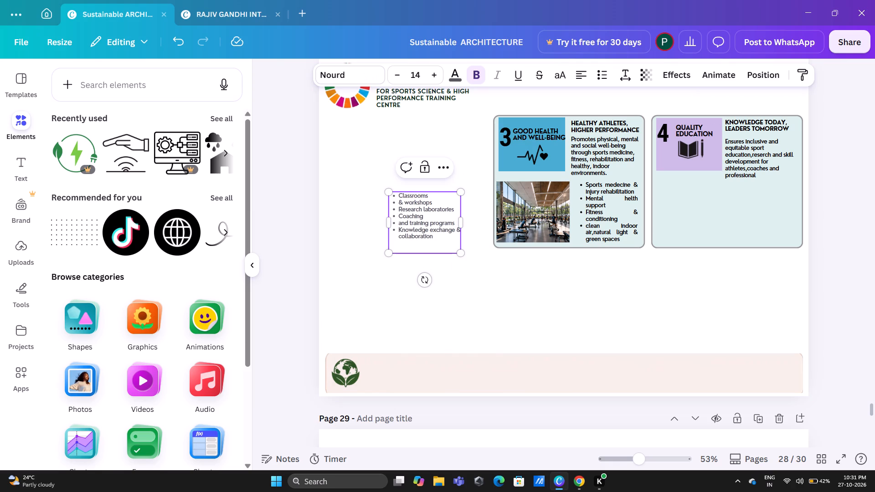
pyautogui.press('BackSpace')
pyautogui.click(433, 241)
pyautogui.press('BackSpace')
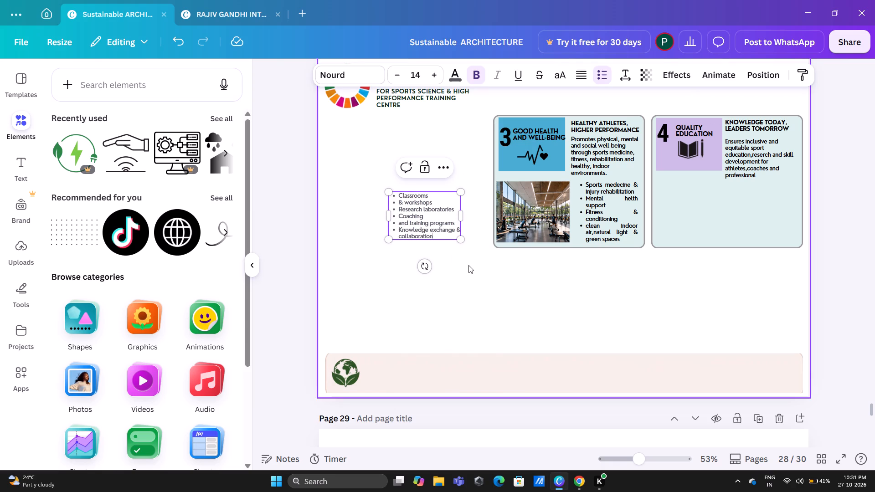
pyautogui.click(469, 266)
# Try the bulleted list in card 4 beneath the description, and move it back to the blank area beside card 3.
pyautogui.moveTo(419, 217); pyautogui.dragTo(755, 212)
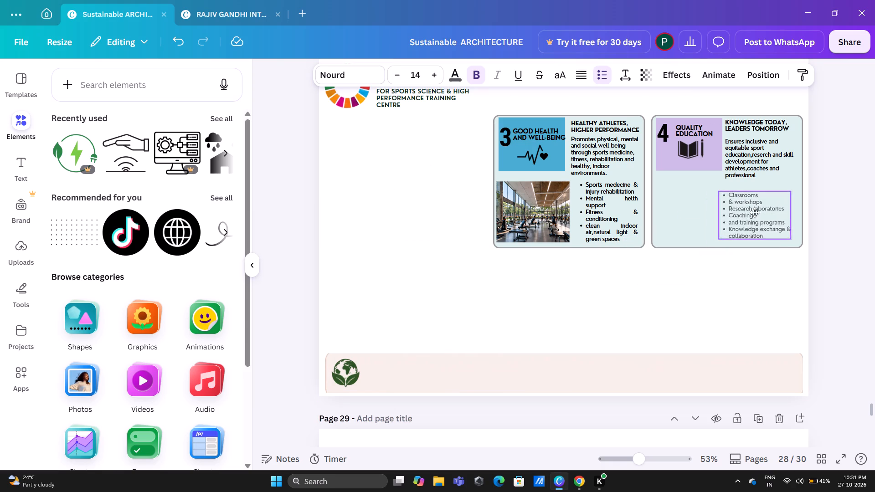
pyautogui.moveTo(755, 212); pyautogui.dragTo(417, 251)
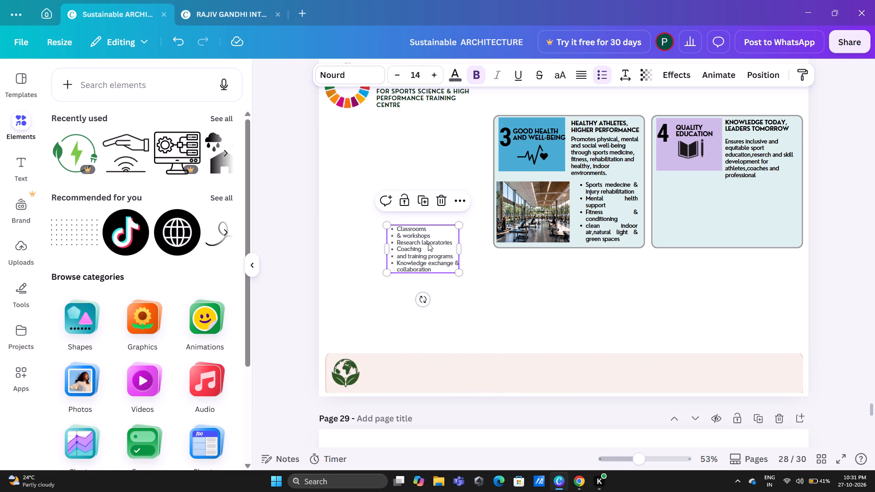
# Change the bulleted list's text color to black.
pyautogui.click(457, 75)
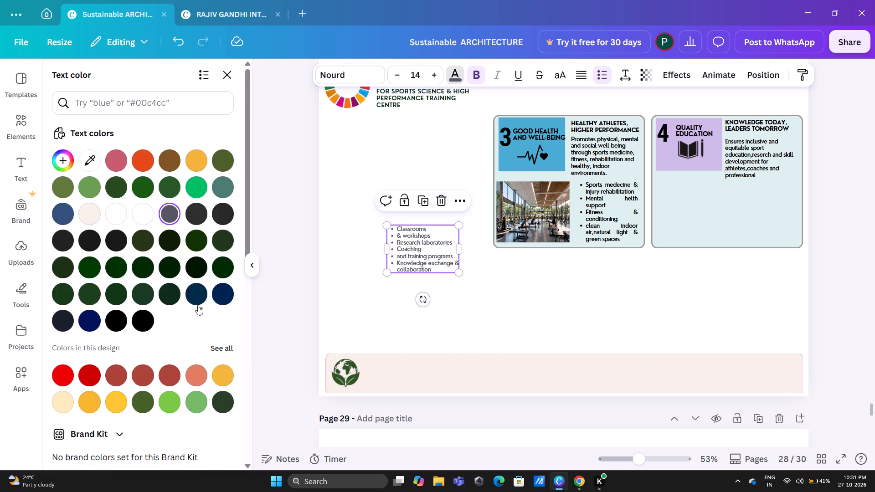
pyautogui.click(138, 317)
pyautogui.click(339, 311)
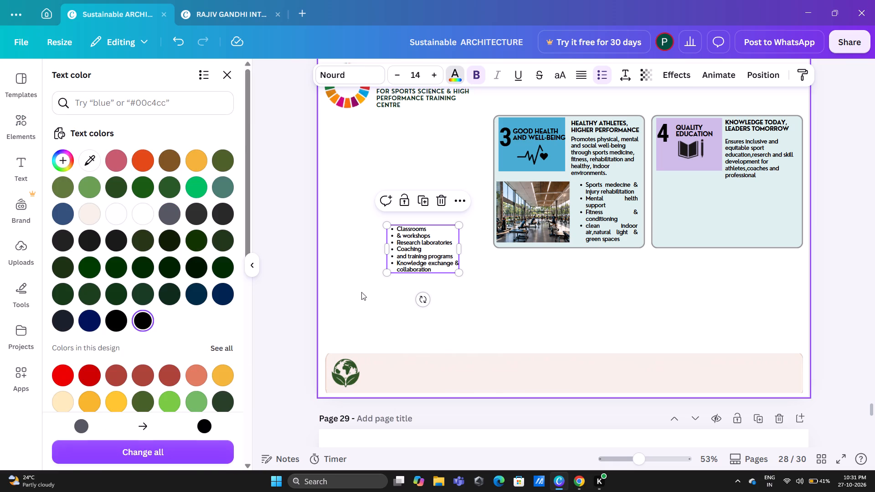
# Place the bulleted list in card 4 below the description, narrowing it slightly so it stays inside the card's edge.
pyautogui.moveTo(403, 236); pyautogui.dragTo(717, 212)
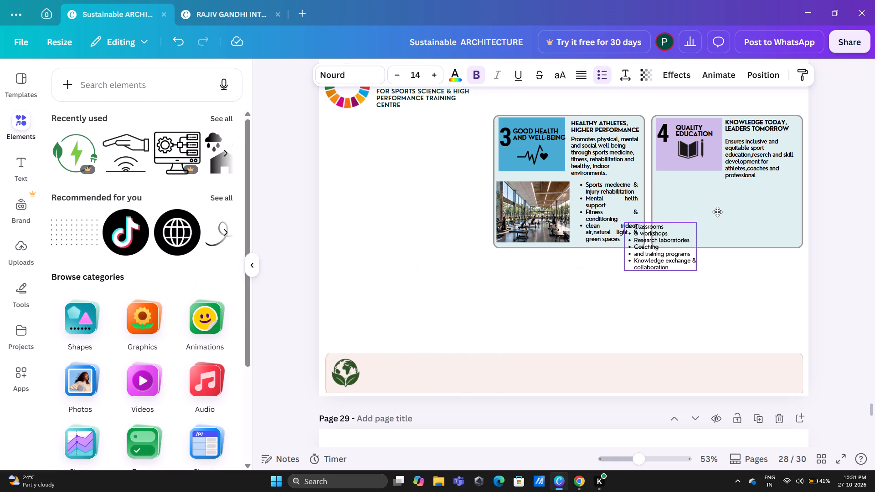
pyautogui.moveTo(717, 212); pyautogui.dragTo(744, 195)
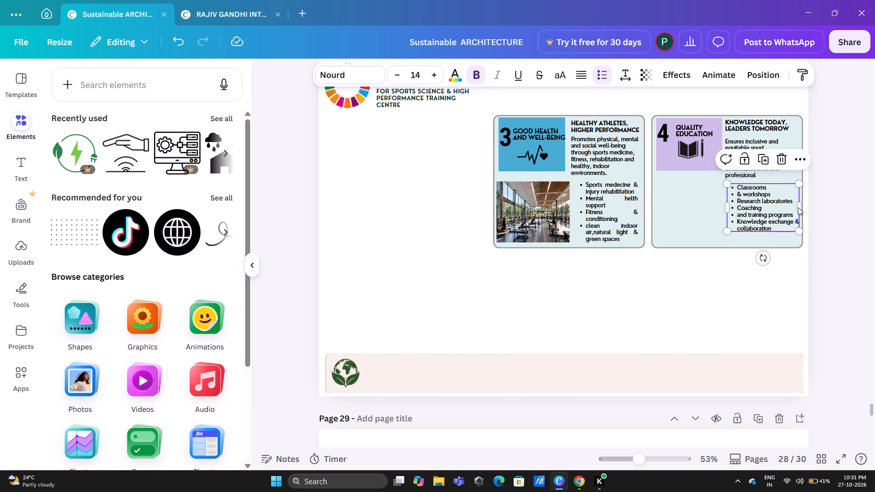
pyautogui.moveTo(799, 206); pyautogui.dragTo(795, 206)
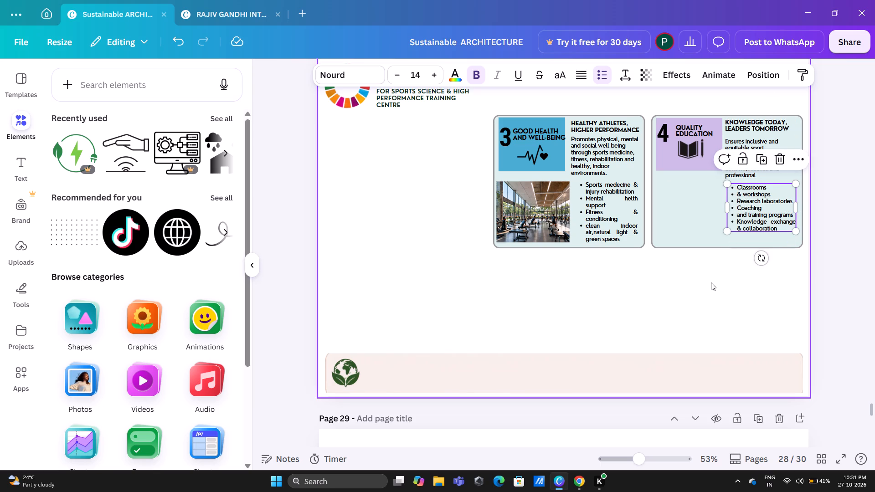
pyautogui.press('Down')
pyautogui.press('Down')
pyautogui.click(412, 279)
# Copy the lecture hall photo from page 29 and paste it onto page 28.
pyautogui.scroll(-2, 435, 264)
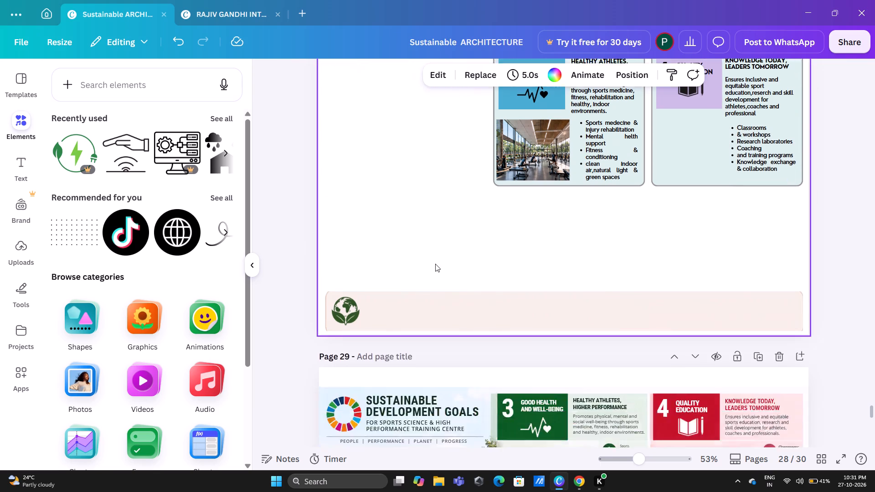
pyautogui.scroll(-1, 435, 264)
pyautogui.click(439, 268)
pyautogui.hotkey('ctrl', 'c')
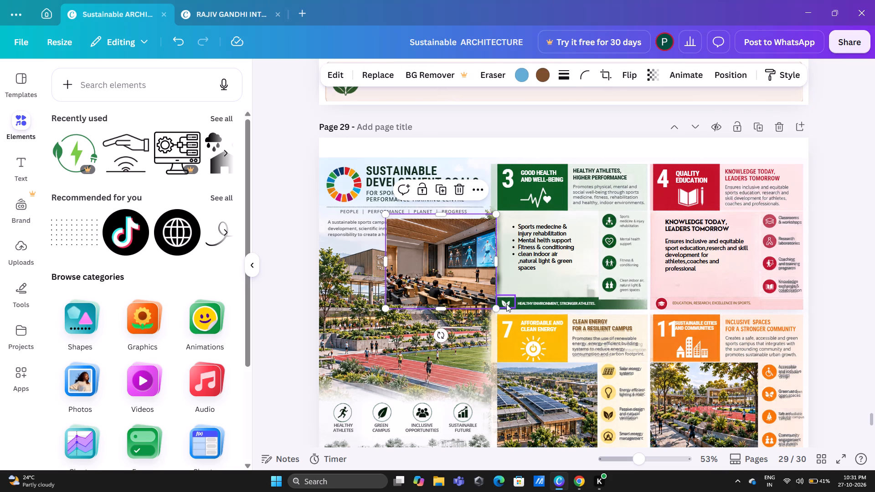
pyautogui.scroll(3, 506, 304)
pyautogui.click(630, 299)
pyautogui.hotkey('ctrl', 'v')
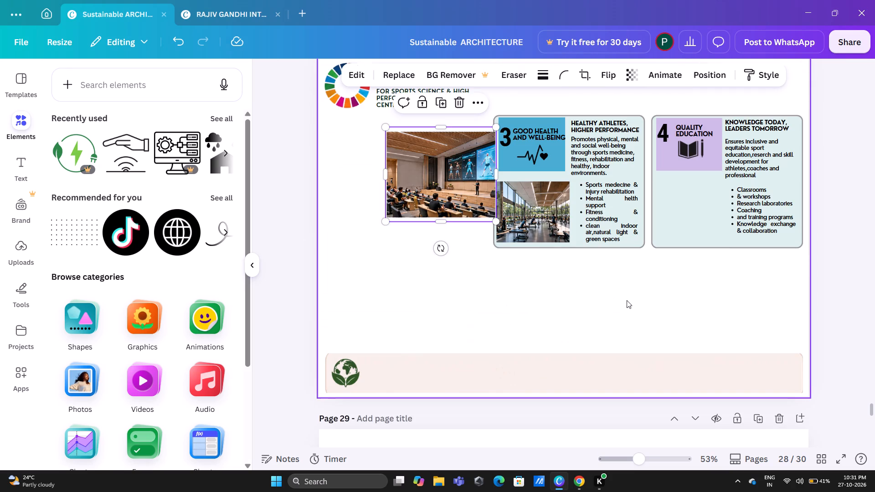
# Scale the lecture hall photo down over card 3's gym photo to match its width, about 63 by 53.
pyautogui.moveTo(453, 183); pyautogui.dragTo(576, 205)
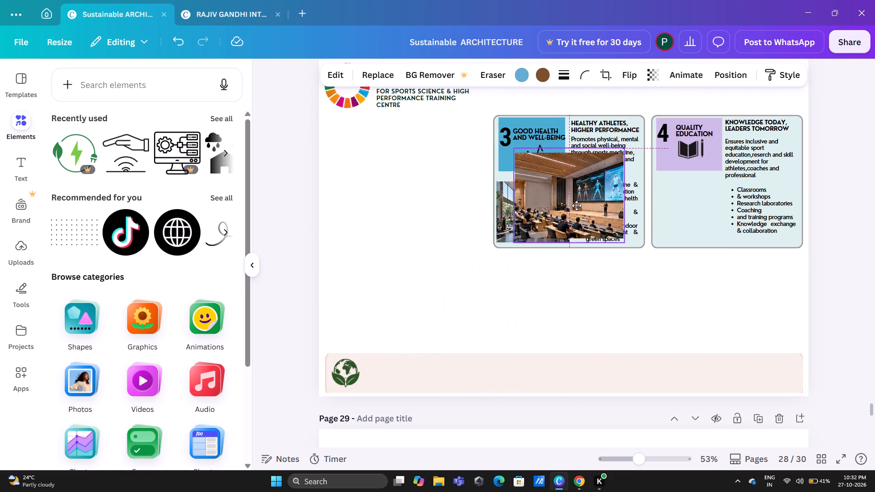
pyautogui.moveTo(576, 205); pyautogui.dragTo(568, 205)
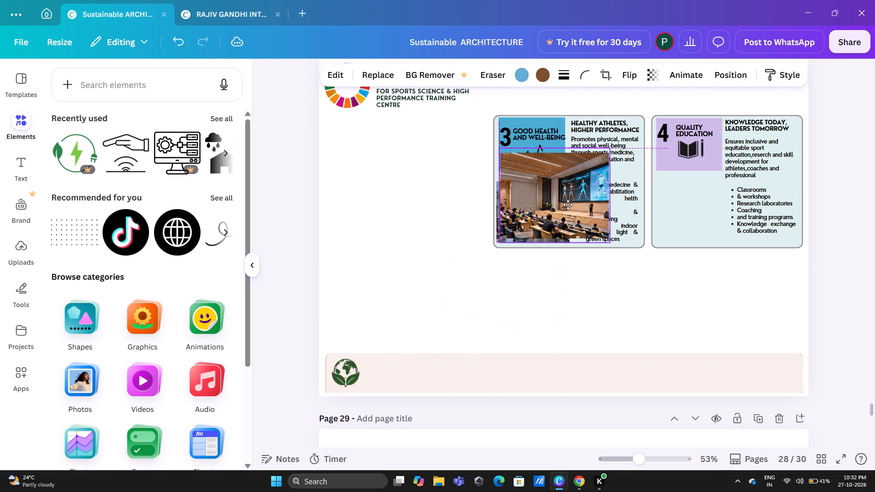
pyautogui.moveTo(568, 205); pyautogui.dragTo(564, 205)
pyautogui.moveTo(607, 148); pyautogui.dragTo(590, 167)
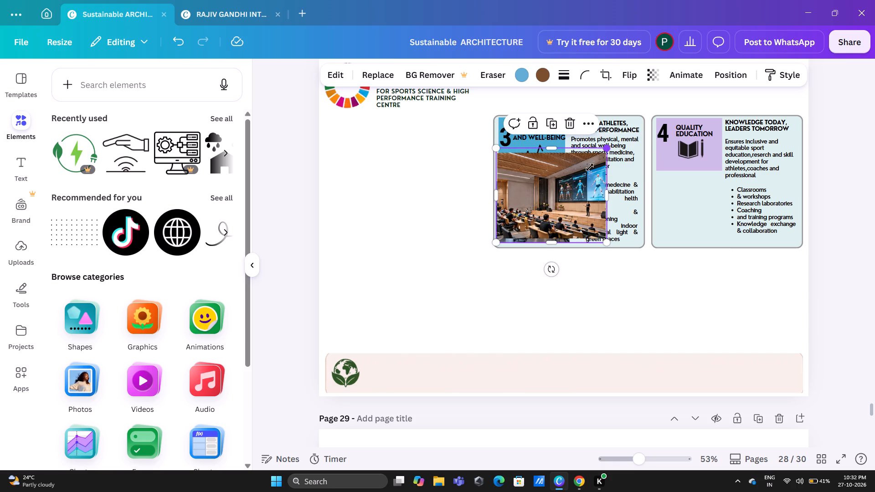
pyautogui.moveTo(590, 167); pyautogui.dragTo(571, 183)
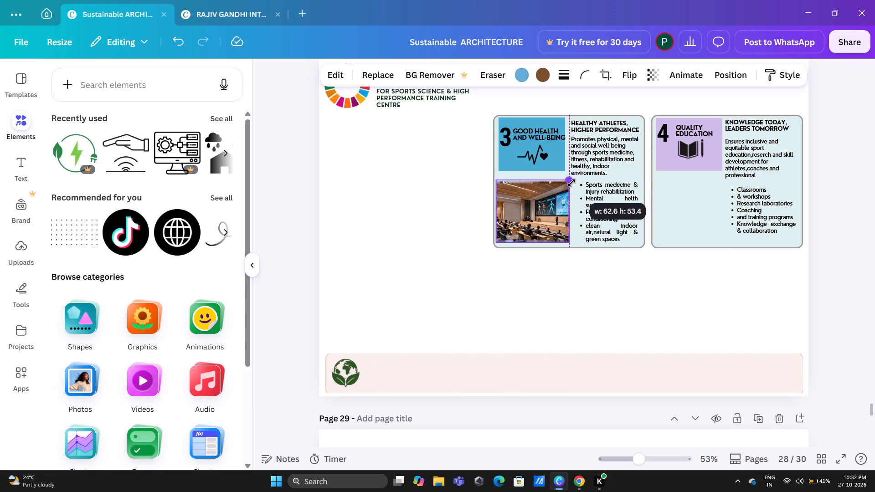
pyautogui.moveTo(571, 183); pyautogui.dragTo(572, 182)
# Position the lecture hall photo in card 4 below the Quality Education tile, level with card 3's gym photo.
pyautogui.moveTo(524, 201); pyautogui.dragTo(674, 198)
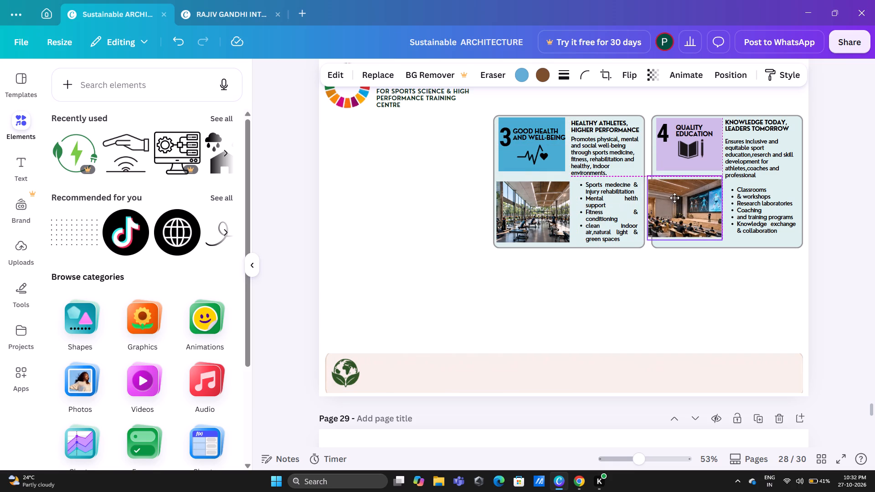
pyautogui.moveTo(674, 198); pyautogui.dragTo(682, 199)
pyautogui.press('Right')
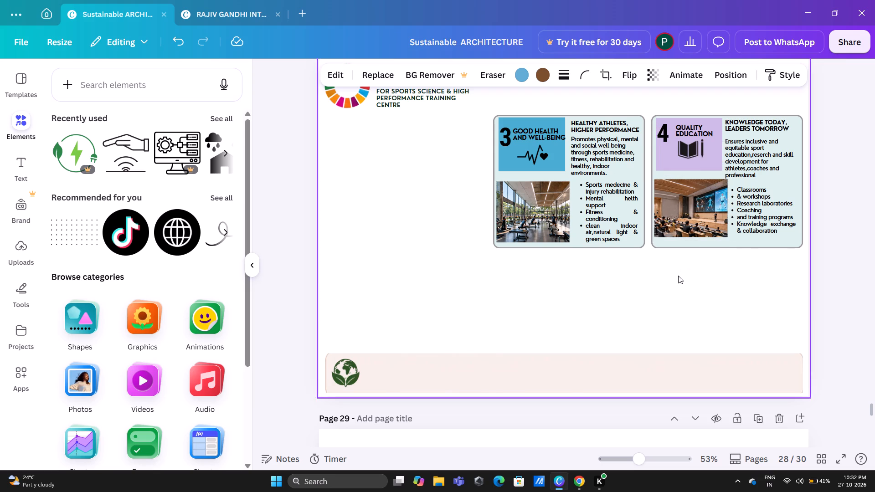
pyautogui.press('Down')
pyautogui.press('Down')
pyautogui.press('Down')
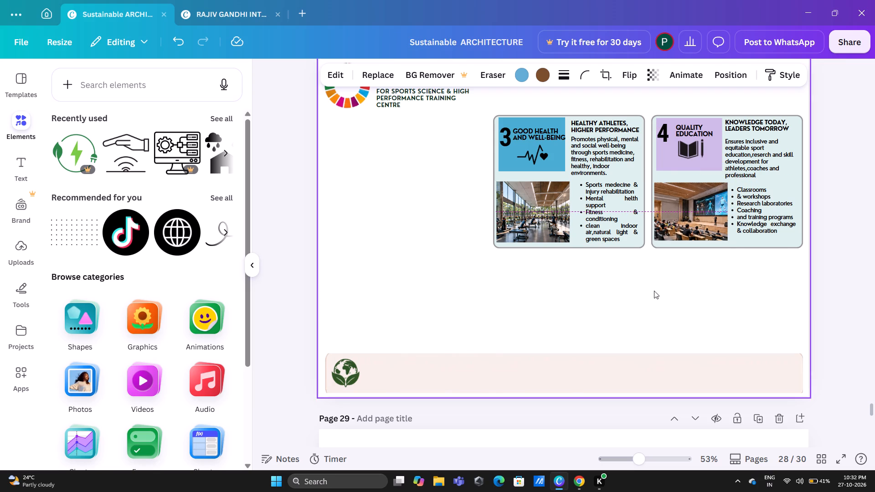
pyautogui.press('Down')
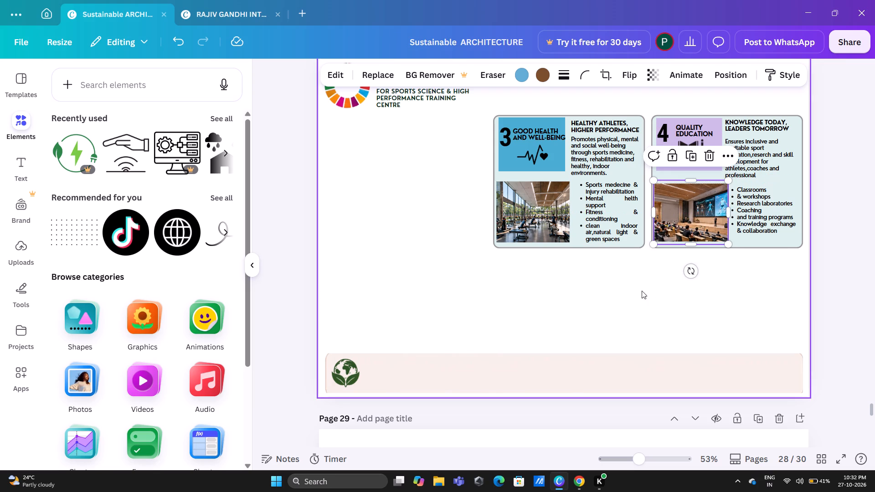
pyautogui.press('Down')
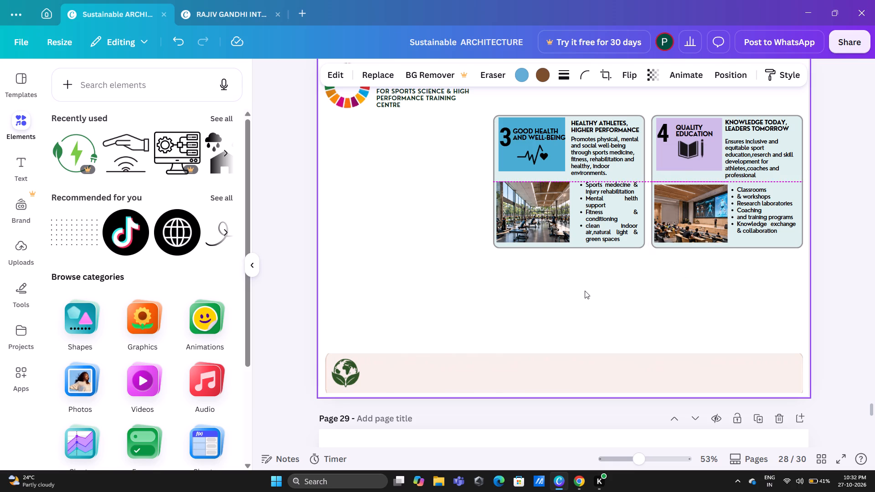
# Move goal cards 3 and 4 together slightly upward on page 28.
pyautogui.click(497, 275)
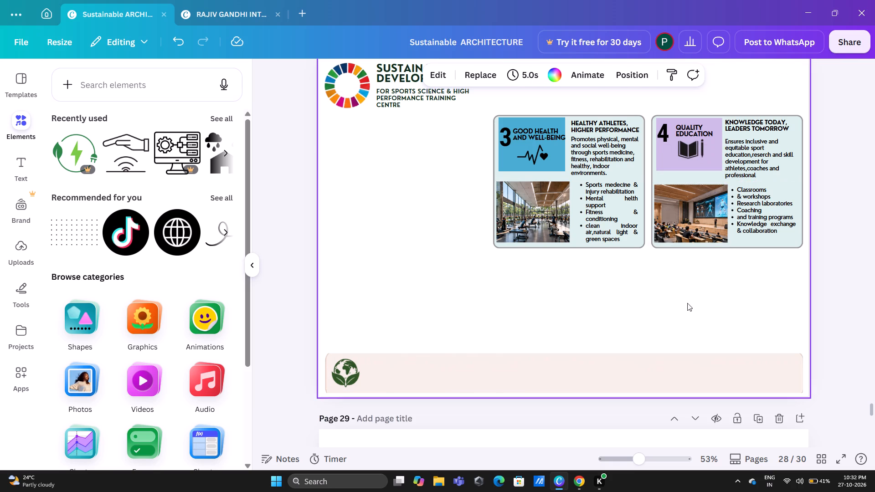
pyautogui.moveTo(481, 104); pyautogui.dragTo(824, 277)
pyautogui.press('Up')
pyautogui.press('Up')
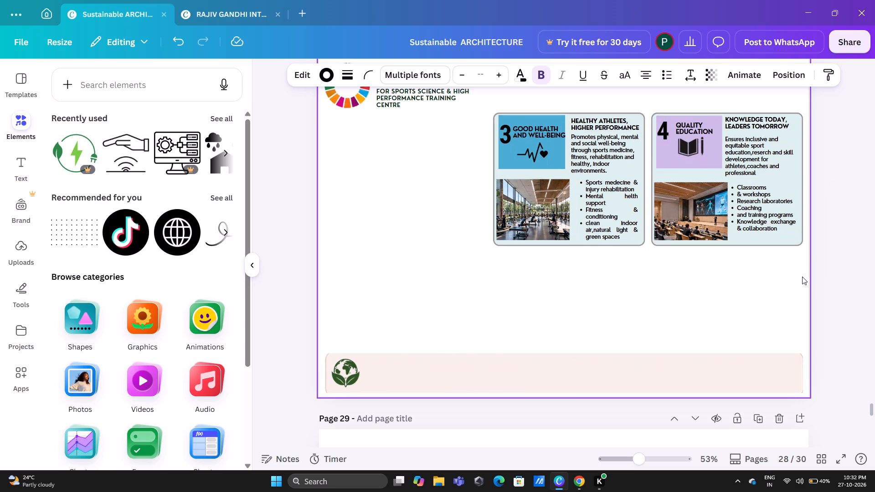
pyautogui.press('Up')
pyautogui.press('Up')
pyautogui.press('Up')
pyautogui.press('Up')
pyautogui.press('Up')
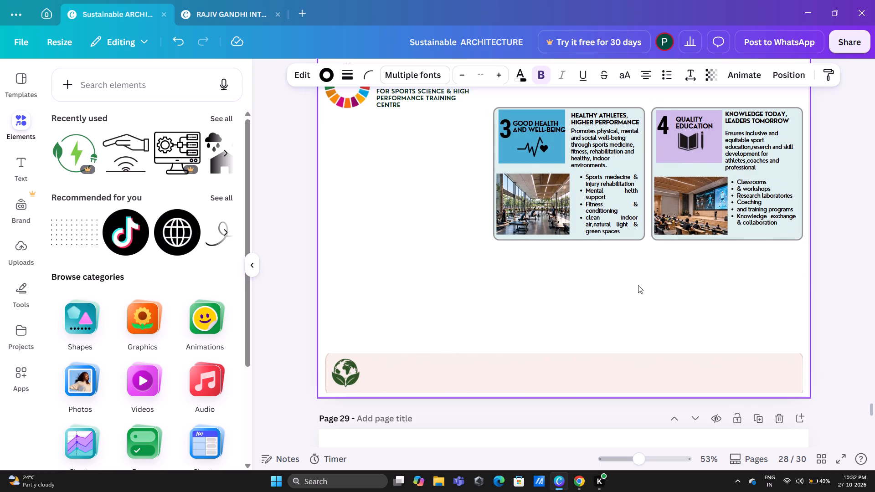
pyautogui.press('Up')
pyautogui.click(570, 307)
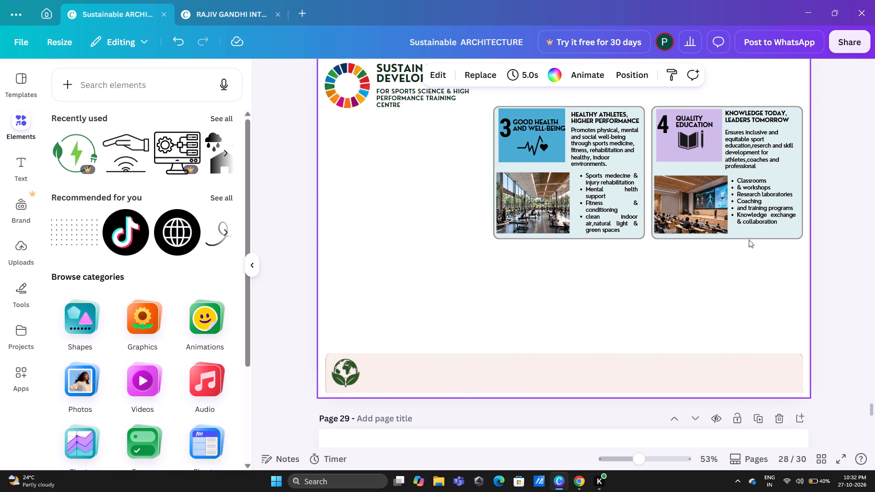
# Duplicate card 4's background rectangle and place the blank copy in the lower left area of page 28, clear of the cards.
pyautogui.click(752, 236)
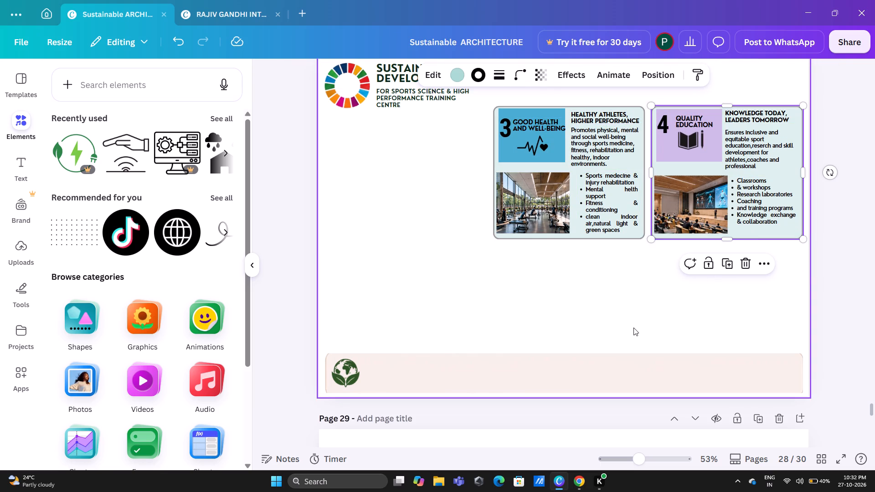
pyautogui.hotkey('ctrl', 'c')
pyautogui.hotkey('ctrl', 'v')
pyautogui.moveTo(735, 174); pyautogui.dragTo(577, 304)
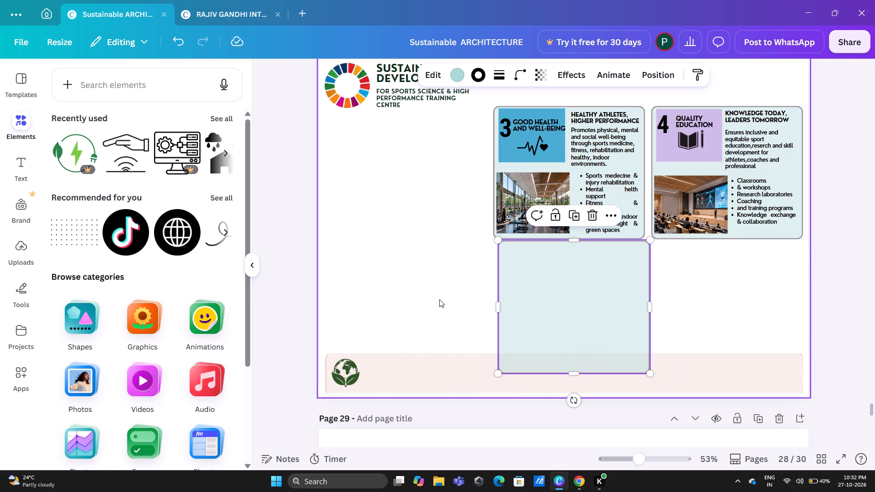
pyautogui.click(439, 299)
pyautogui.moveTo(588, 298); pyautogui.dragTo(400, 319)
pyautogui.click(551, 285)
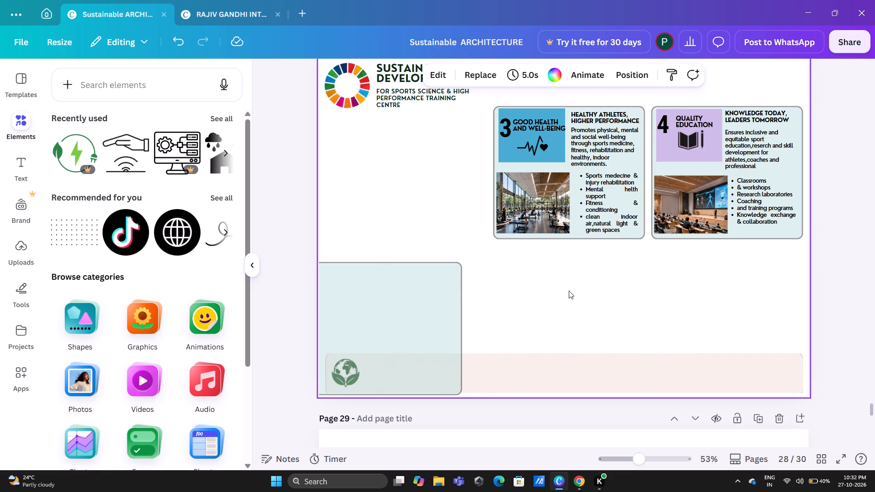
# Raise goal cards 3 and 4 together further, until their top edges sit just below the main title's level.
pyautogui.scroll(1, 575, 304)
pyautogui.moveTo(762, 379); pyautogui.dragTo(642, 222)
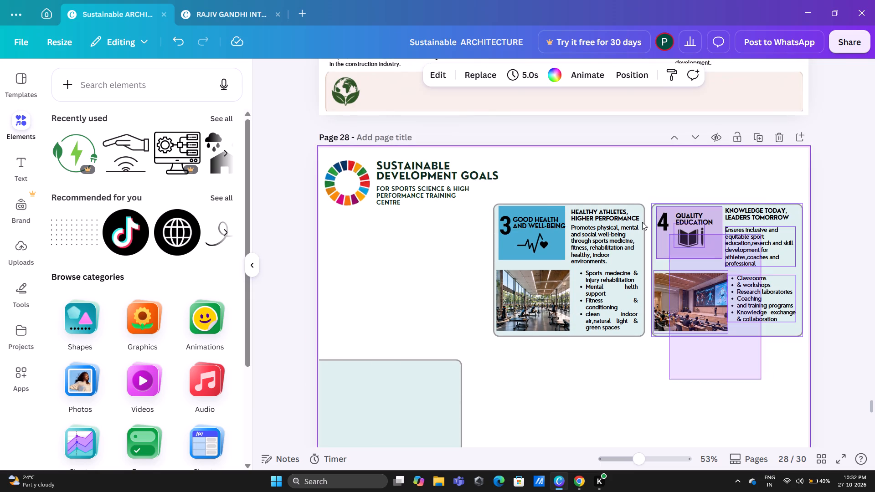
pyautogui.moveTo(642, 222); pyautogui.dragTo(520, 187)
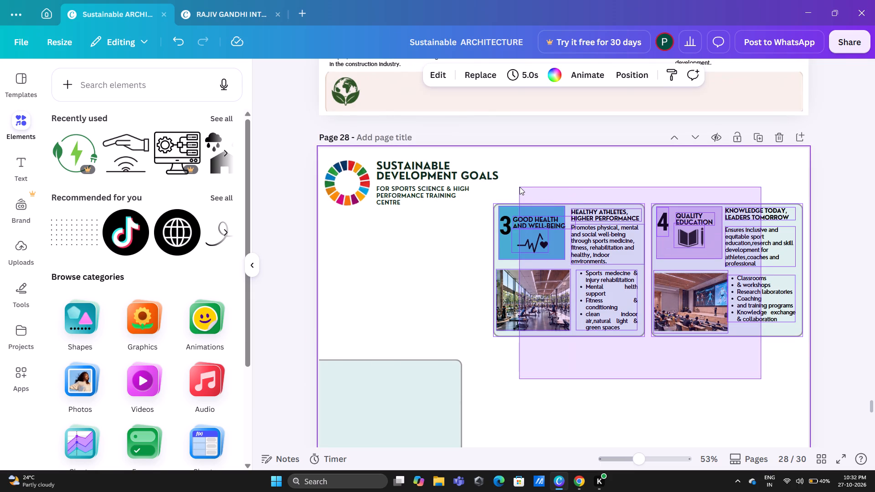
pyautogui.moveTo(520, 187); pyautogui.dragTo(504, 191)
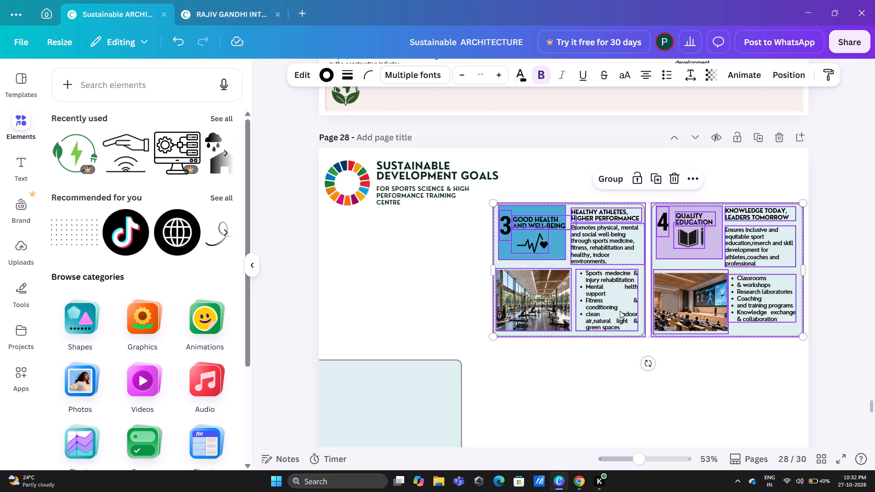
pyautogui.press('Up')
pyautogui.press('Up')
pyautogui.press('Up')
pyautogui.press('Up')
pyautogui.press('Up')
pyautogui.press('Up')
pyautogui.press('Up')
pyautogui.press('Up')
pyautogui.press('Up')
pyautogui.press('Up')
pyautogui.press('Up')
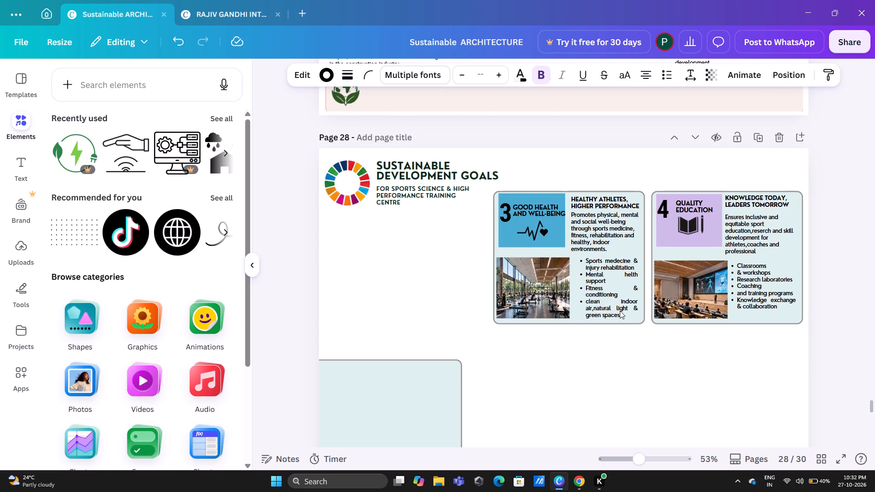
pyautogui.press('Up')
pyautogui.press('Up')
pyautogui.press('Up')
pyautogui.press('Up')
pyautogui.press('Up')
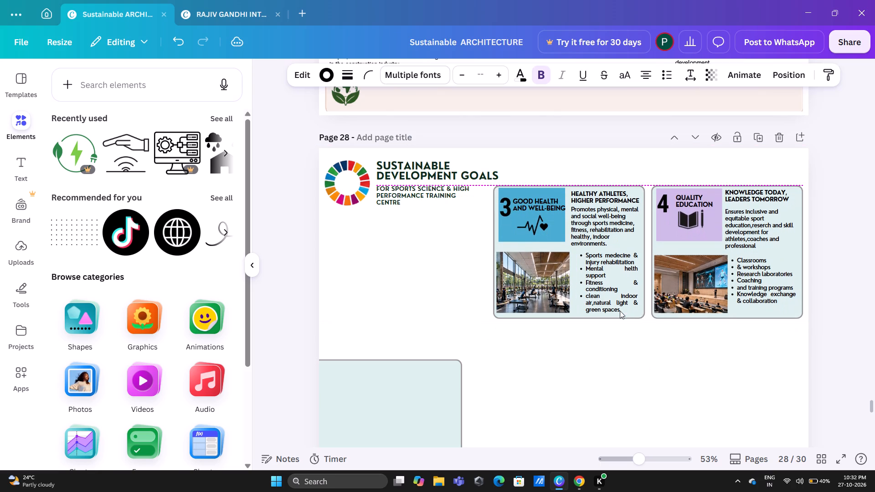
pyautogui.press('Up')
pyautogui.click(617, 339)
# Place the blank card rectangle directly beneath card 3, leaving a narrow gap and keeping it above the footer band.
pyautogui.scroll(-1, 469, 256)
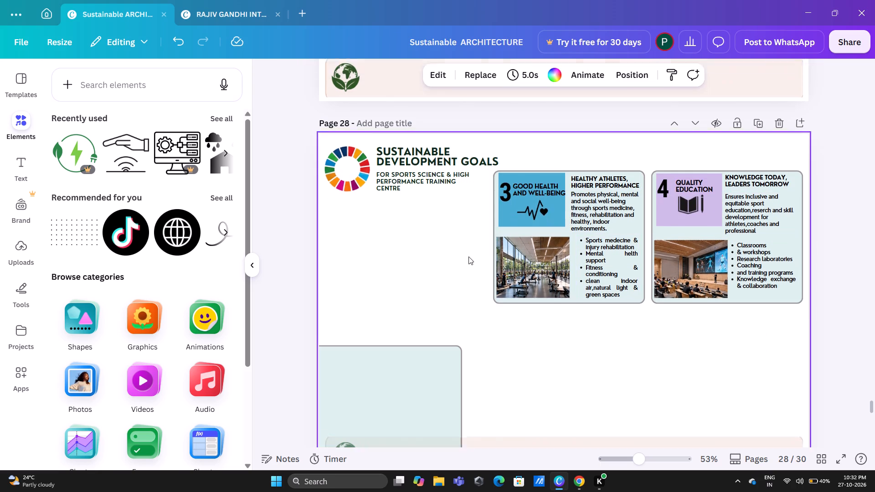
pyautogui.moveTo(434, 297); pyautogui.dragTo(620, 260)
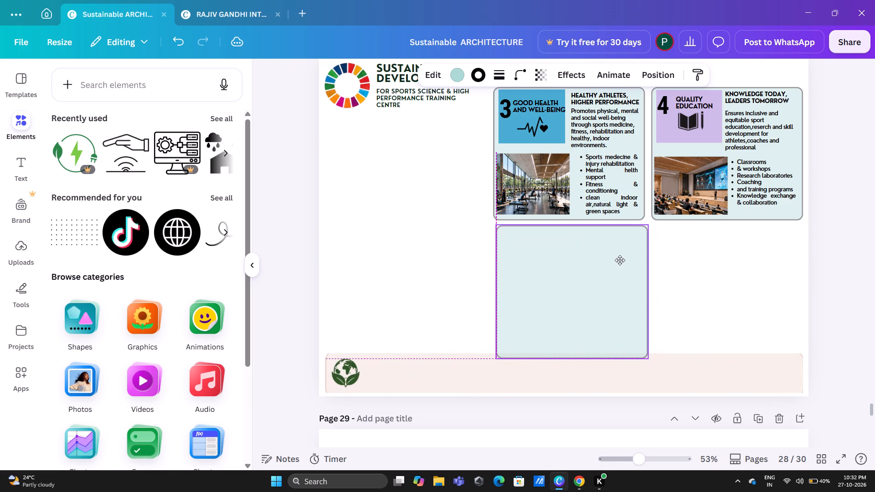
pyautogui.moveTo(620, 260); pyautogui.dragTo(619, 260)
pyautogui.press('Up')
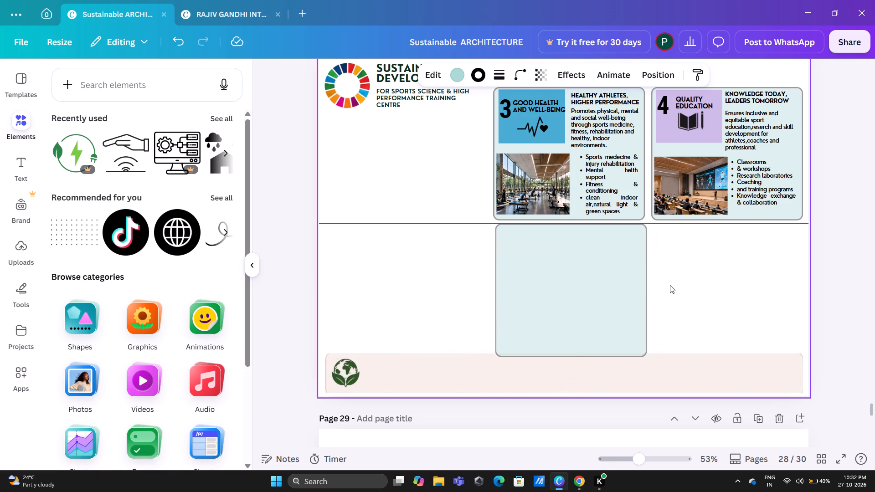
pyautogui.press('Up')
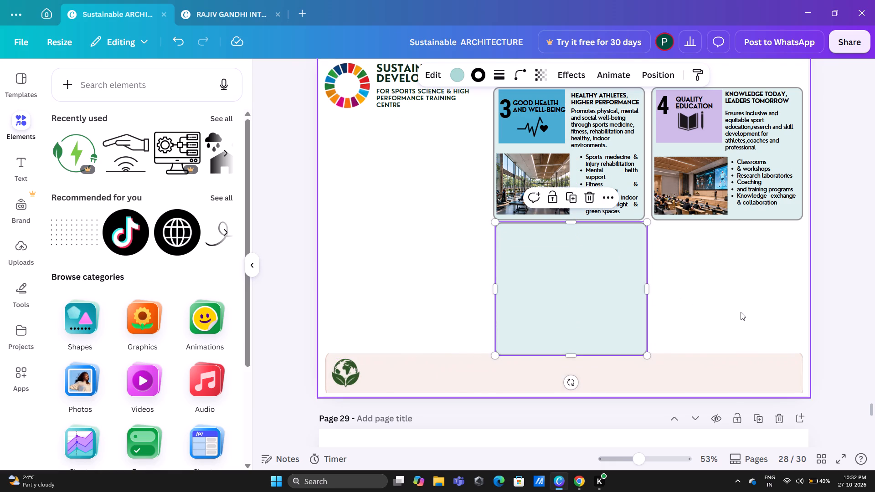
pyautogui.click(741, 312)
# Shift cards 3 and 4 and the blank card together slightly upward, clear of the footer band.
pyautogui.moveTo(770, 319); pyautogui.dragTo(492, 101)
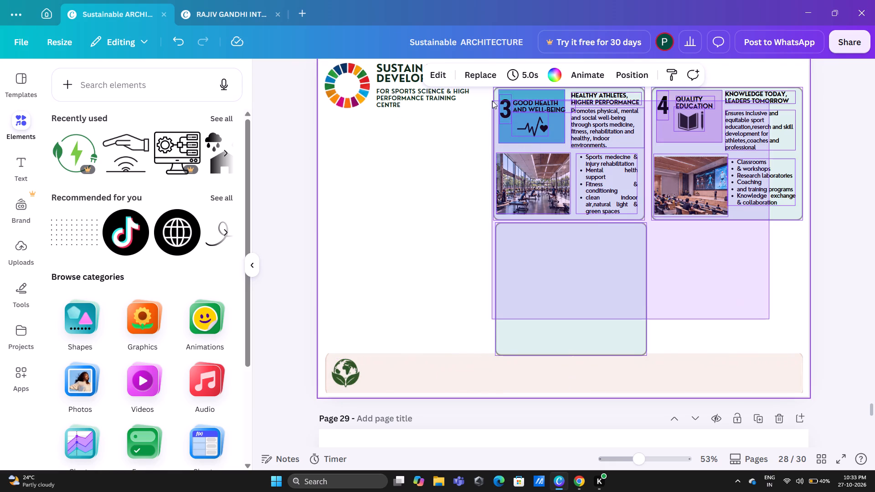
pyautogui.moveTo(492, 101); pyautogui.dragTo(492, 100)
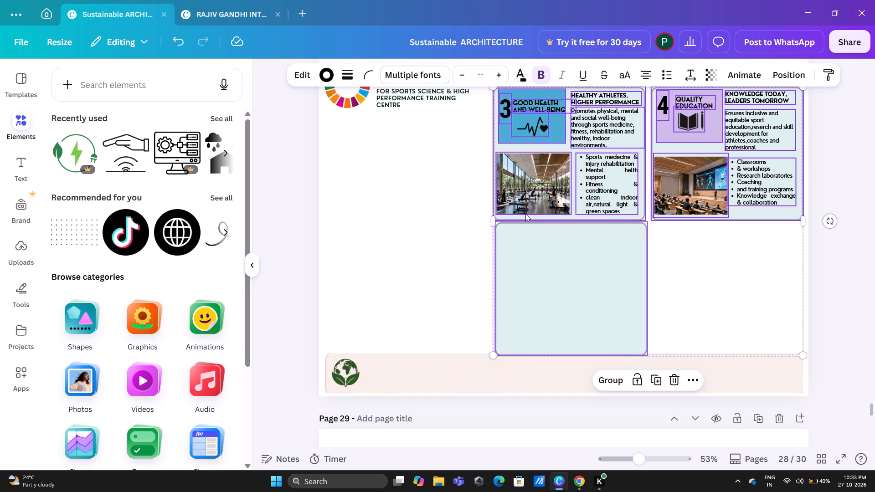
pyautogui.scroll(1, 439, 271)
pyautogui.press('Up')
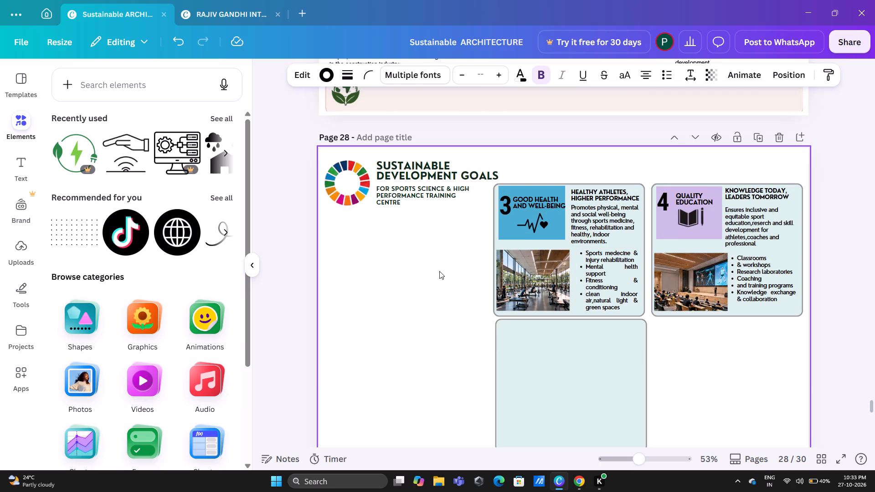
pyautogui.press('Up')
pyautogui.press('Up')
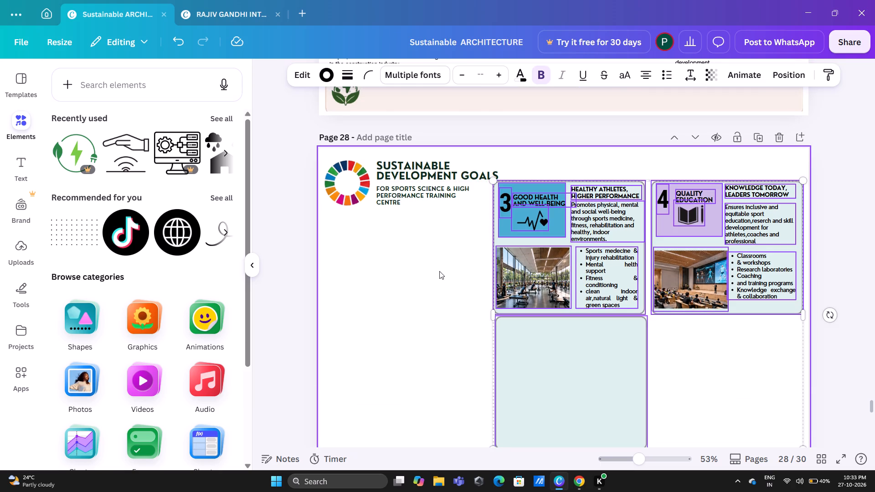
pyautogui.press('Up')
pyautogui.scroll(-2, 439, 271)
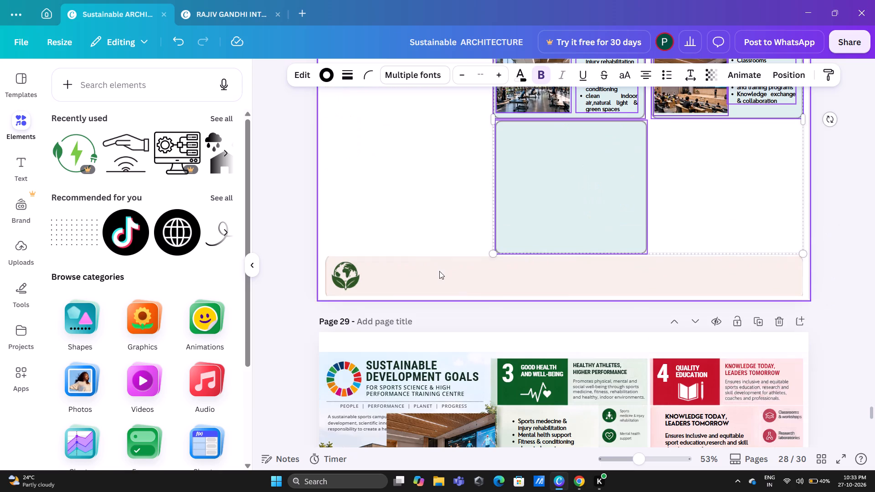
pyautogui.click(676, 190)
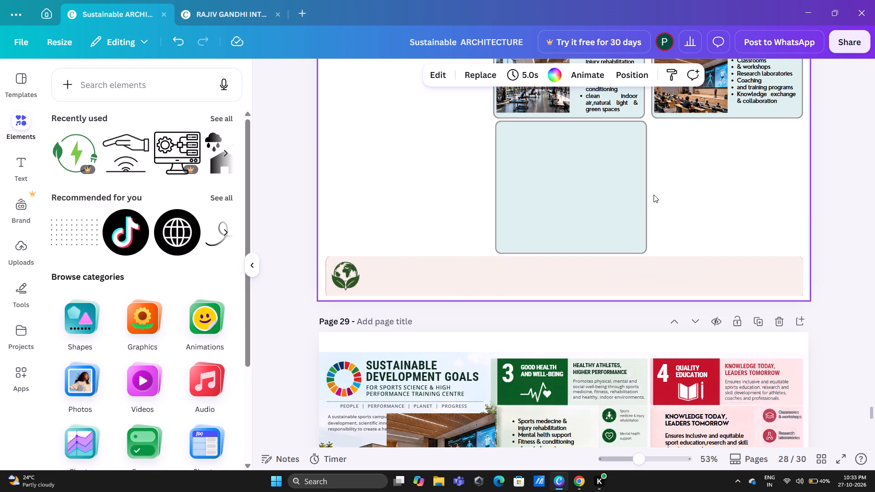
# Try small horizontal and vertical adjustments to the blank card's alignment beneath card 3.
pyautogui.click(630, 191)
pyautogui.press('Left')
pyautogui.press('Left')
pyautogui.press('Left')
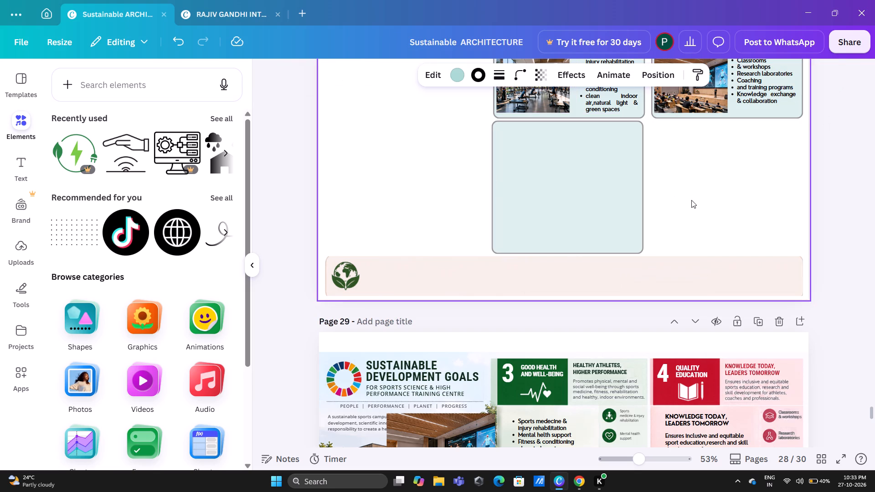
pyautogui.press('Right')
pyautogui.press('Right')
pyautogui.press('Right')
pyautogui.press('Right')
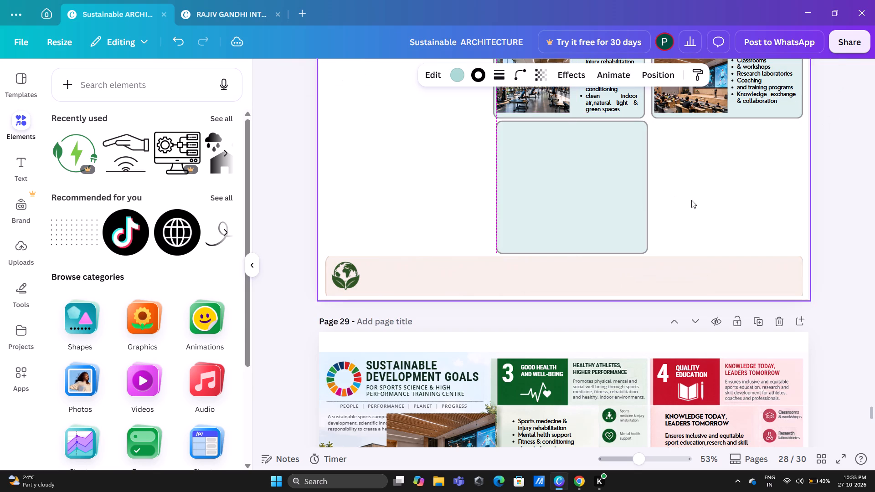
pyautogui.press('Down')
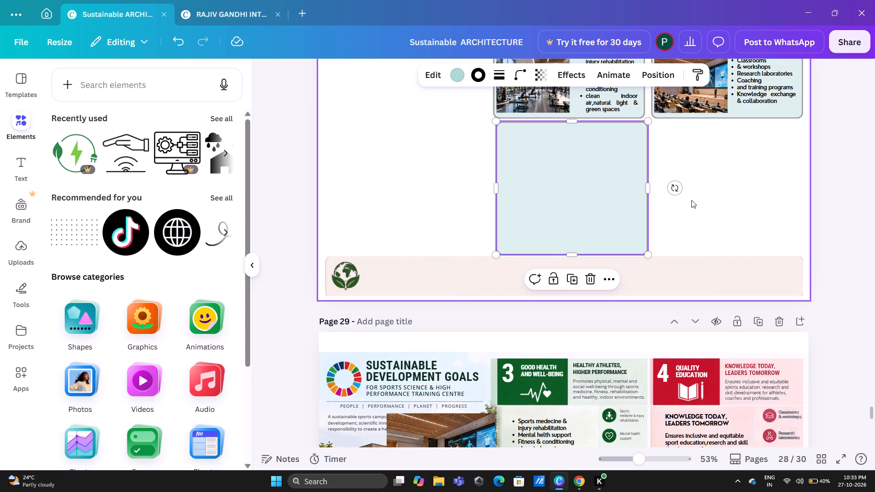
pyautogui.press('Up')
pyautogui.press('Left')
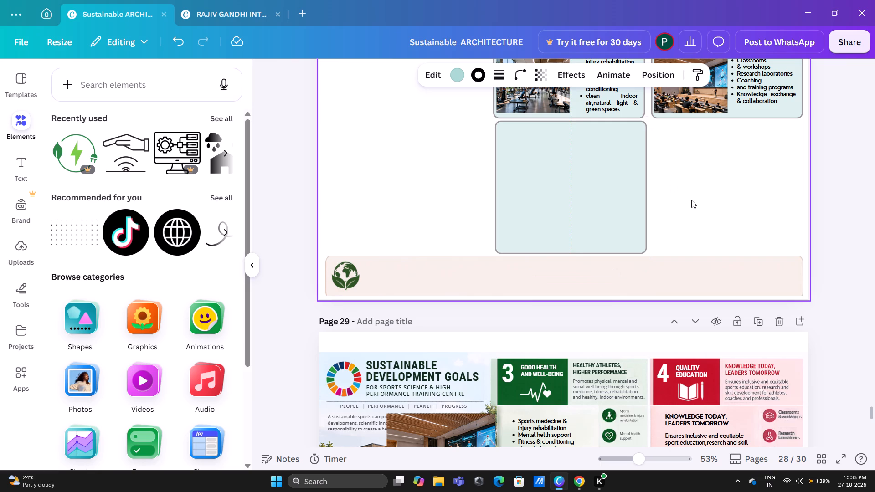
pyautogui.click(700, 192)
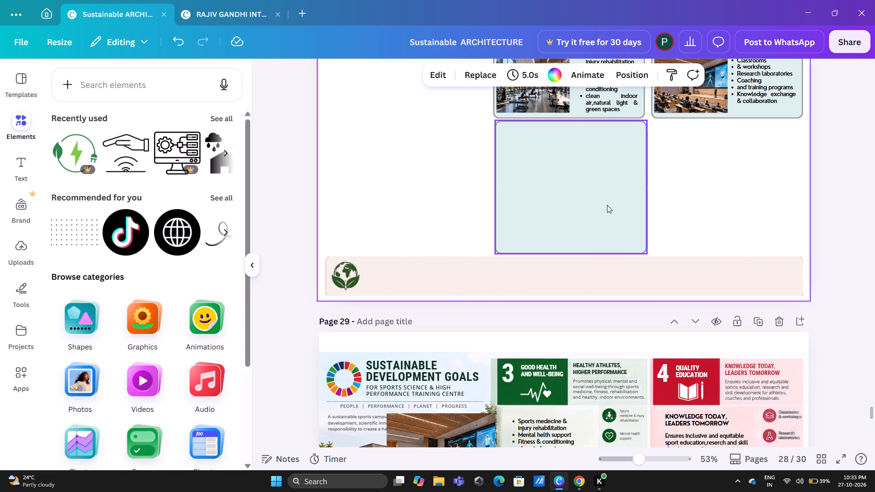
# Duplicate the blank card and place the copy beneath card 4, aligned with its side edges and level with the first blank card.
pyautogui.click(607, 205)
pyautogui.hotkey('ctrl', 'c')
pyautogui.hotkey('ctrl', 'v')
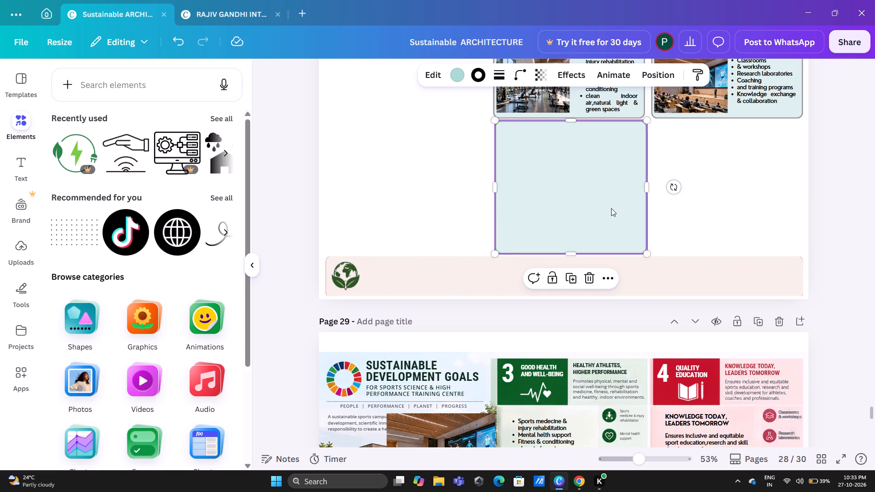
pyautogui.moveTo(575, 201); pyautogui.dragTo(724, 199)
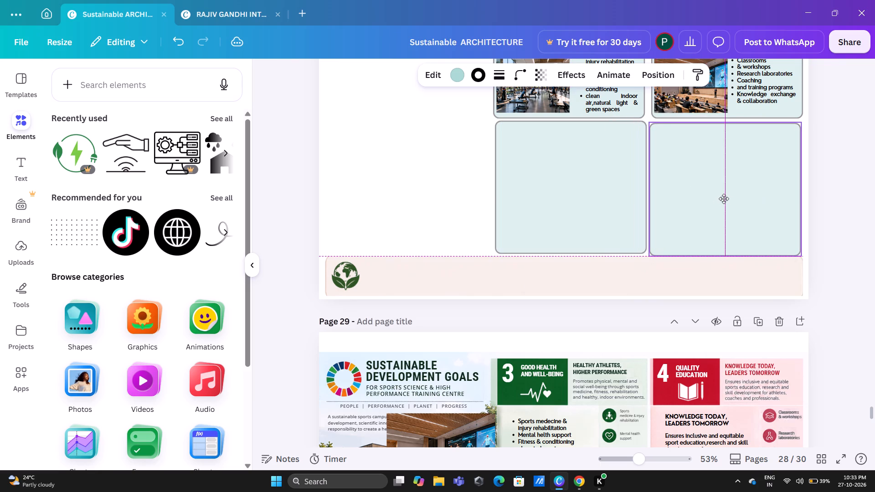
pyautogui.moveTo(724, 199); pyautogui.dragTo(725, 198)
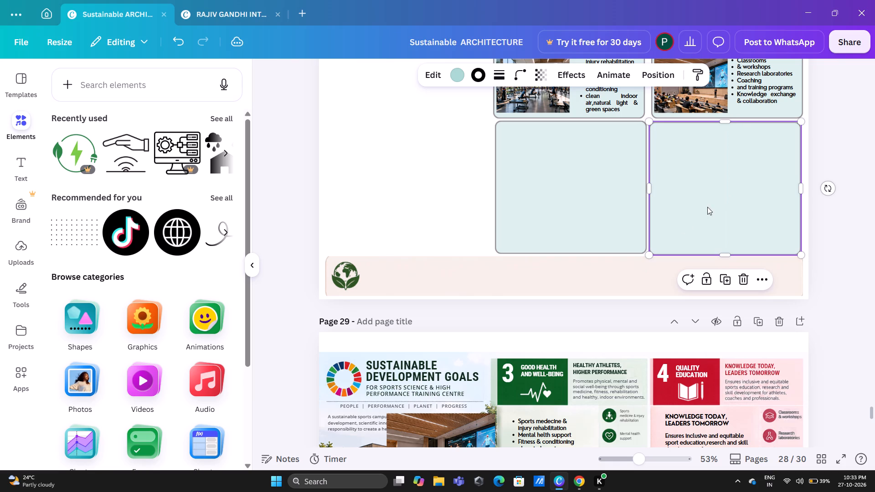
pyautogui.press('Up')
pyautogui.press('Left')
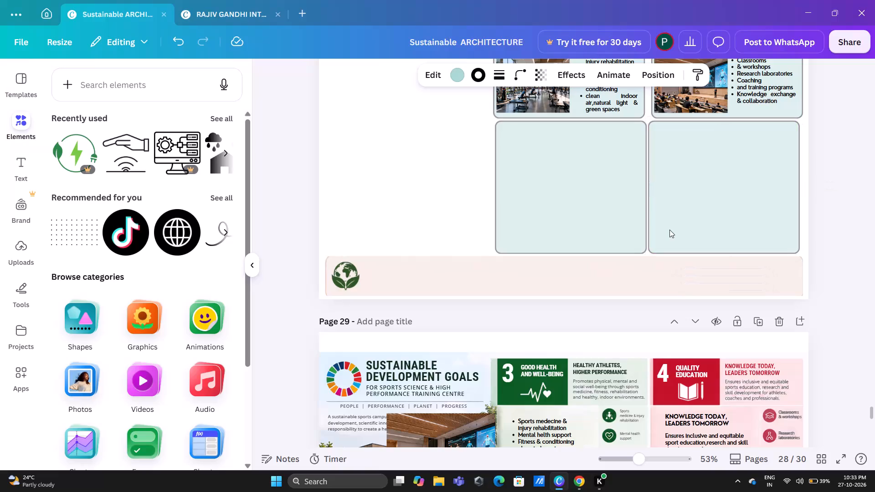
pyautogui.press('Right')
pyautogui.press('Right')
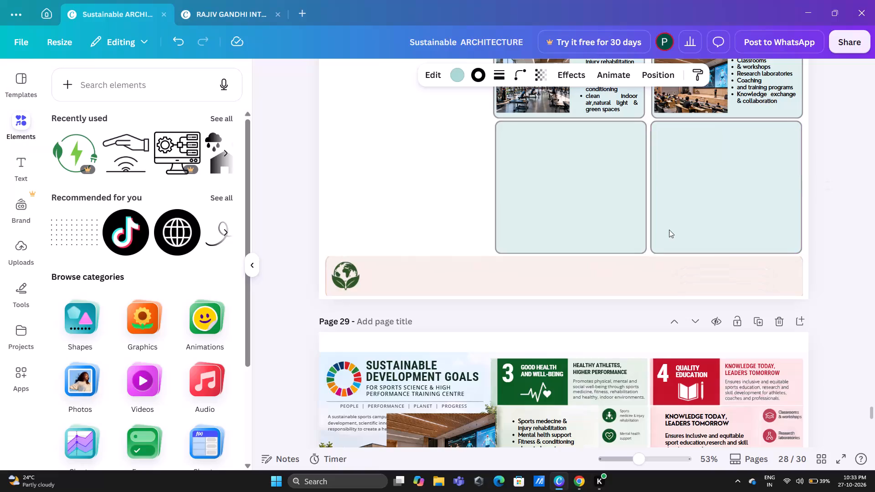
pyautogui.press('Right')
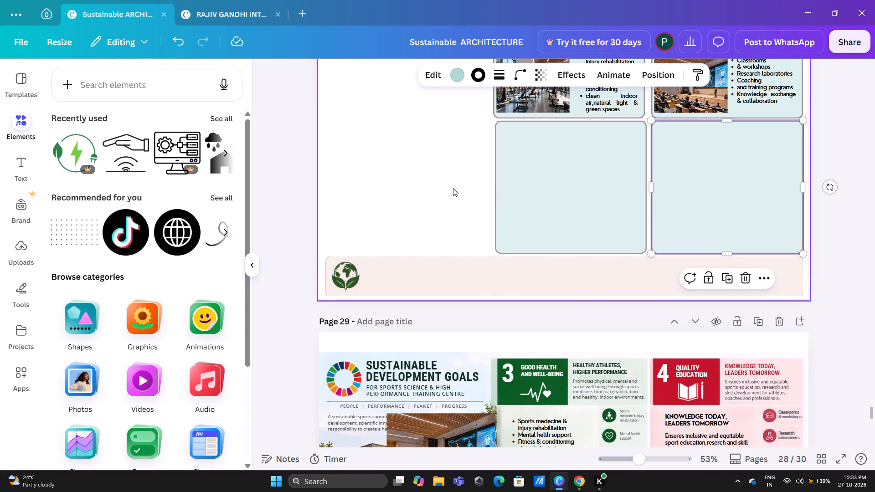
pyautogui.click(453, 188)
# Copy the number 7, "Affordable and Clean Energy" title and sun icon from page 29 into the blank card beneath card 3 on page 28.
pyautogui.scroll(1, 490, 220)
pyautogui.scroll(-1, 443, 213)
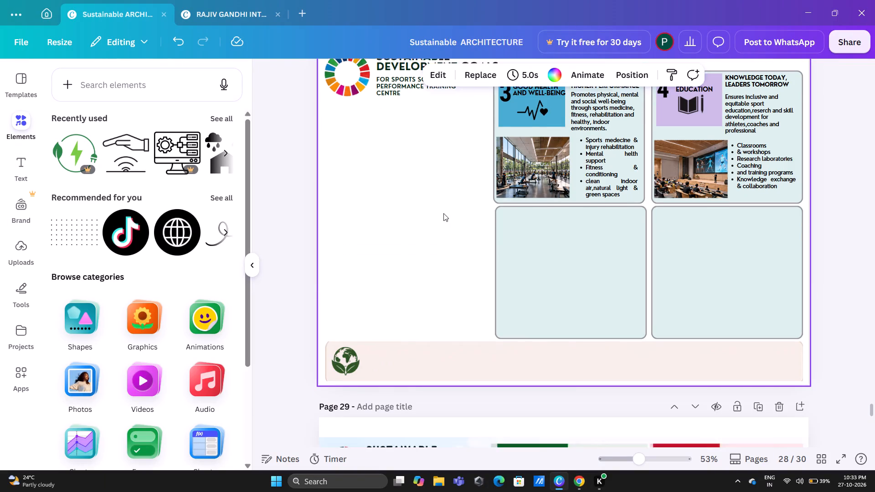
pyautogui.scroll(-2, 443, 213)
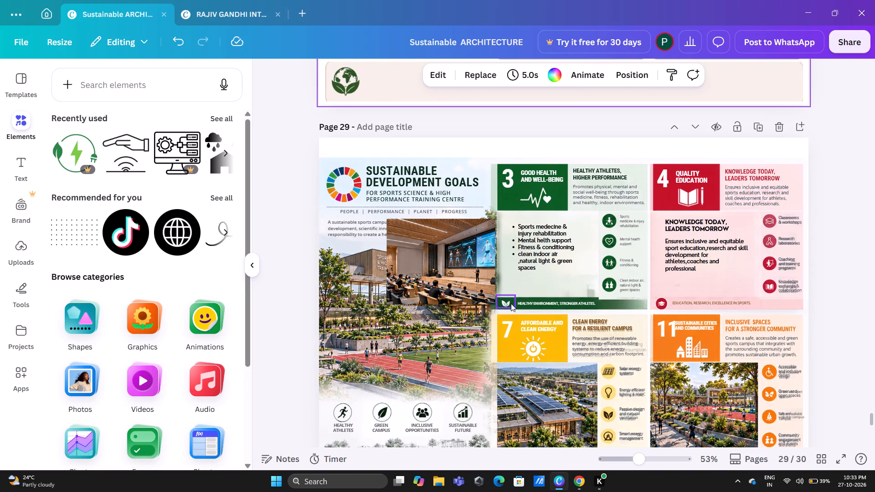
pyautogui.keyDown('shift'); pyautogui.click(511, 331); pyautogui.keyUp('shift')
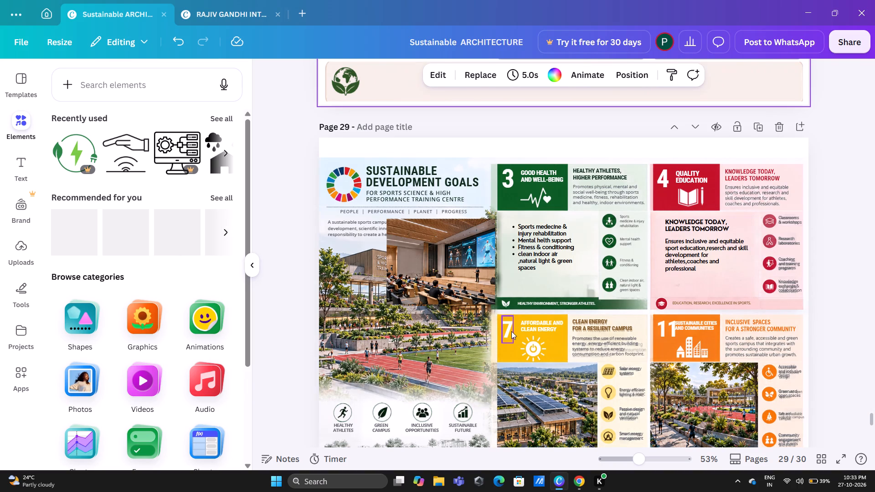
pyautogui.keyDown('shift'); pyautogui.click(535, 325); pyautogui.keyUp('shift')
pyautogui.keyDown('shift'); pyautogui.click(532, 351); pyautogui.keyUp('shift')
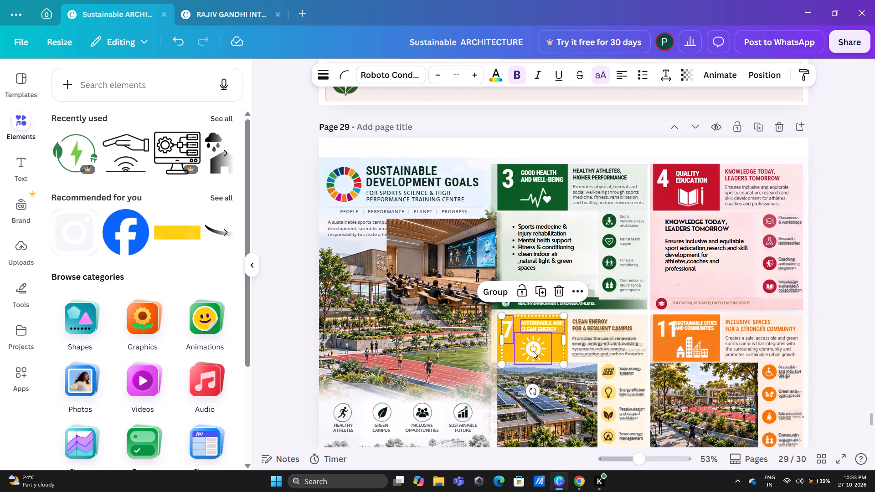
pyautogui.hotkey('ctrl', 'c')
pyautogui.scroll(2, 455, 293)
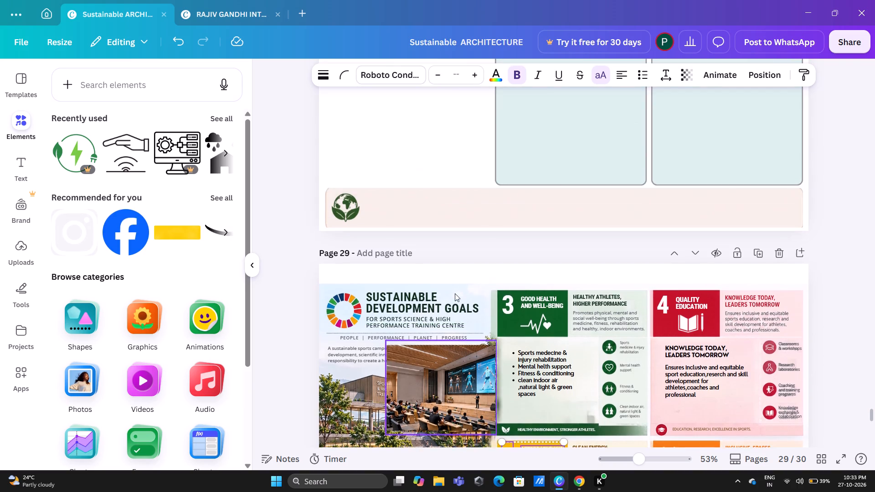
pyautogui.scroll(2, 455, 293)
pyautogui.click(398, 269)
pyautogui.hotkey('ctrl', 'v')
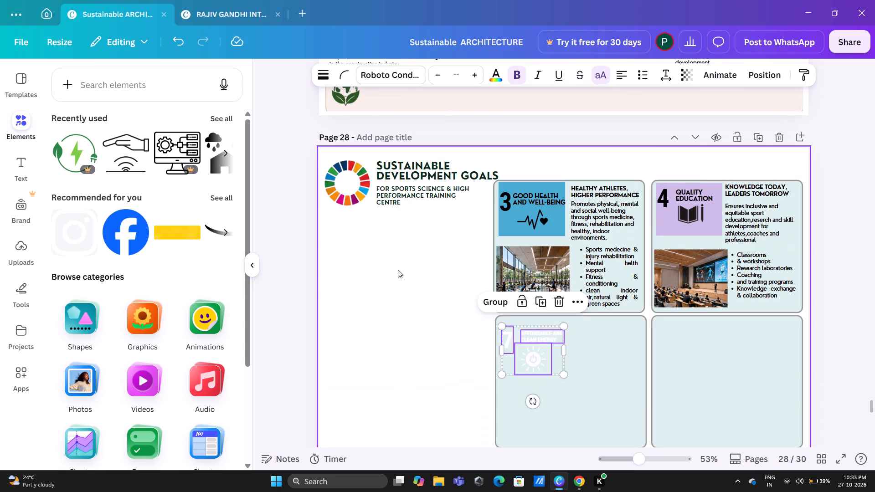
# Set the pasted number 7 and "Affordable and Clean Energy" title to black (#000000).
pyautogui.click(498, 79)
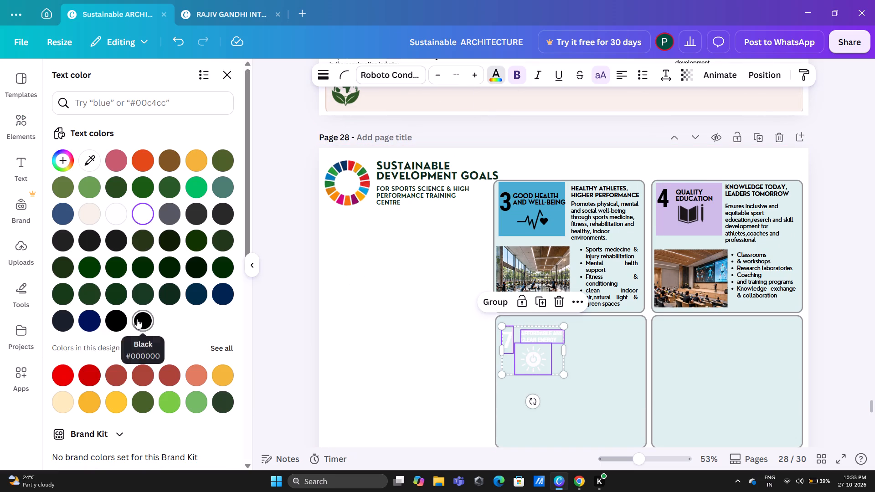
pyautogui.click(142, 319)
pyautogui.click(389, 346)
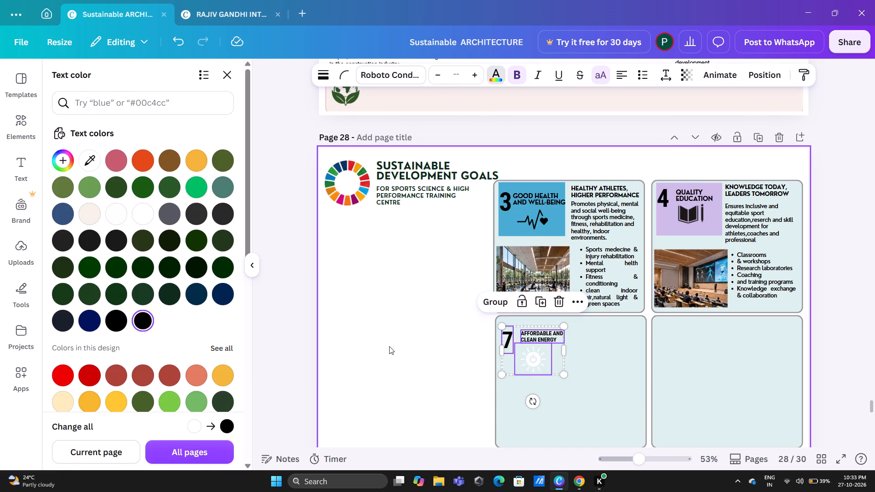
# Examine the image adjustment settings and filters available for recolouring the white sun icon in card 7.
pyautogui.click(530, 361)
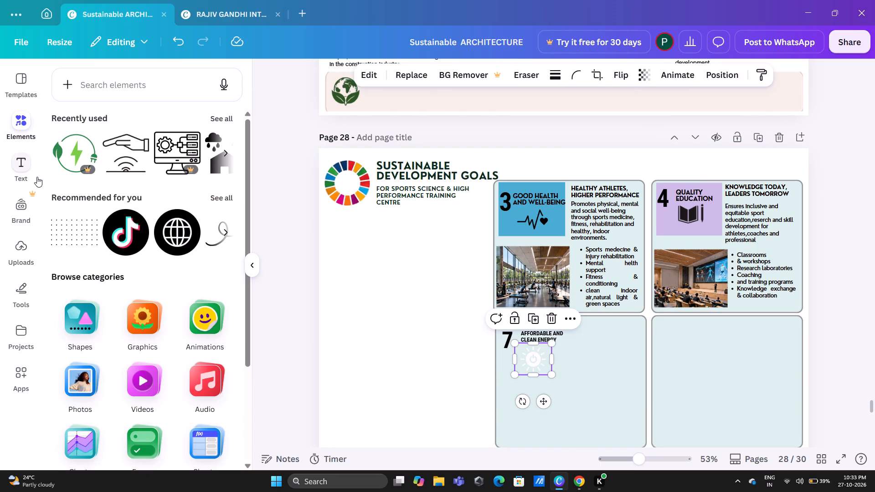
pyautogui.click(365, 74)
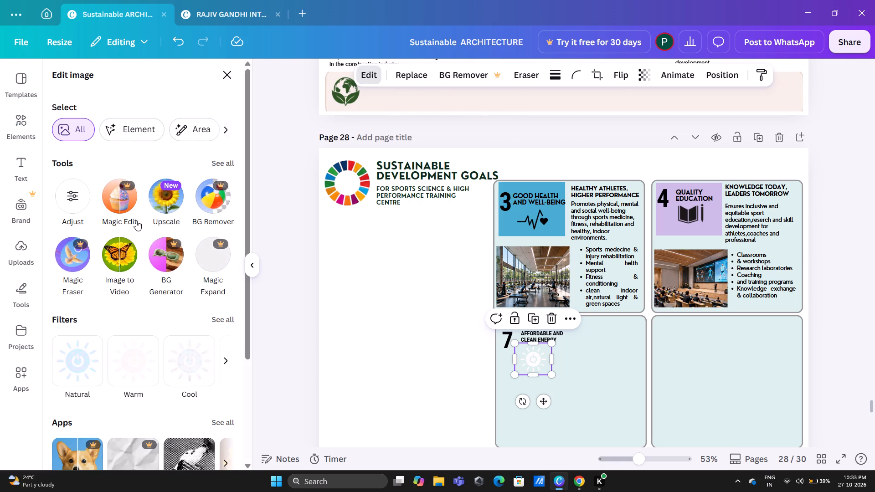
pyautogui.click(74, 193)
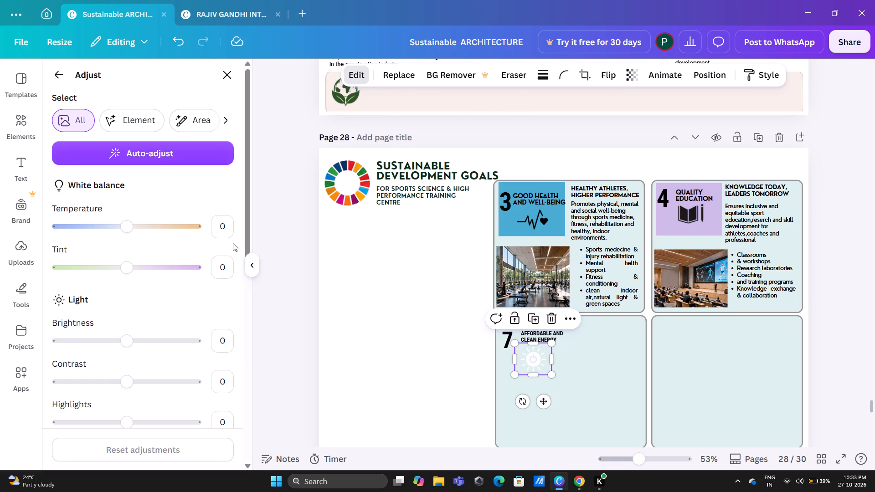
pyautogui.scroll(-10, 164, 211)
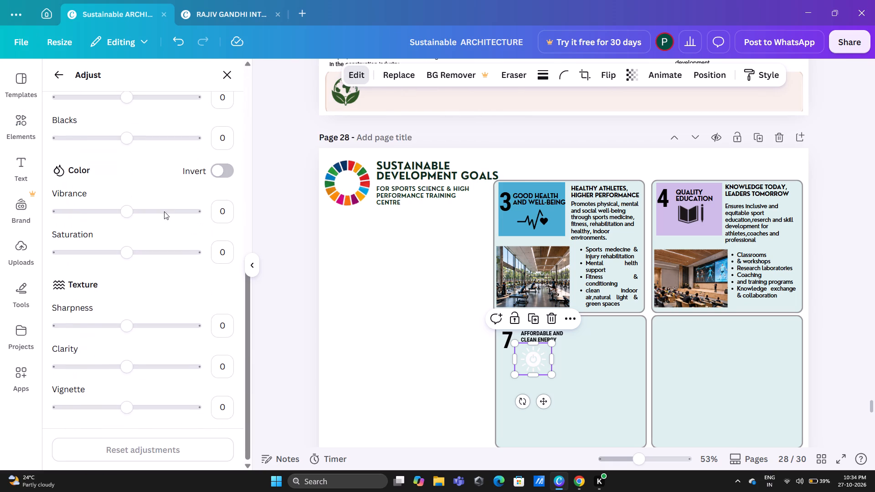
pyautogui.scroll(-1, 164, 211)
pyautogui.click(53, 79)
pyautogui.scroll(-2, 122, 253)
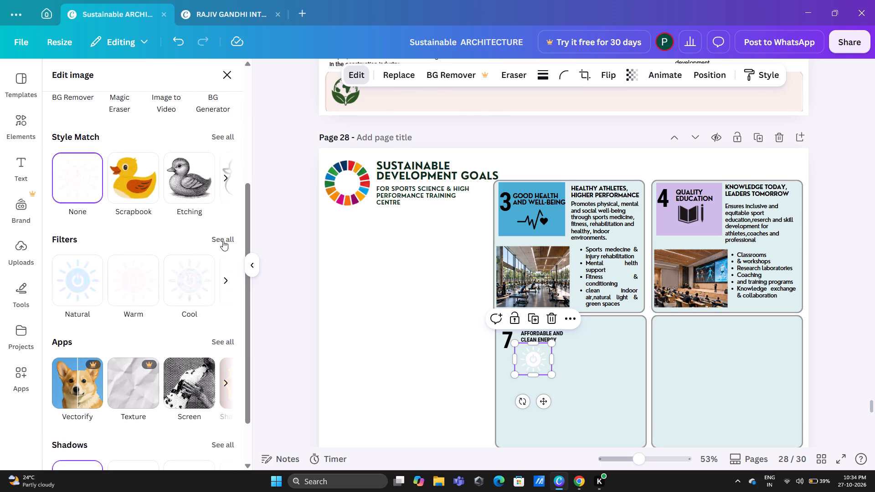
pyautogui.click(222, 239)
pyautogui.click(54, 77)
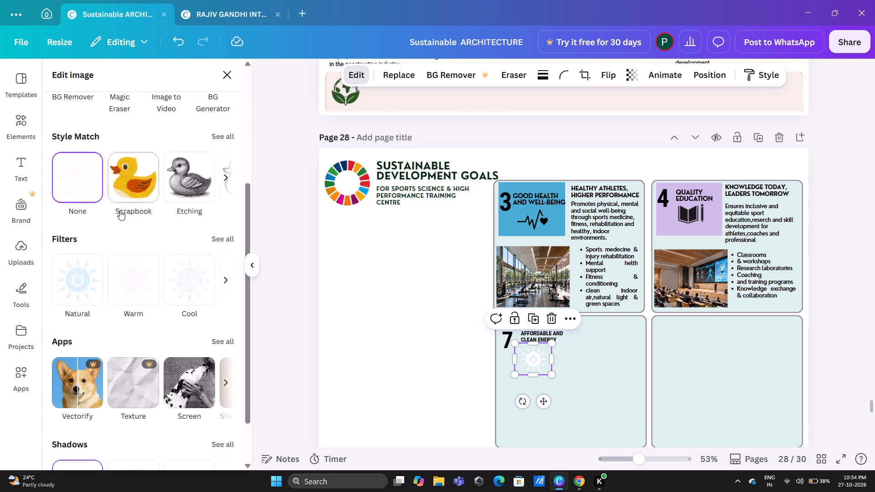
# Apply Auto-adjust to the colours of the sun icon in card 7.
pyautogui.scroll(3, 120, 215)
pyautogui.click(81, 201)
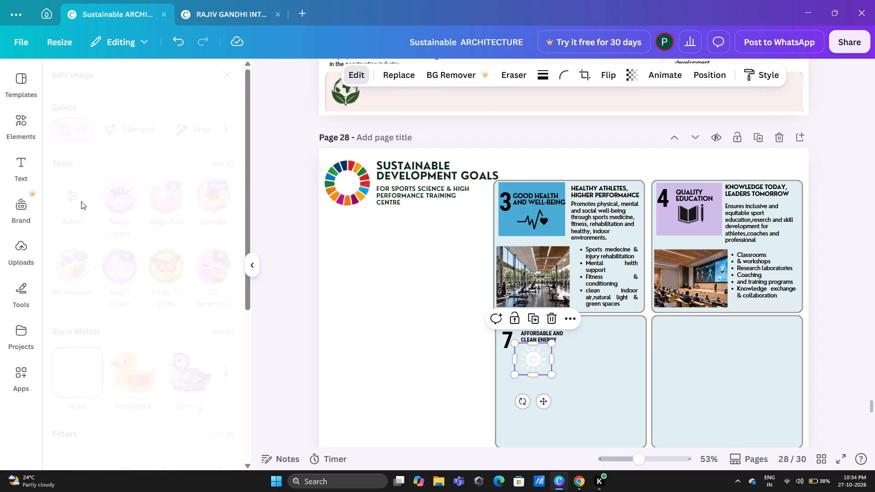
pyautogui.scroll(-5, 118, 183)
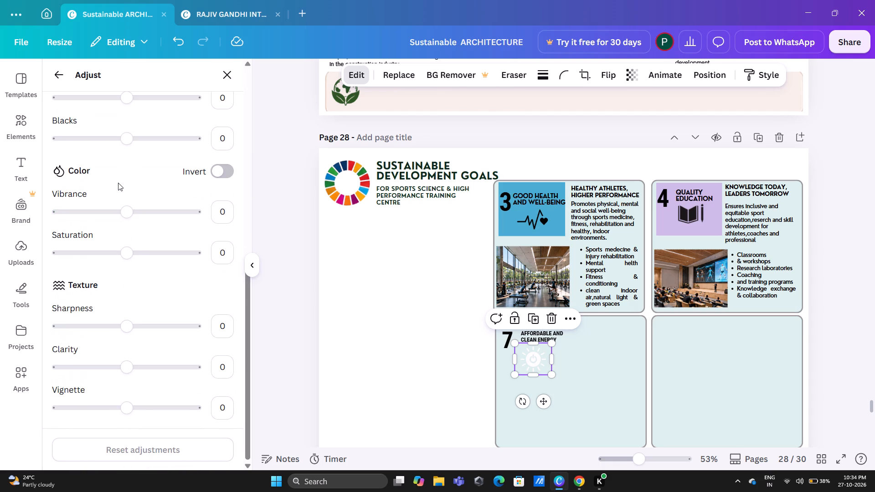
pyautogui.scroll(-3, 118, 183)
pyautogui.scroll(6, 94, 245)
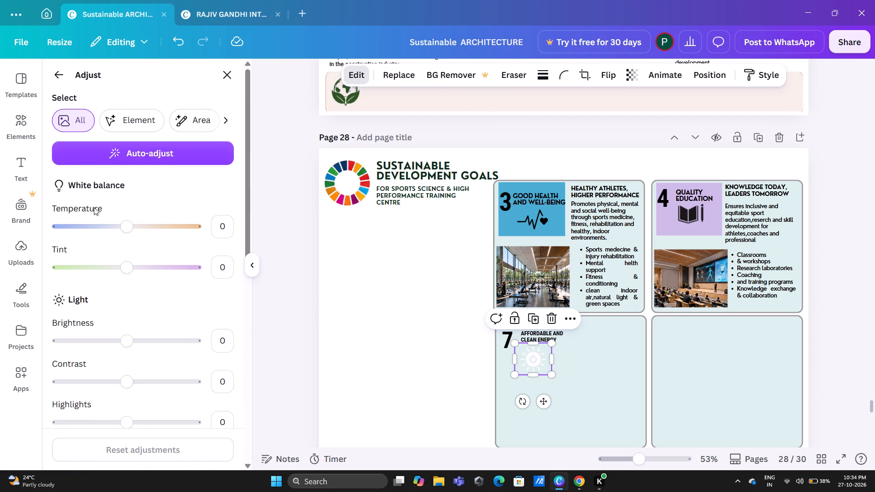
pyautogui.click(117, 153)
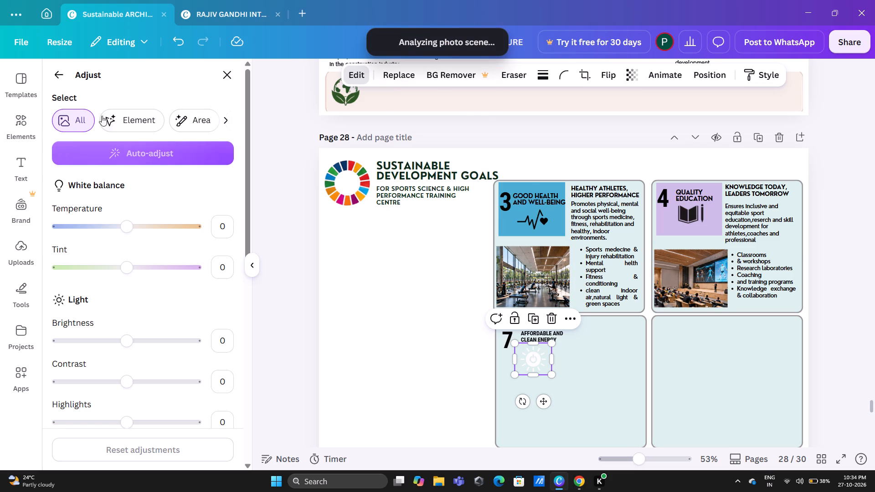
# Look through the image apps, shadow effects and Style Match styles for the sun icon, keeping Style Match at None.
pyautogui.click(62, 74)
pyautogui.scroll(-2, 140, 241)
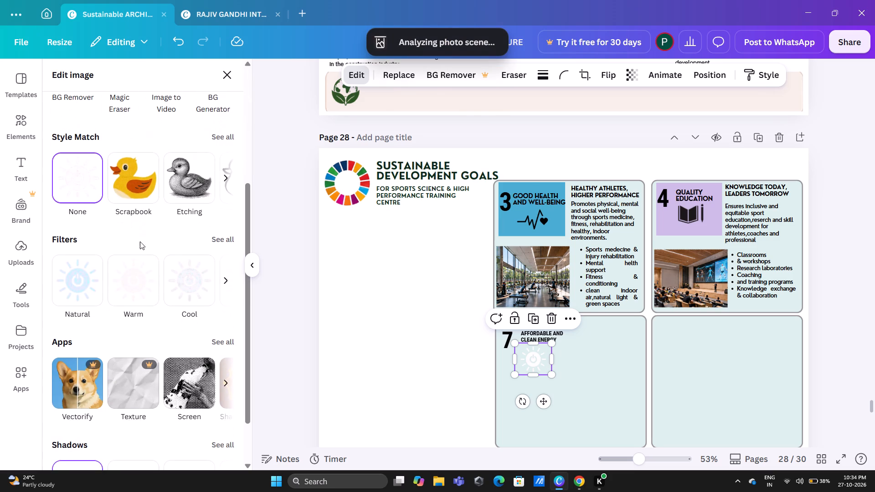
pyautogui.scroll(-2, 143, 253)
pyautogui.click(229, 280)
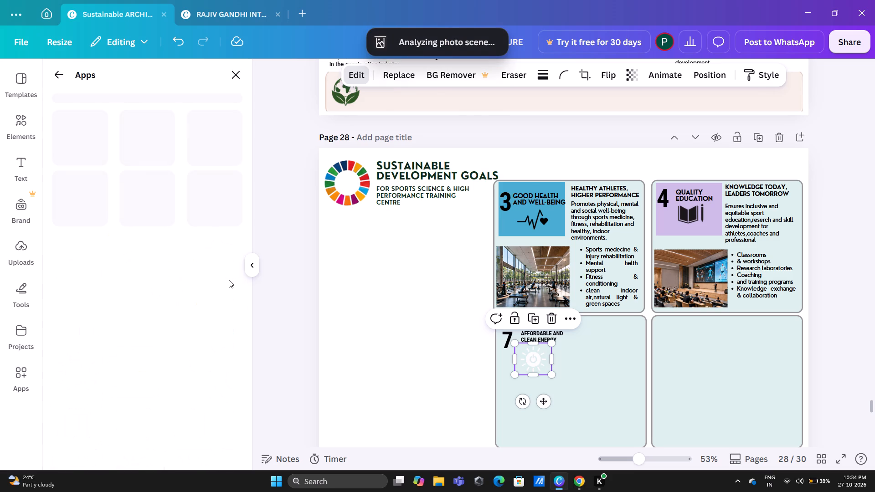
pyautogui.click(63, 80)
pyautogui.scroll(-5, 135, 265)
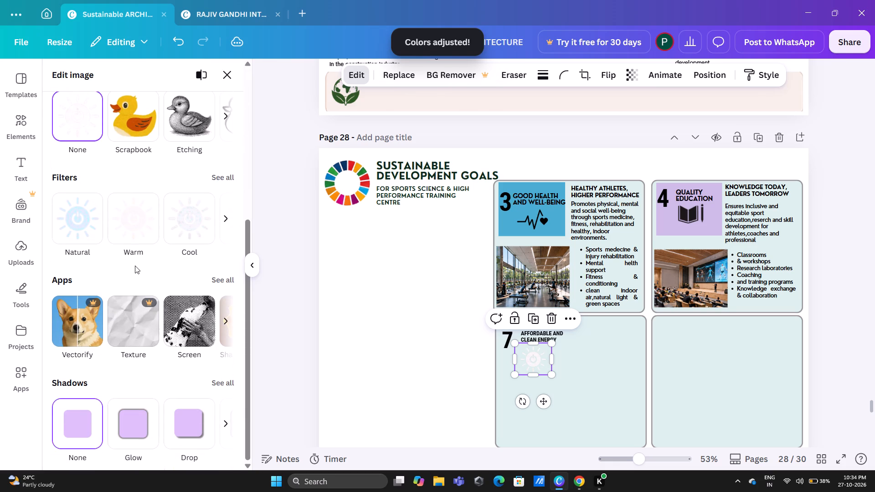
pyautogui.click(226, 383)
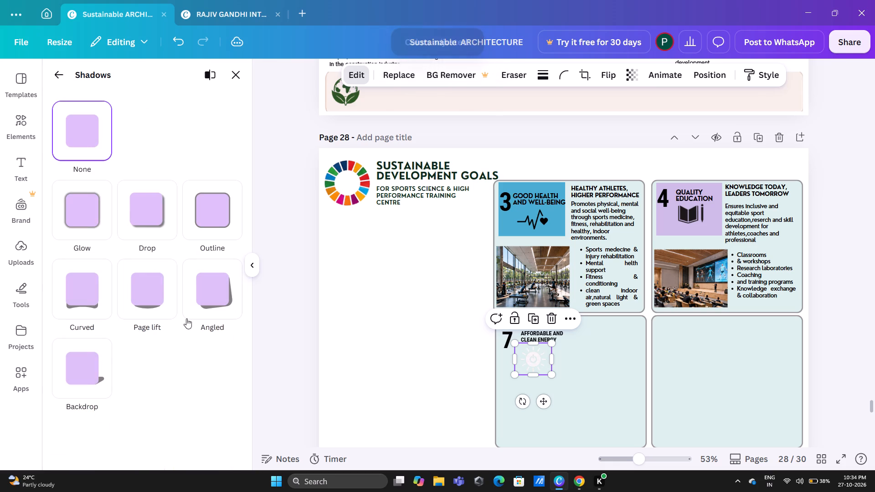
pyautogui.click(52, 75)
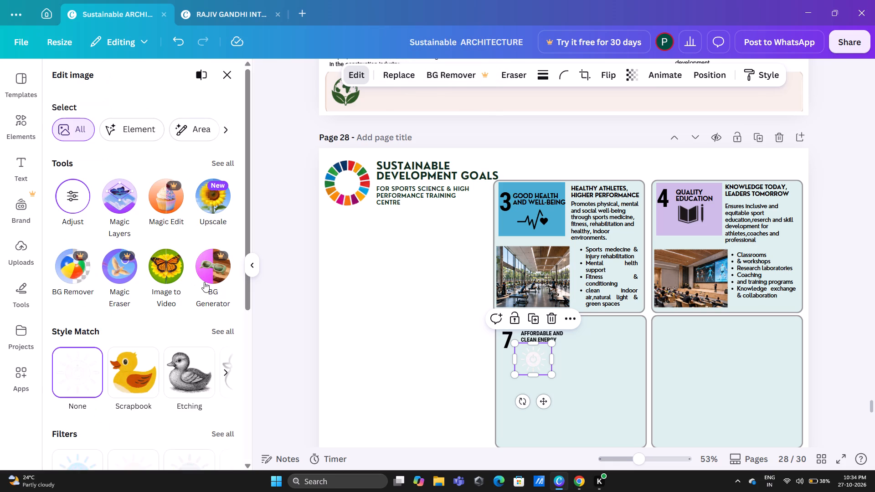
pyautogui.scroll(-1, 181, 314)
pyautogui.click(218, 237)
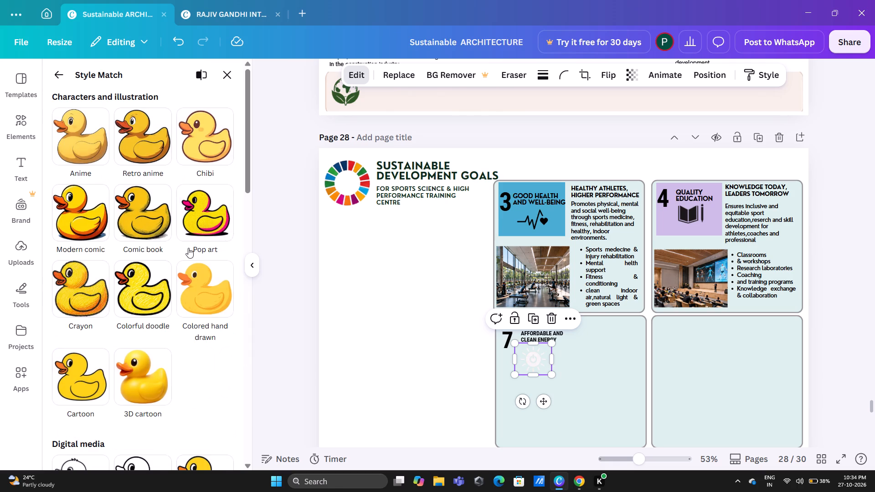
pyautogui.scroll(-7, 188, 249)
pyautogui.scroll(10, 188, 249)
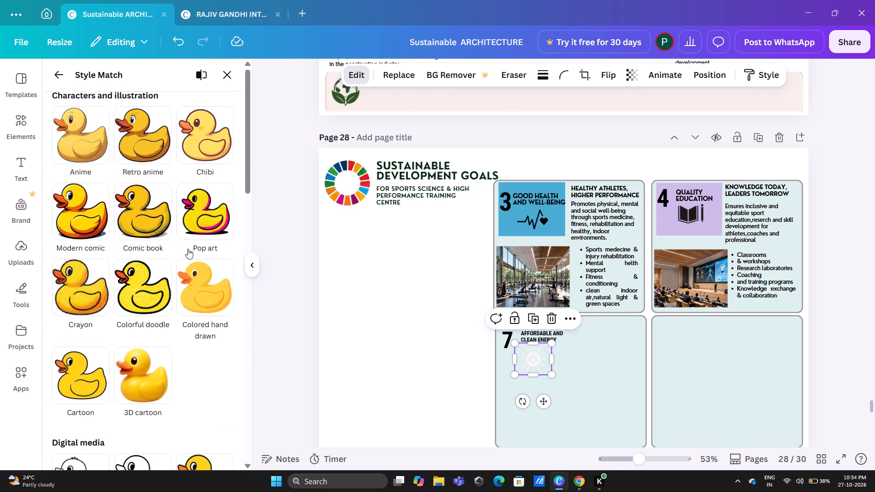
pyautogui.click(57, 77)
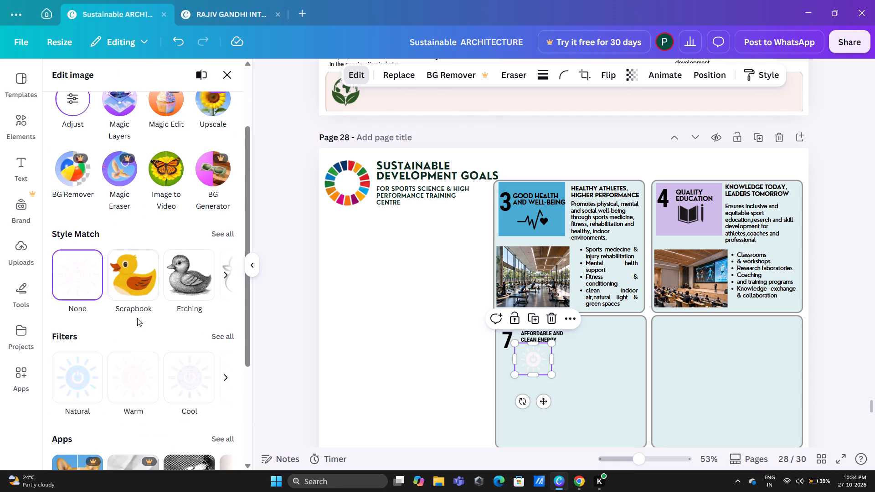
pyautogui.click(77, 287)
# Examine the photo-effect apps and remaining image-editing tools for a way to recolour the sun icon.
pyautogui.scroll(-1, 102, 287)
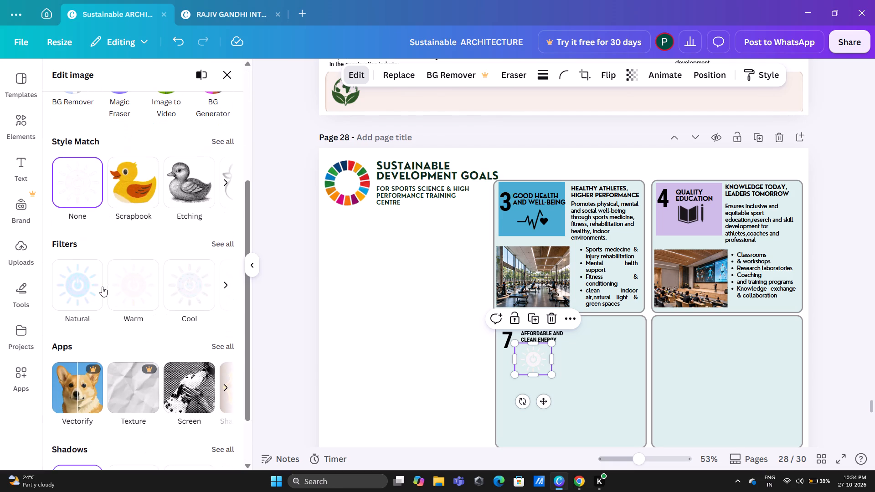
pyautogui.scroll(-1, 110, 287)
pyautogui.scroll(-1, 173, 298)
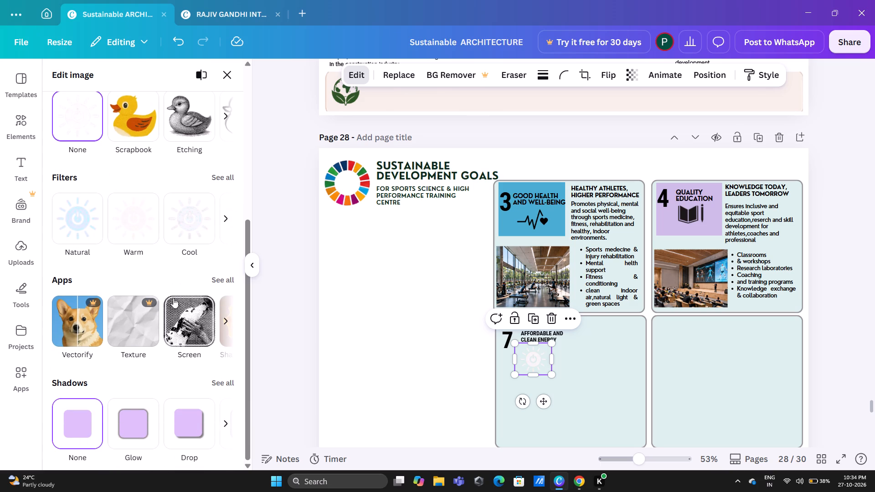
pyautogui.click(222, 278)
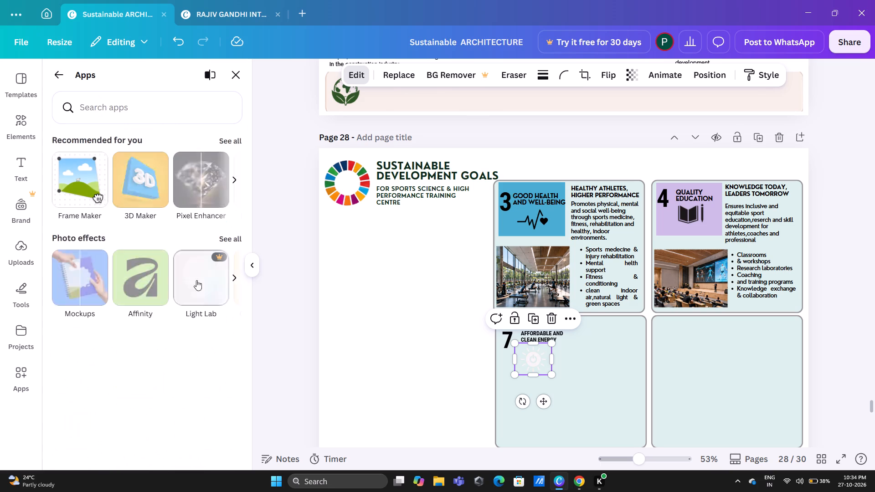
pyautogui.click(63, 80)
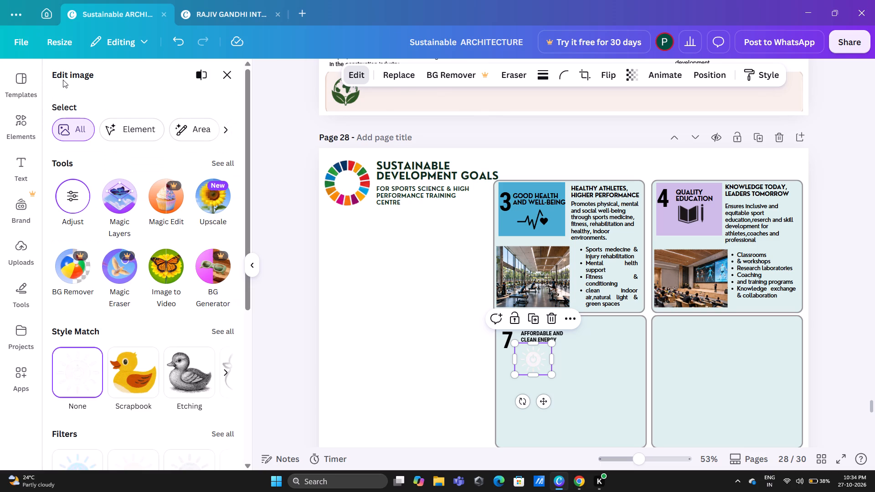
pyautogui.scroll(-2, 112, 226)
pyautogui.scroll(2, 118, 236)
pyautogui.scroll(-3, 125, 223)
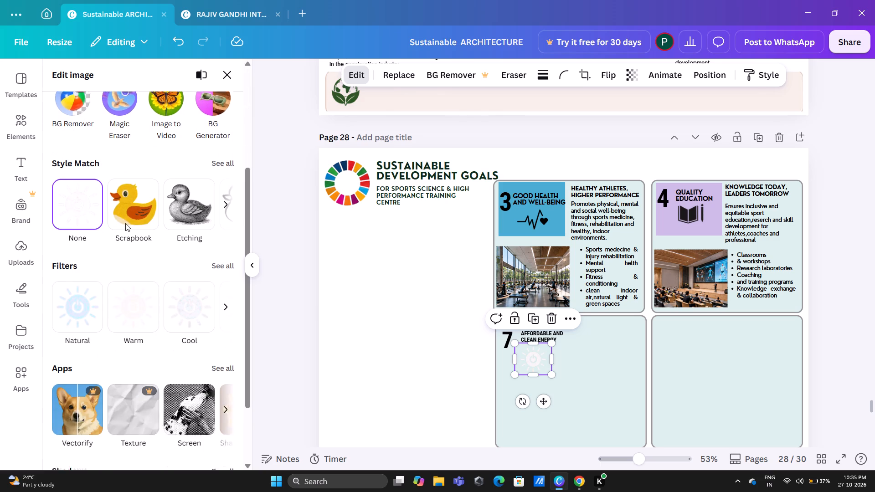
pyautogui.scroll(-3, 125, 223)
pyautogui.click(410, 317)
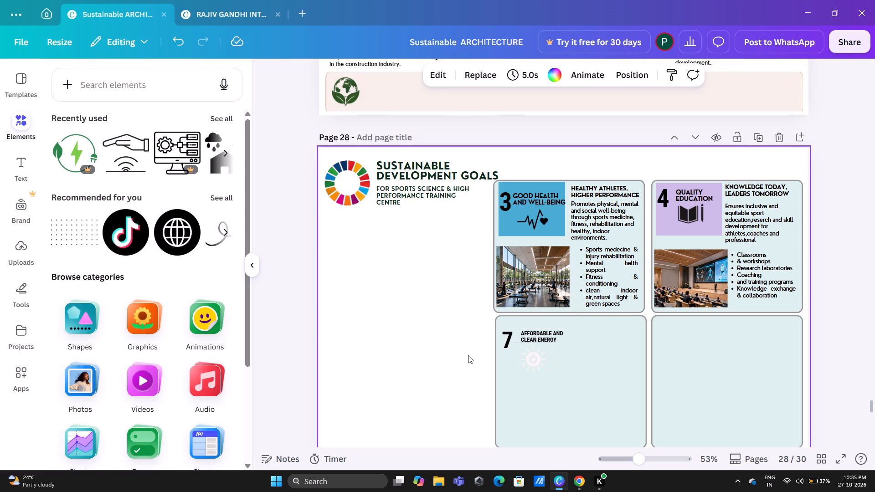
# Examine the image adjustment settings of the sun icon in card 7 for a way to recolour it.
pyautogui.click(531, 364)
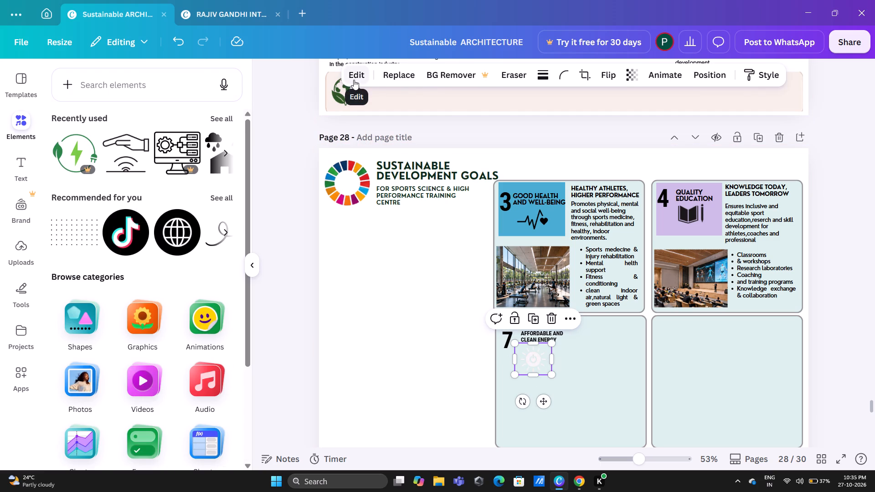
pyautogui.scroll(-5, 139, 292)
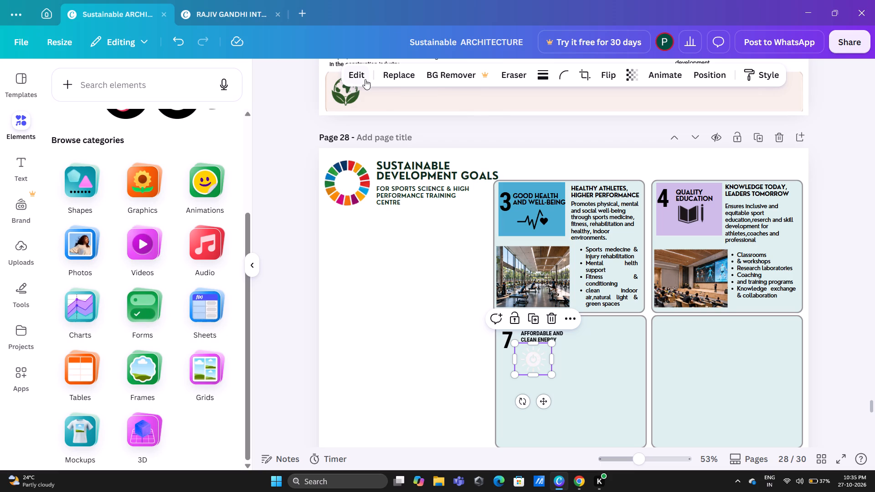
pyautogui.click(362, 75)
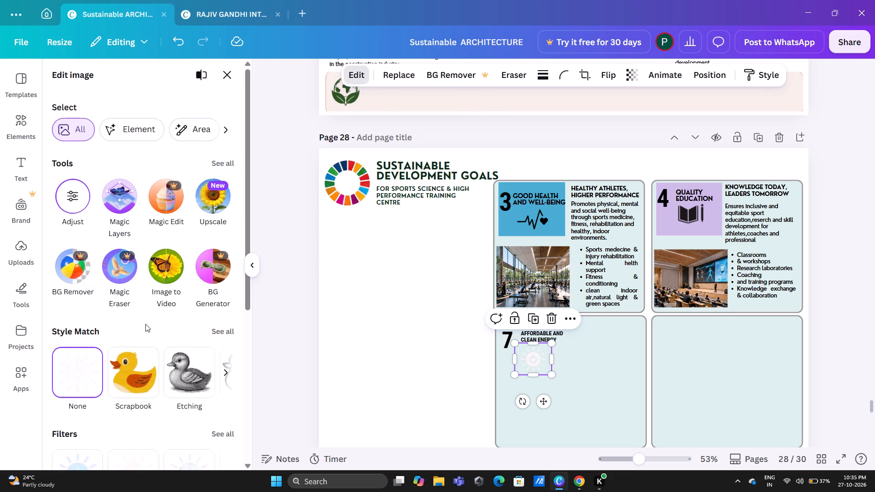
pyautogui.click(72, 196)
pyautogui.scroll(-2, 159, 252)
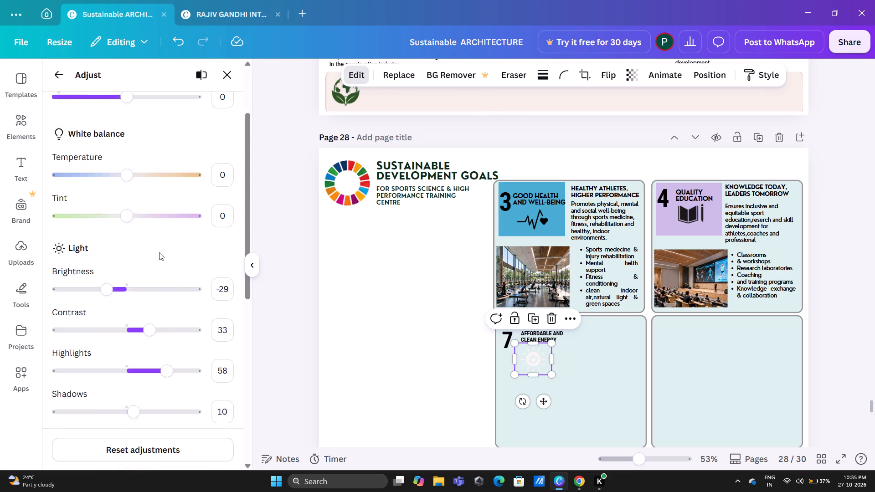
pyautogui.scroll(-6, 159, 252)
pyautogui.scroll(4, 163, 383)
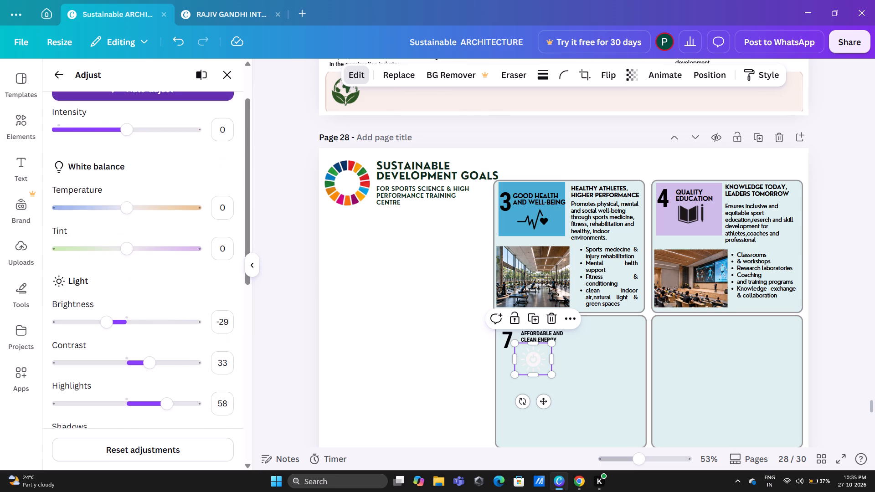
pyautogui.click(53, 74)
# Look through the Style Match styles and image apps for an option to recolour the sun icon.
pyautogui.scroll(-2, 116, 256)
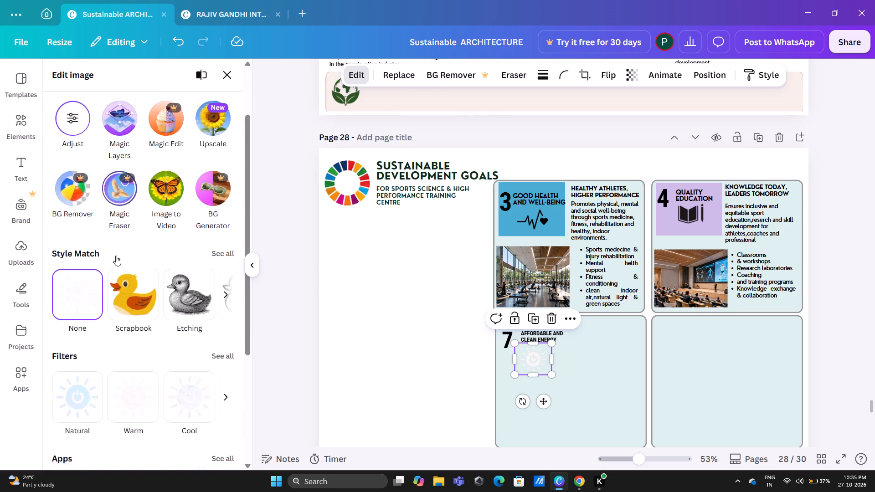
pyautogui.click(228, 138)
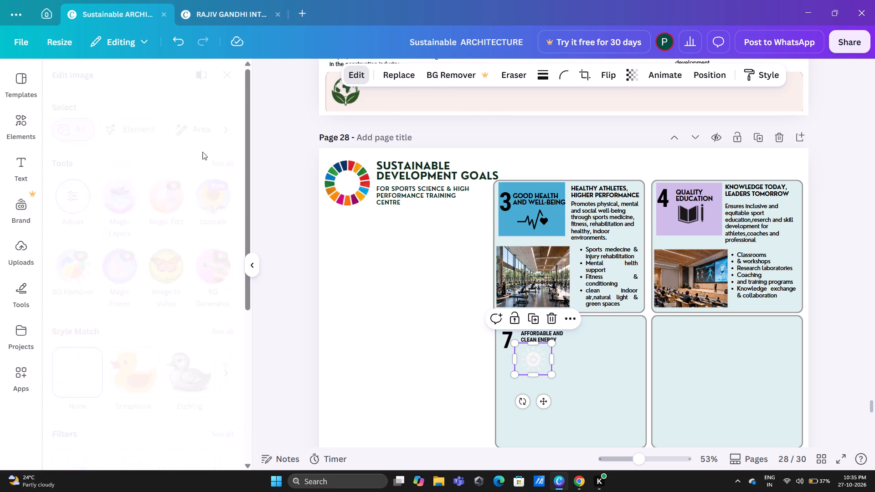
pyautogui.scroll(-10, 142, 219)
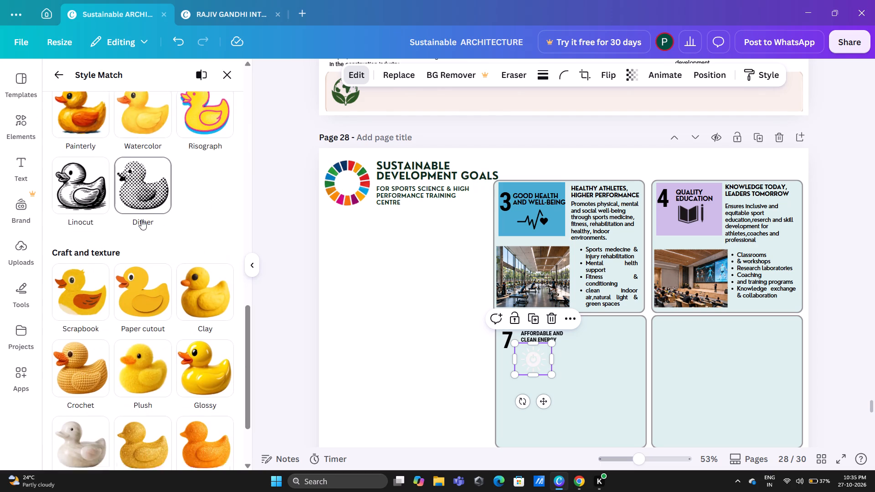
pyautogui.scroll(-6, 141, 220)
pyautogui.click(57, 73)
pyautogui.scroll(-2, 140, 247)
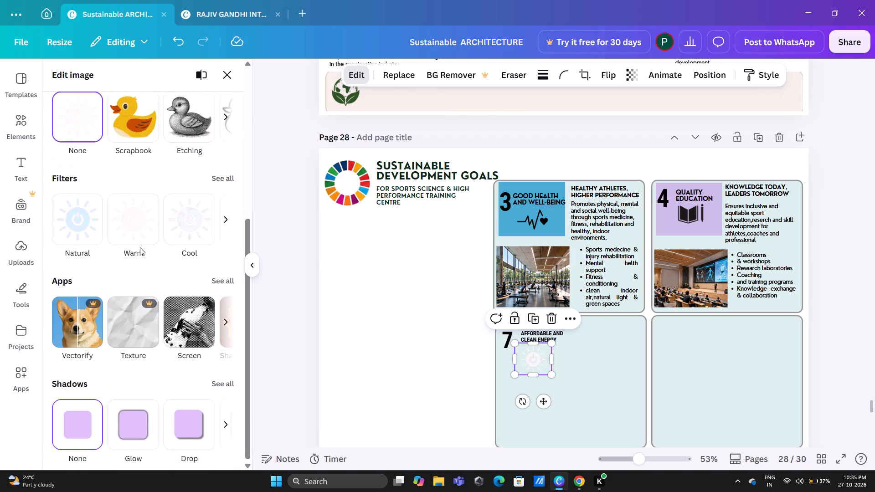
pyautogui.click(223, 281)
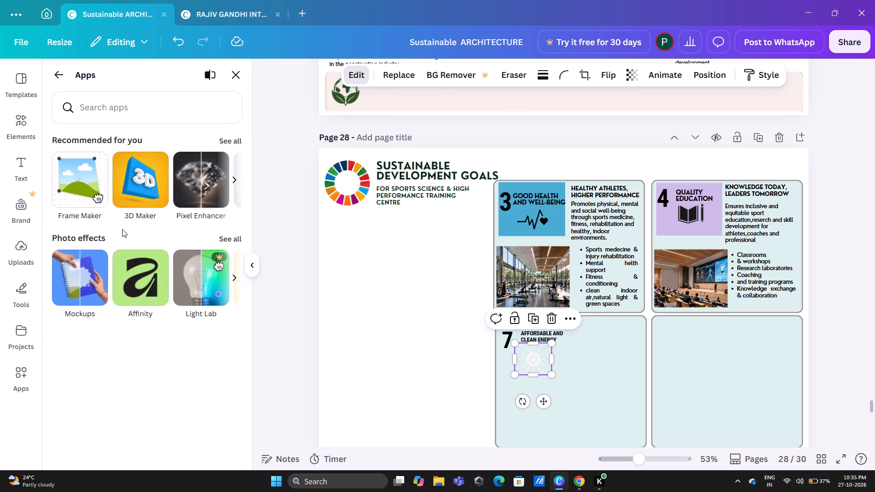
pyautogui.click(55, 79)
pyautogui.click(215, 336)
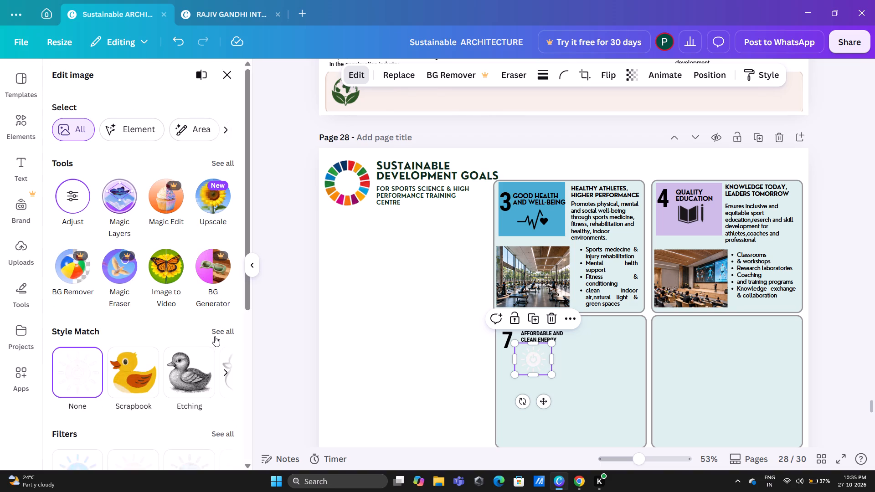
pyautogui.scroll(-5, 165, 328)
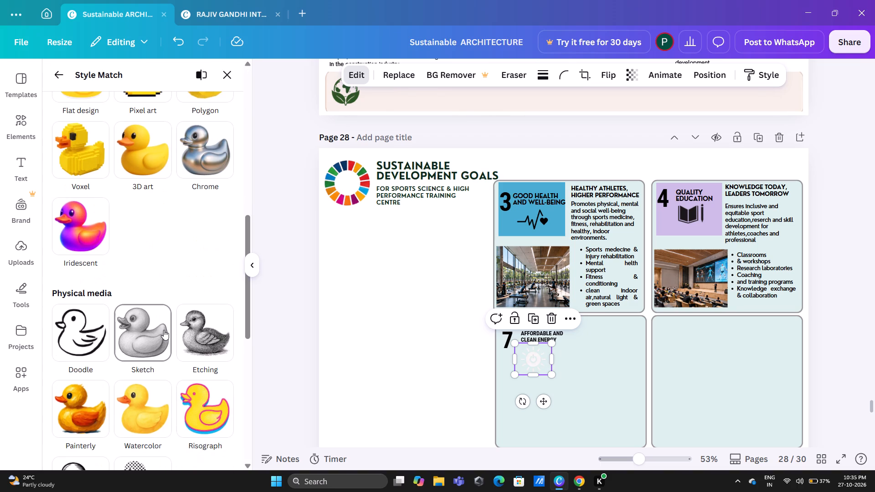
pyautogui.scroll(-11, 164, 330)
pyautogui.click(385, 354)
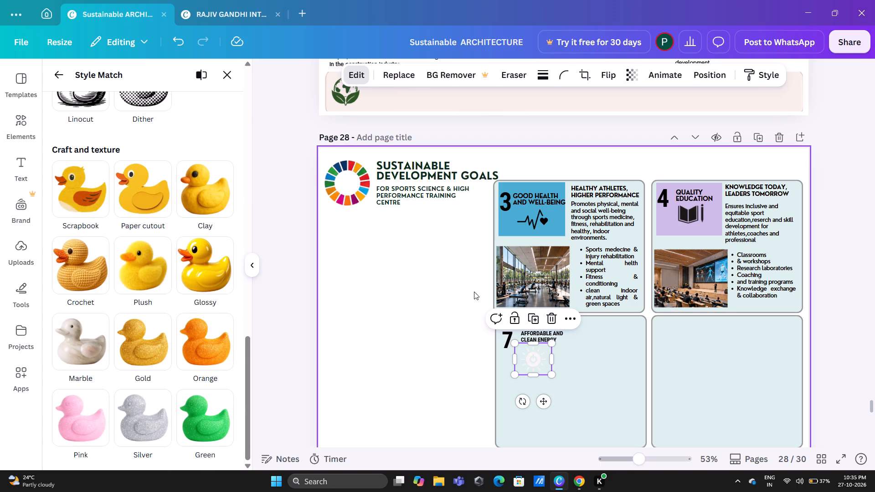
# Check the image-editing and adjustment settings of the heartbeat icon in card 3.
pyautogui.click(530, 222)
pyautogui.click(368, 76)
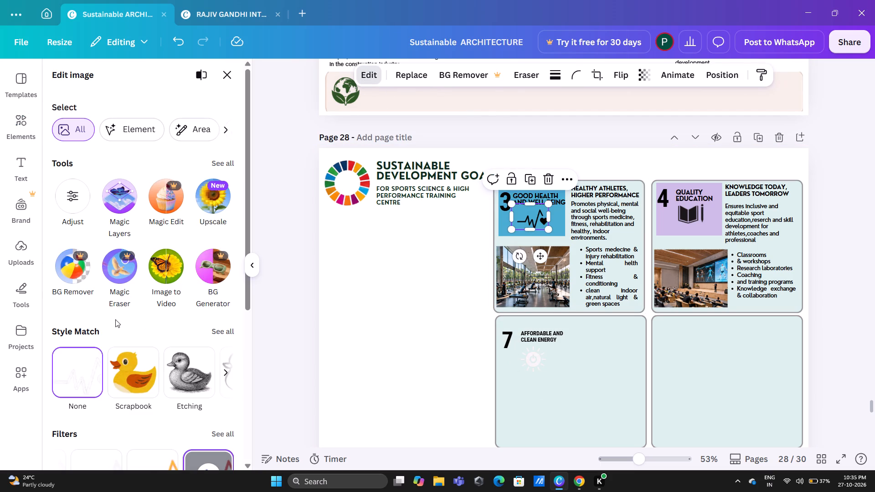
pyautogui.click(87, 384)
pyautogui.click(74, 205)
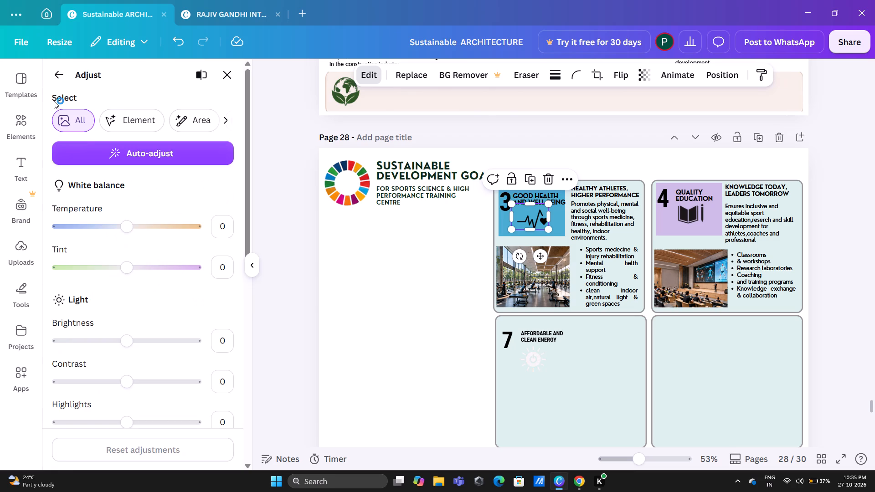
pyautogui.click(57, 76)
# Apply the Scrapbook Style Match to the heartbeat icon in card 3.
pyautogui.click(139, 359)
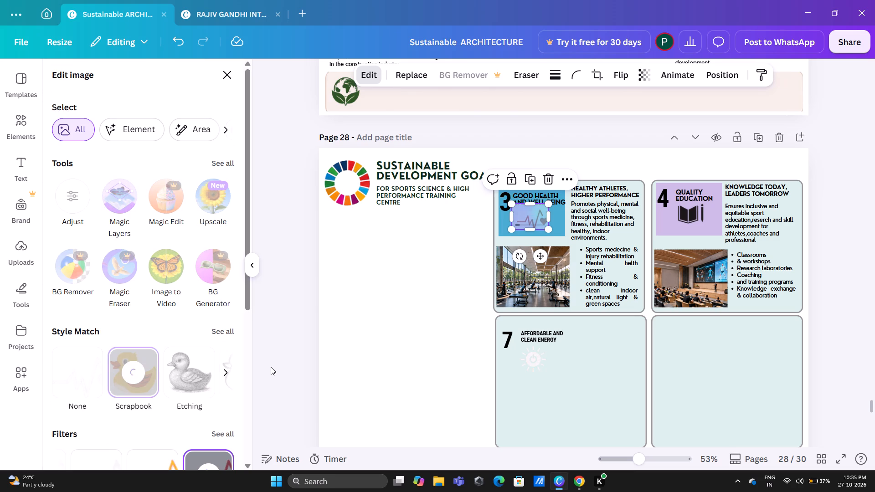
# Undo the last two changes, the sun icon's Auto-adjust and the black colour of card 7's text.
pyautogui.hotkey('ctrl', 'z')
pyautogui.hotkey('ctrl', 'z')
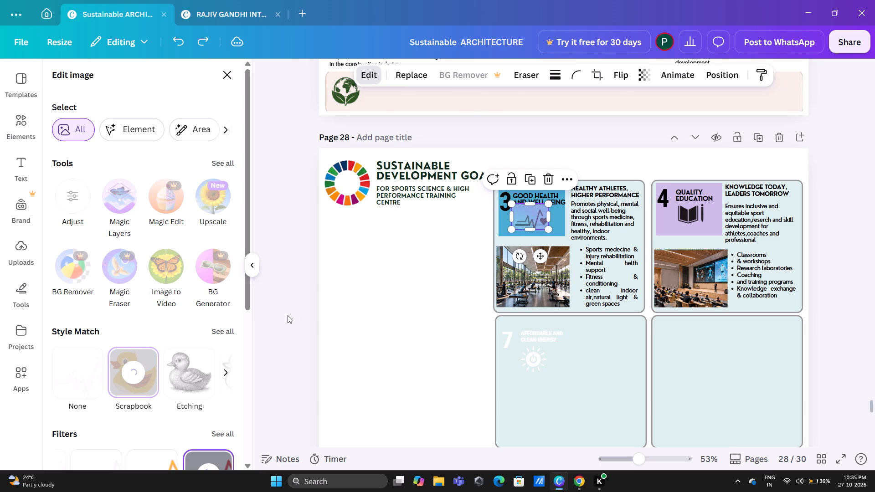
pyautogui.click(288, 319)
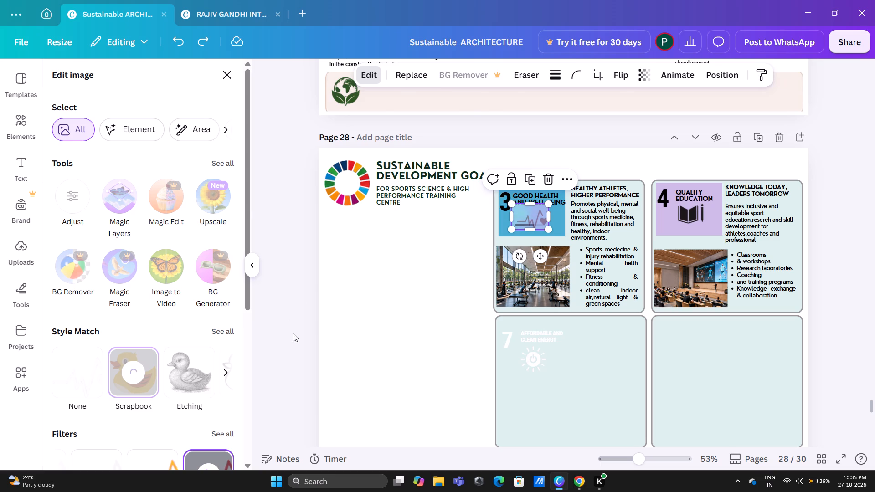
pyautogui.press('Escape')
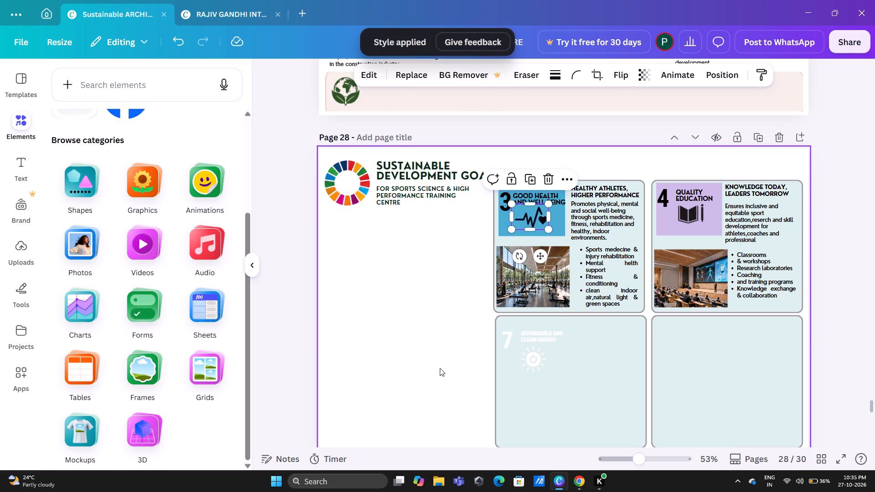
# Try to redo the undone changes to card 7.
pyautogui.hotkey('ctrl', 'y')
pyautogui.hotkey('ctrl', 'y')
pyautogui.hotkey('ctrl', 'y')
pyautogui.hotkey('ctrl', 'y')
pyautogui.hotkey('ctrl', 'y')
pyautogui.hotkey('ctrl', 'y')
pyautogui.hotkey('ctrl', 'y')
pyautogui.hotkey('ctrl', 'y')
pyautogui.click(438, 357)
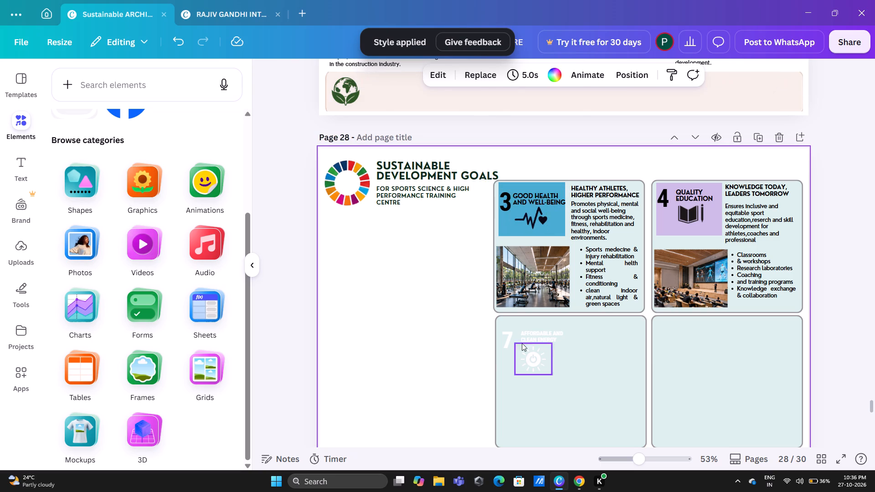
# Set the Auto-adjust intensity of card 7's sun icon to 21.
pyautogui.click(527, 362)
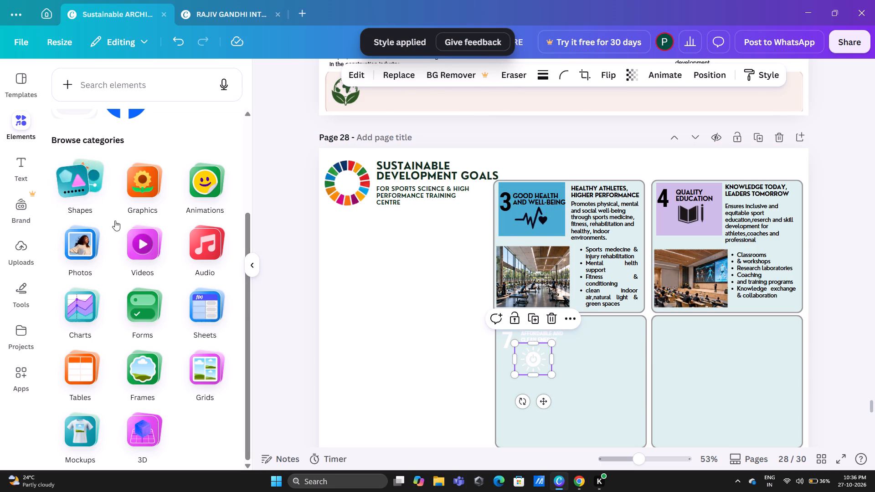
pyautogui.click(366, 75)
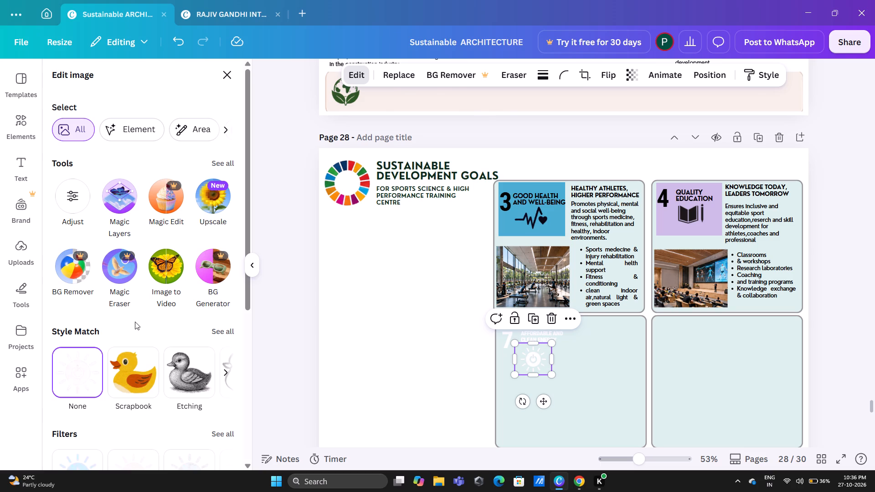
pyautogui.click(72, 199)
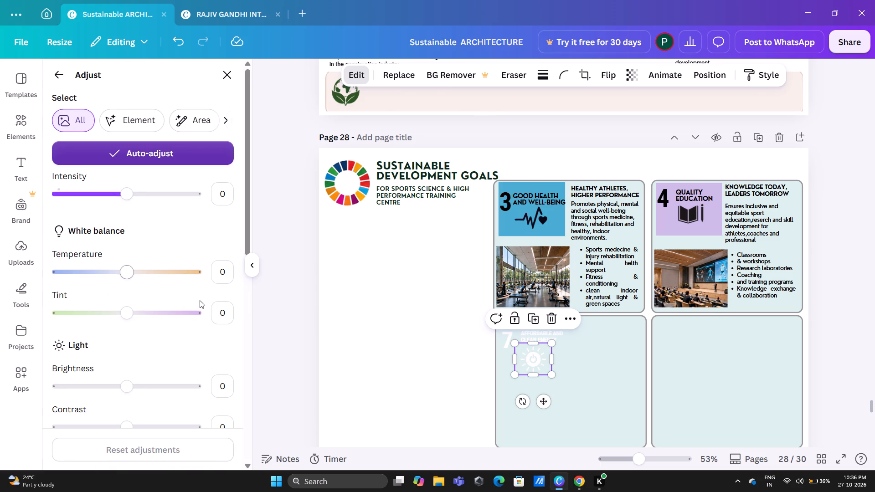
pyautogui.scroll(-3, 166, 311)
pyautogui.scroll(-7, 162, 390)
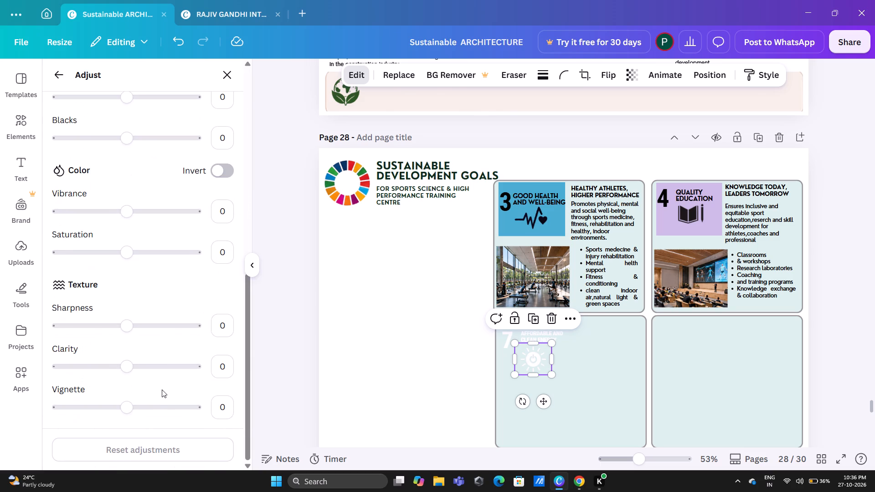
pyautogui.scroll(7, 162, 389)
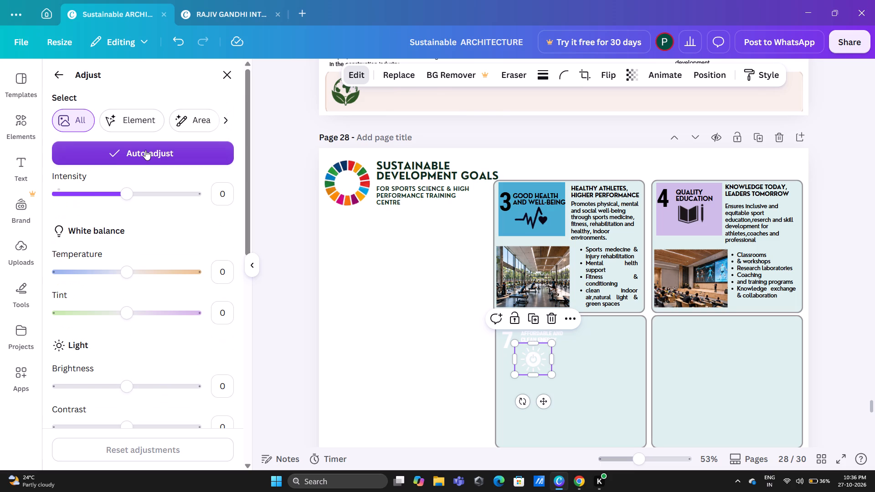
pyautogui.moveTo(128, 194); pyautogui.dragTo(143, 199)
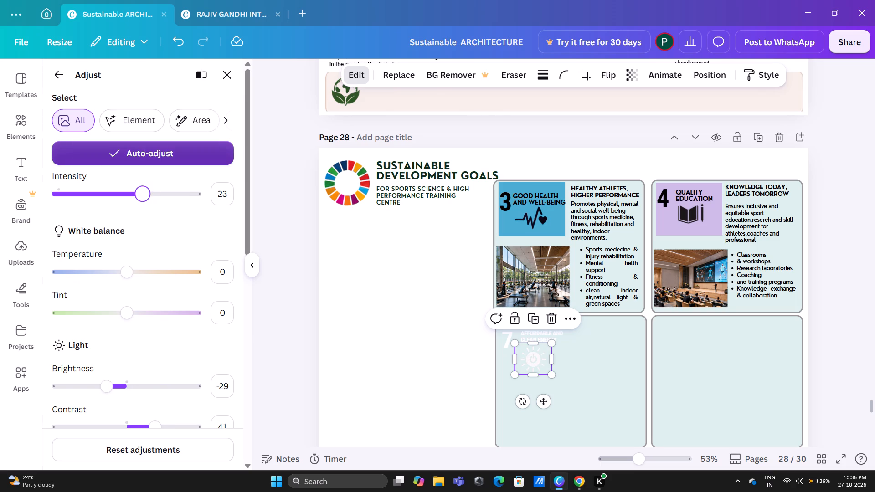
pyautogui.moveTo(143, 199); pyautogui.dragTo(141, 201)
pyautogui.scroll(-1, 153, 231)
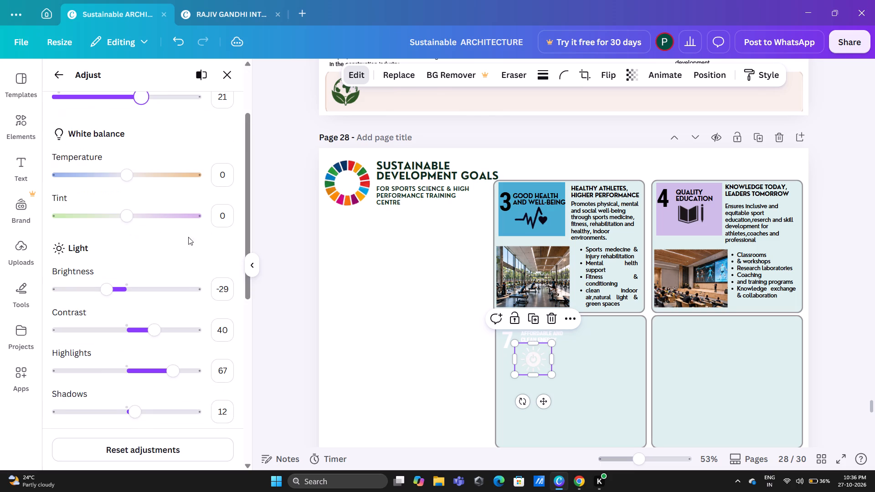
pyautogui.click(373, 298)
# Copy the basic style of card 3's heartbeat icon onto the sun icon in card 7.
pyautogui.click(535, 220)
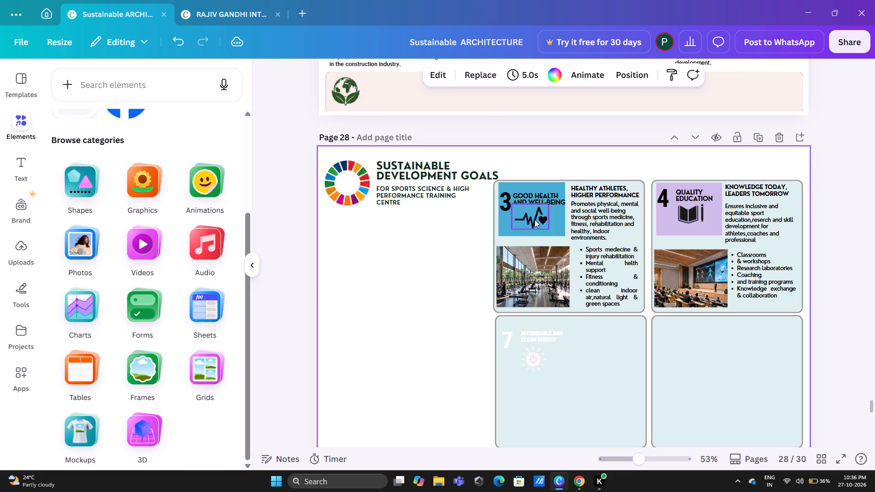
pyautogui.click(757, 71)
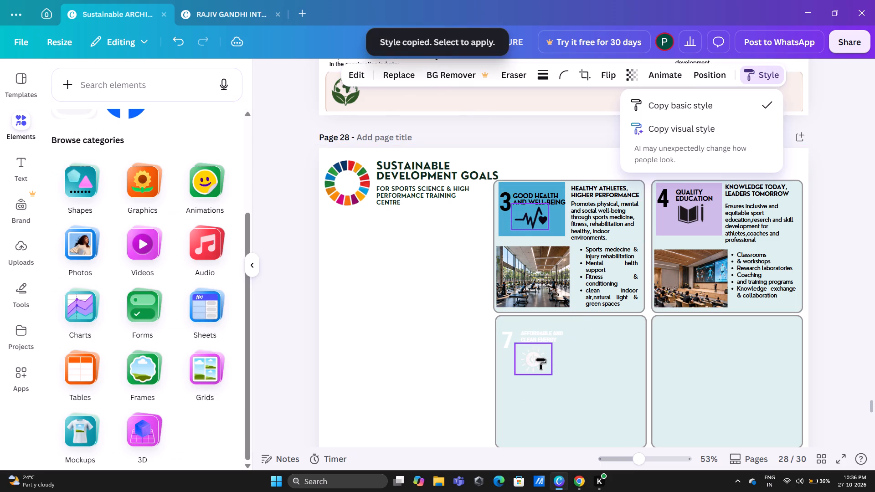
pyautogui.click(541, 358)
pyautogui.click(447, 347)
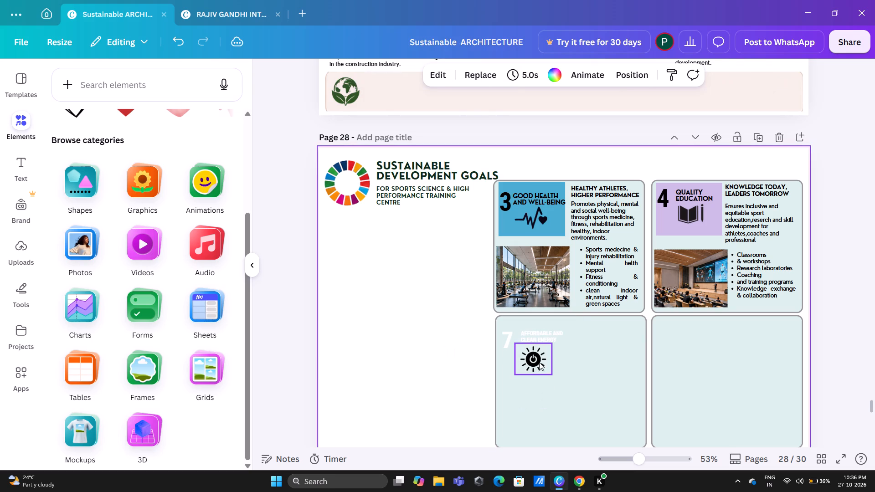
# Colour card 7's number and its "Affordable and clean energy" heading black.
pyautogui.click(530, 339)
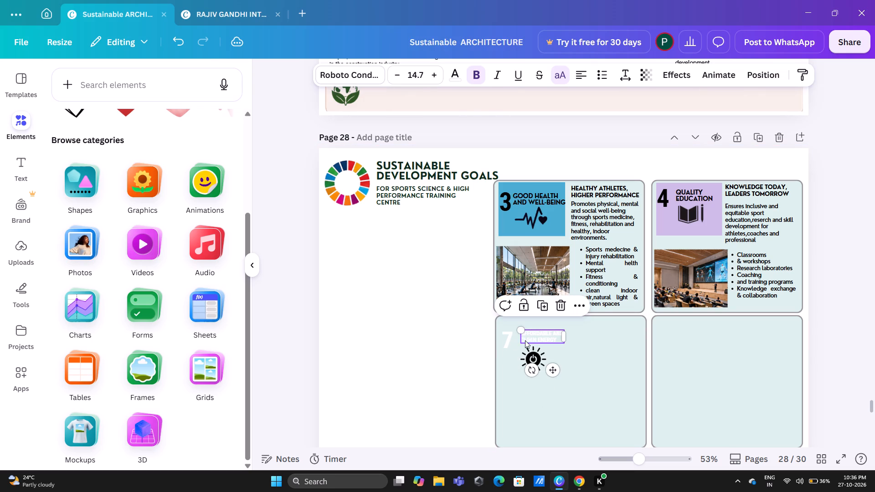
pyautogui.keyDown('shift'); pyautogui.click(507, 343); pyautogui.keyUp('shift')
pyautogui.click(455, 72)
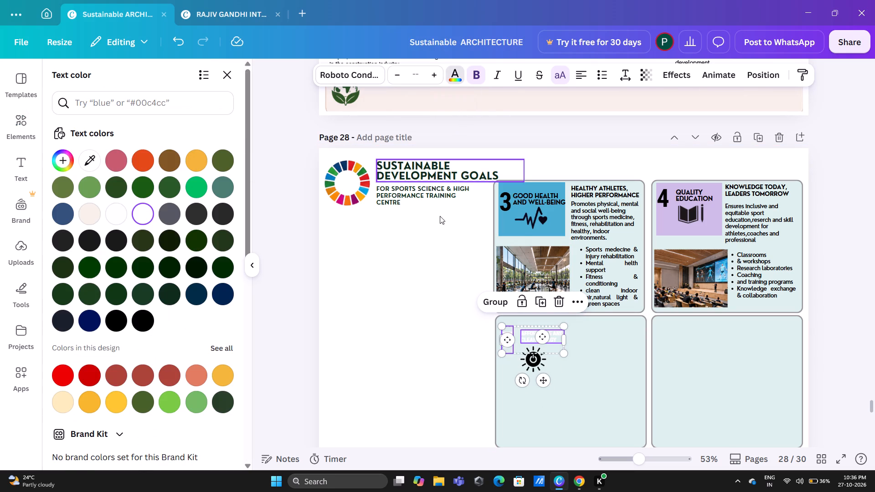
pyautogui.click(148, 323)
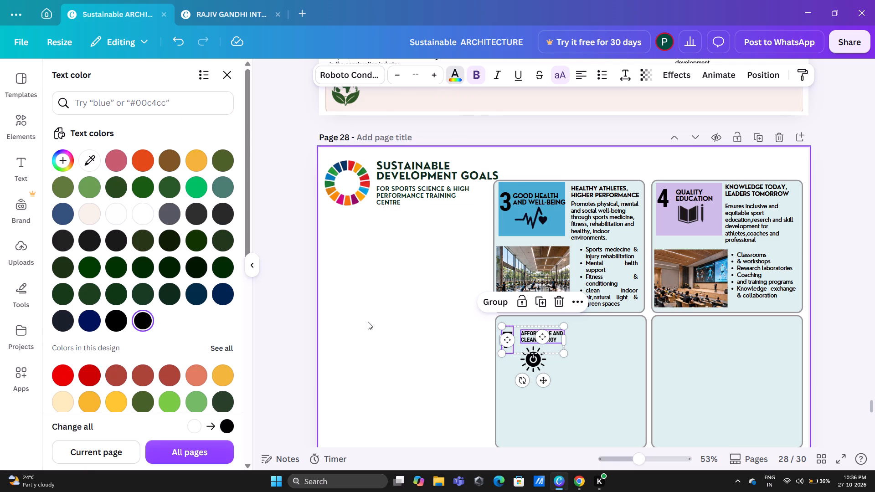
pyautogui.click(368, 322)
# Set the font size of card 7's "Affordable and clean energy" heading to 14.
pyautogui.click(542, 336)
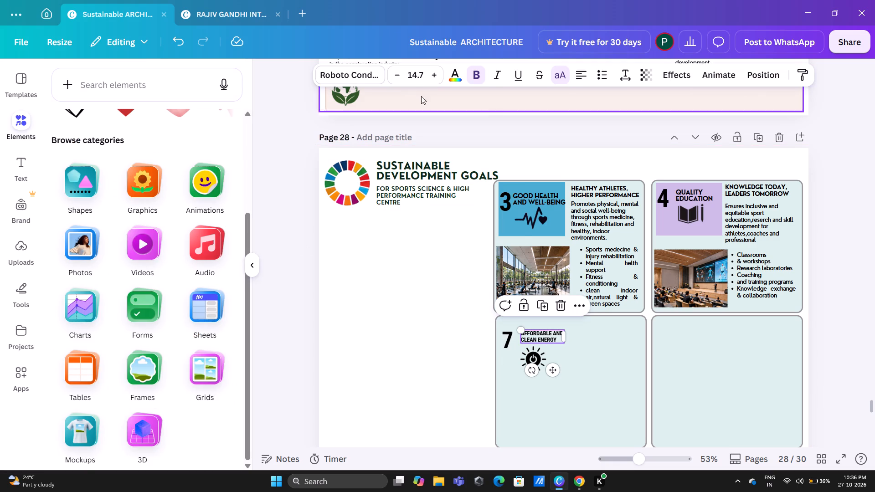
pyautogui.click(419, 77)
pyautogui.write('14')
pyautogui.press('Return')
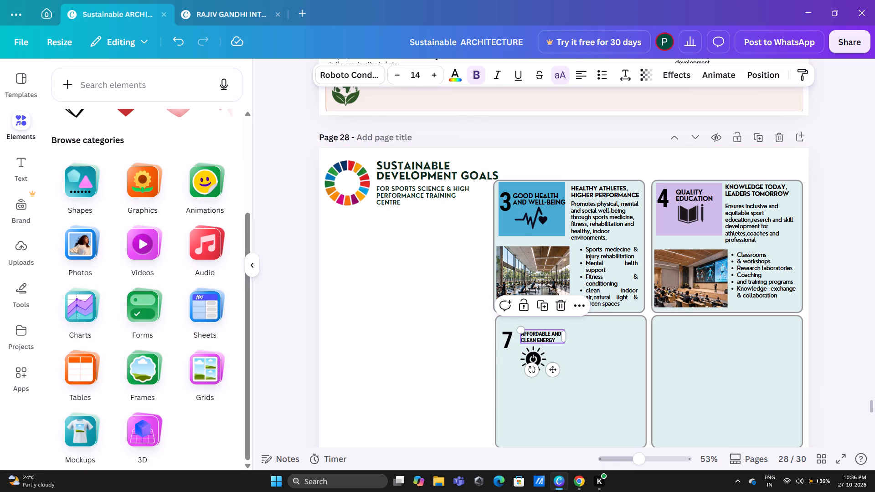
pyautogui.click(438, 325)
# Check the font size of the card 4 and card 3 headings and set card 7's heading to 15.
pyautogui.click(695, 195)
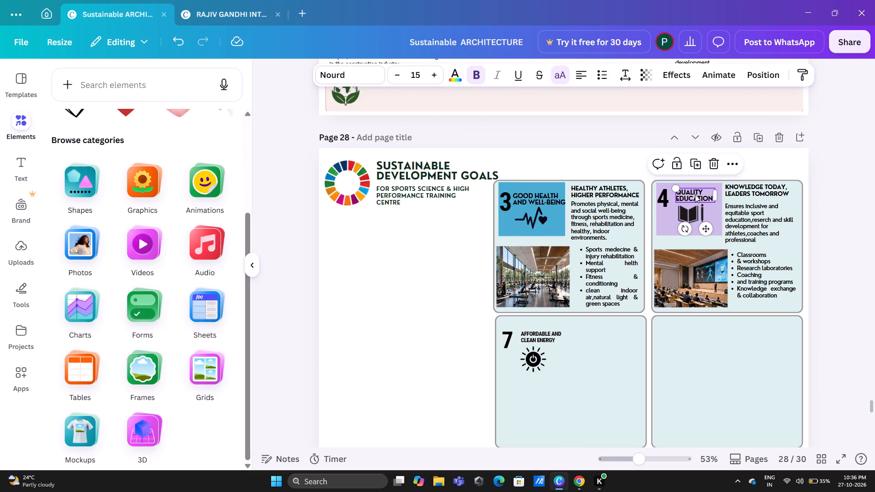
pyautogui.click(549, 198)
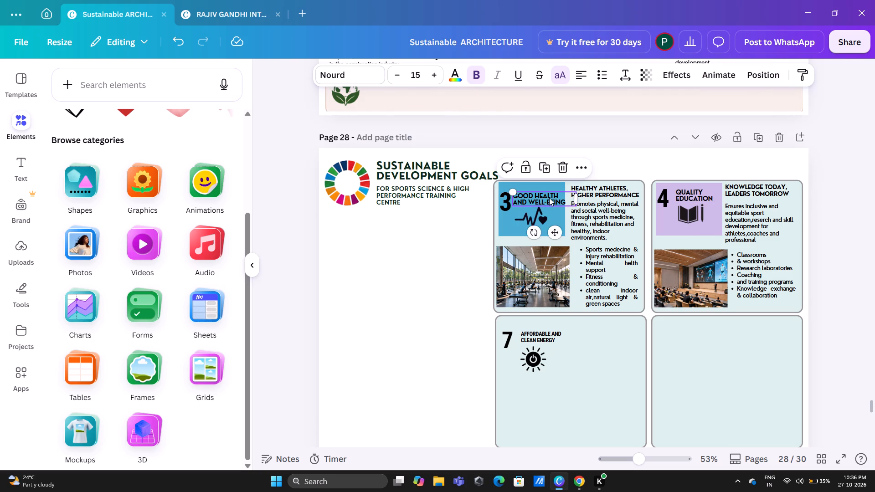
pyautogui.click(446, 279)
pyautogui.click(532, 337)
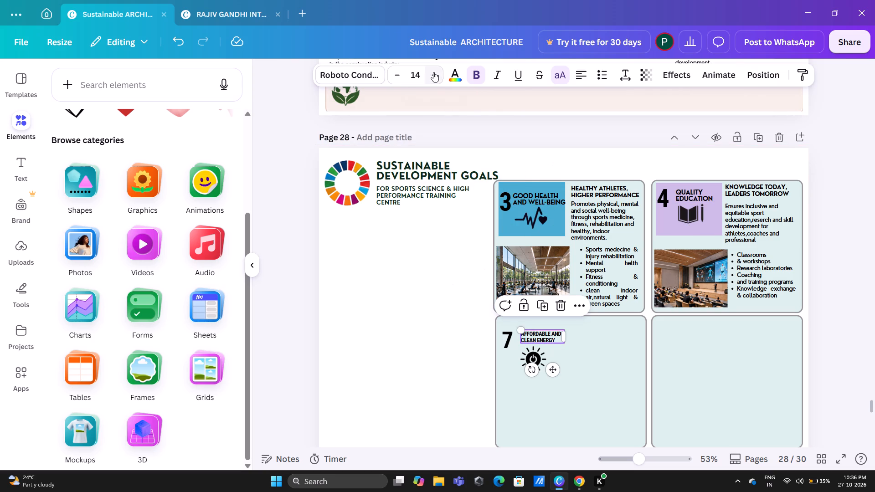
pyautogui.click(433, 72)
pyautogui.click(419, 256)
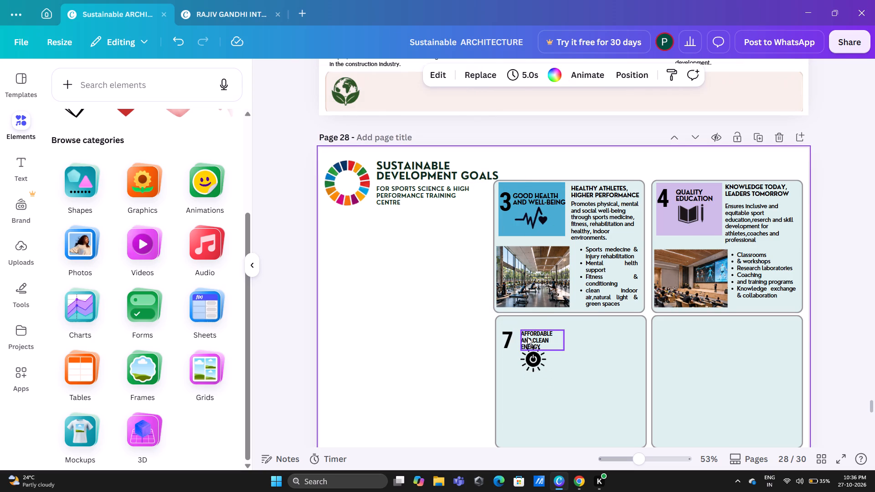
# Widen card 7's heading text box so it fits on two lines and nudge it closer to the number 7.
pyautogui.click(532, 337)
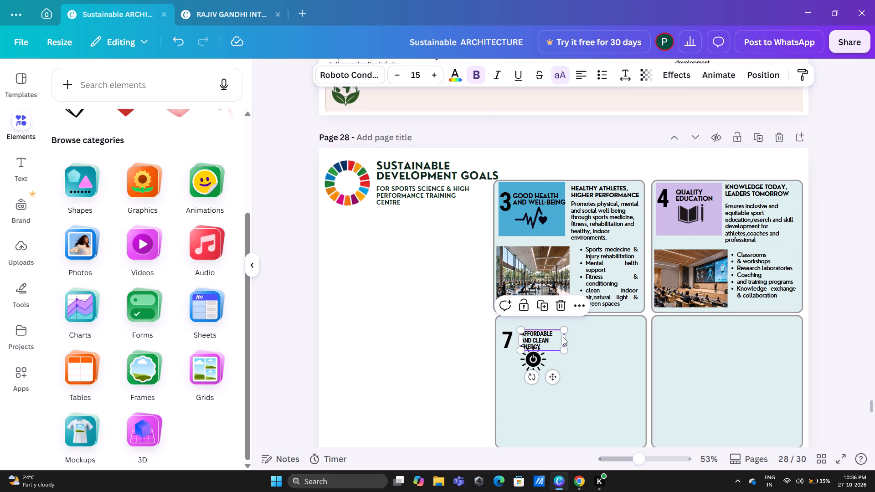
pyautogui.moveTo(566, 340); pyautogui.dragTo(576, 338)
pyautogui.press('Left')
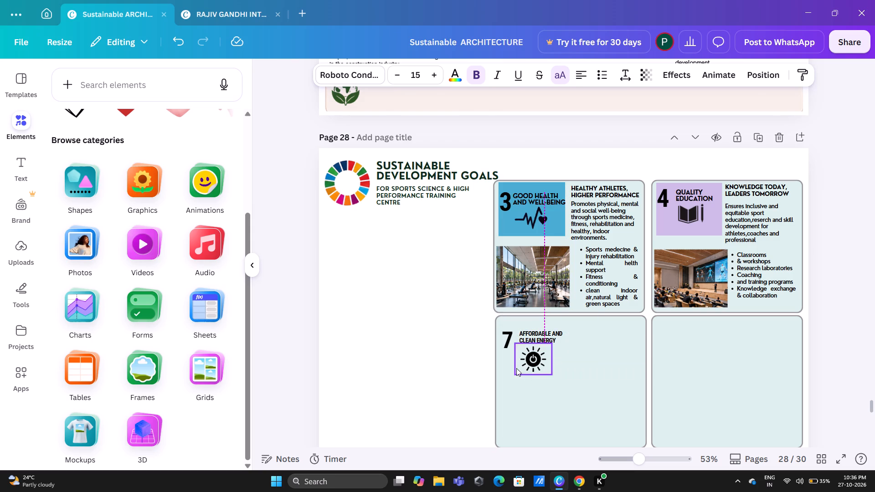
pyautogui.press('Left')
pyautogui.press('Left')
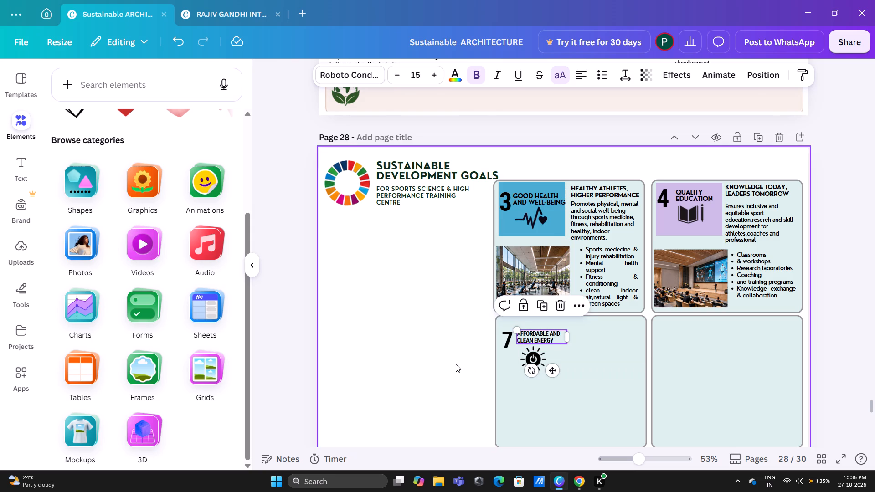
pyautogui.click(456, 364)
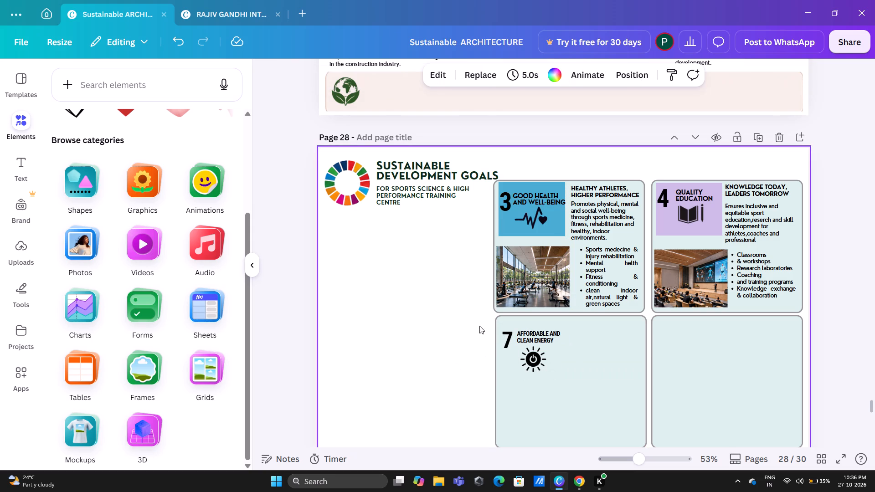
# Nudge card 7's number, heading and sun icon together upwards towards the card's top edge.
pyautogui.moveTo(479, 326); pyautogui.dragTo(590, 398)
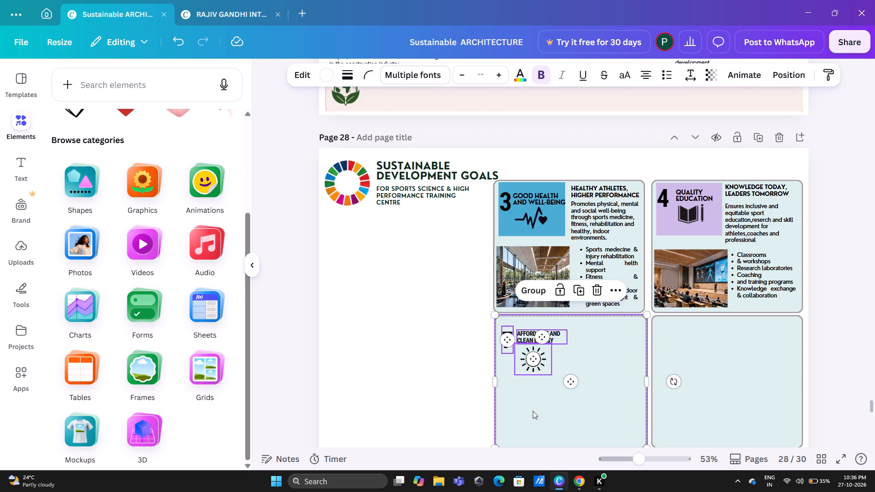
pyautogui.keyDown('shift'); pyautogui.click(533, 411); pyautogui.keyUp('shift')
pyautogui.press('Up')
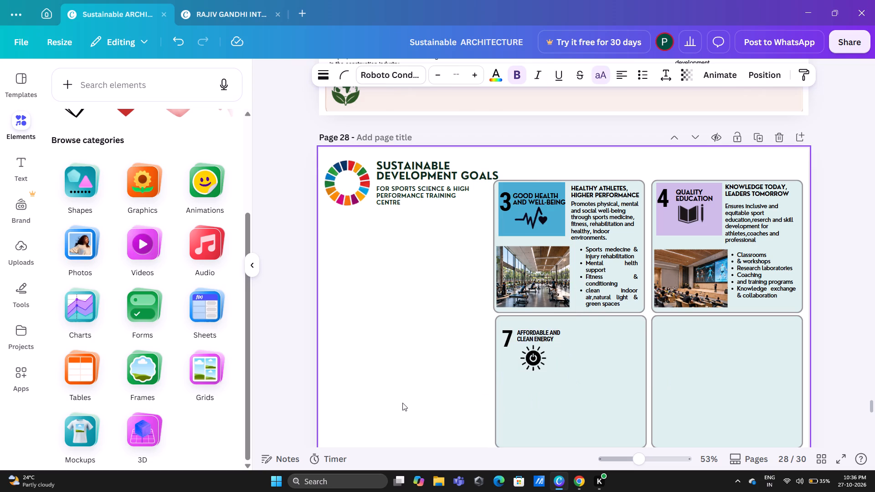
pyautogui.press('Up')
pyautogui.press('Up')
pyautogui.press('Up')
pyautogui.click(414, 396)
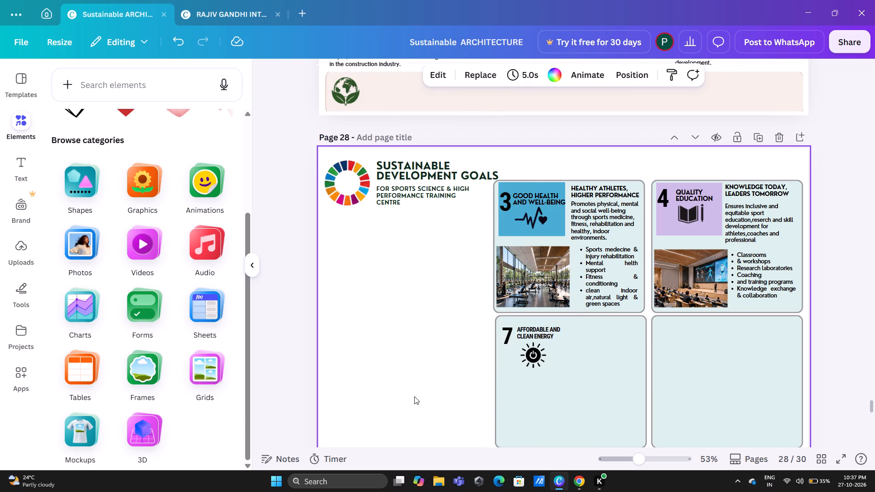
pyautogui.press('Escape')
# Add a grey rectangle to page 28 and move it to the blank area below the sheet title.
pyautogui.click(122, 88)
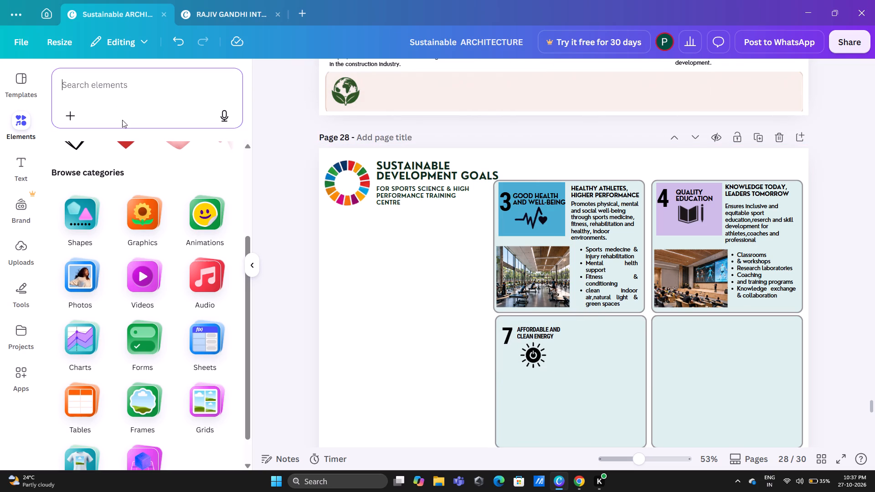
pyautogui.press('r')
pyautogui.click(128, 173)
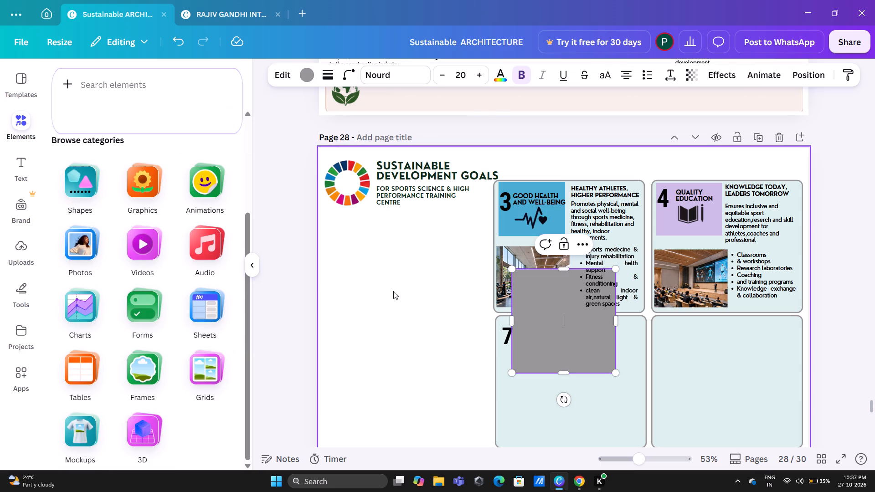
pyautogui.click(565, 302)
pyautogui.click(425, 333)
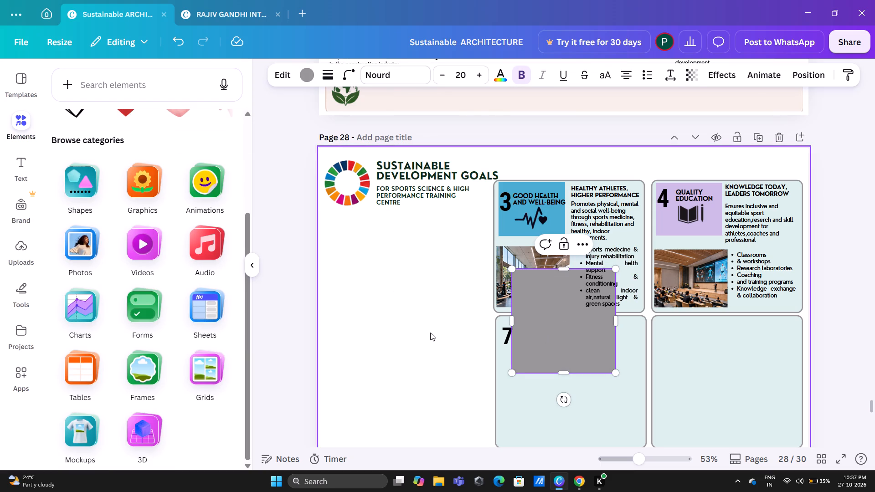
pyautogui.moveTo(571, 344); pyautogui.dragTo(395, 340)
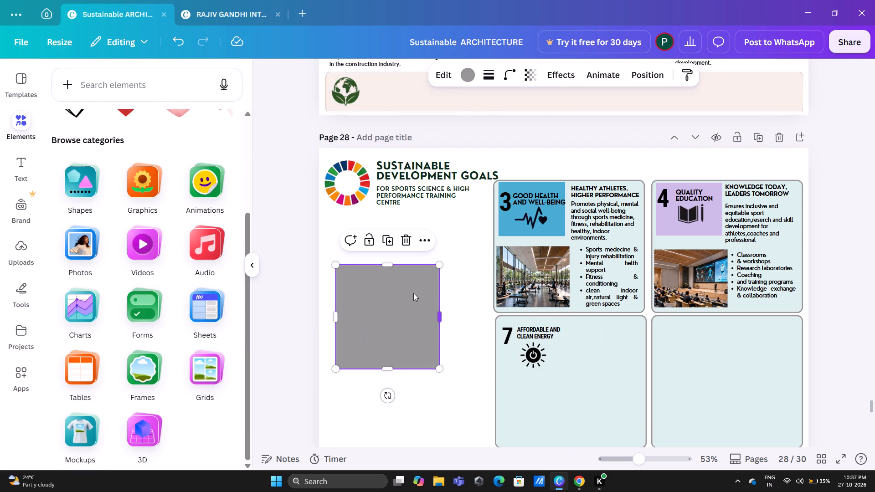
# Resize the grey rectangle to match card 3's blue header block and move it over card 7's number, heading and icon.
pyautogui.moveTo(393, 318); pyautogui.dragTo(562, 195)
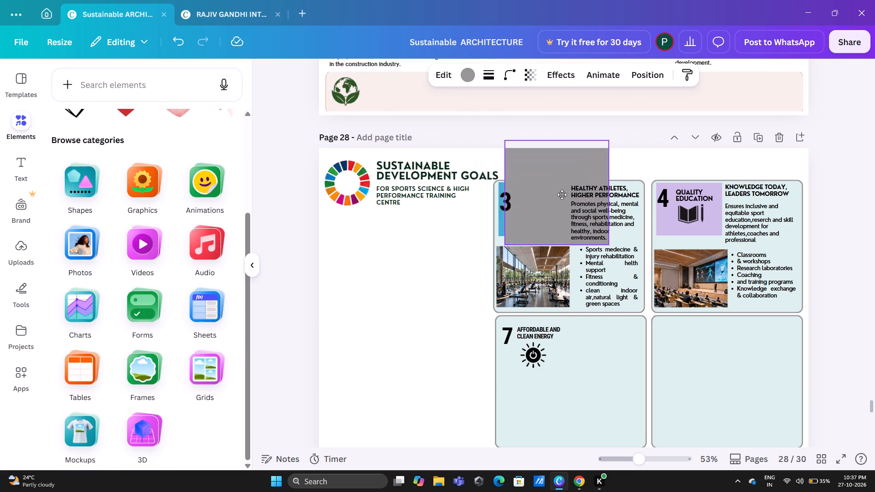
pyautogui.moveTo(562, 195); pyautogui.dragTo(538, 216)
pyautogui.moveTo(523, 225); pyautogui.dragTo(541, 179)
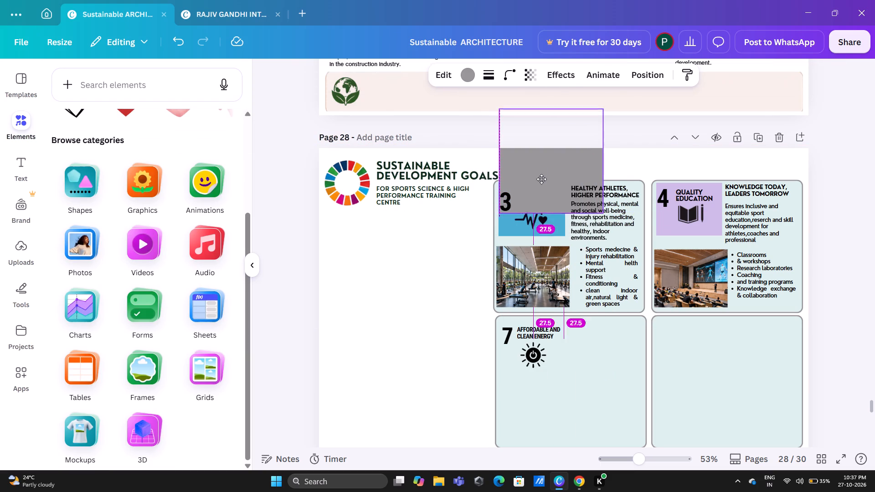
pyautogui.moveTo(541, 179); pyautogui.dragTo(542, 193)
pyautogui.moveTo(606, 129); pyautogui.dragTo(570, 183)
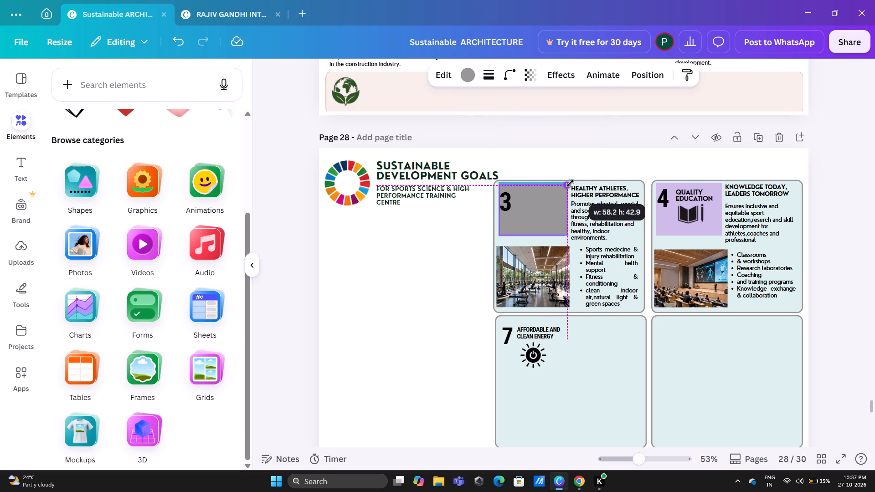
pyautogui.moveTo(570, 183); pyautogui.dragTo(567, 181)
pyautogui.moveTo(528, 207); pyautogui.dragTo(528, 344)
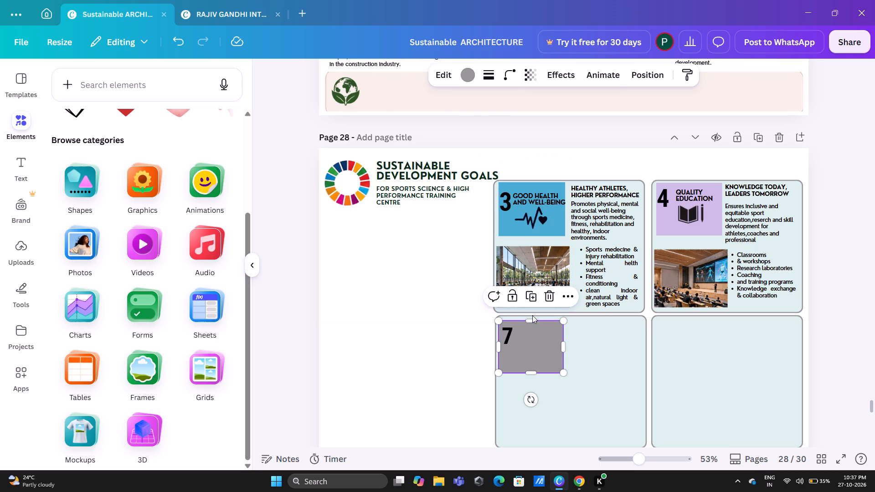
# Send the grey rectangle to the back, behind card 7's number, heading and icon.
pyautogui.rightClick(530, 334)
pyautogui.click(578, 266)
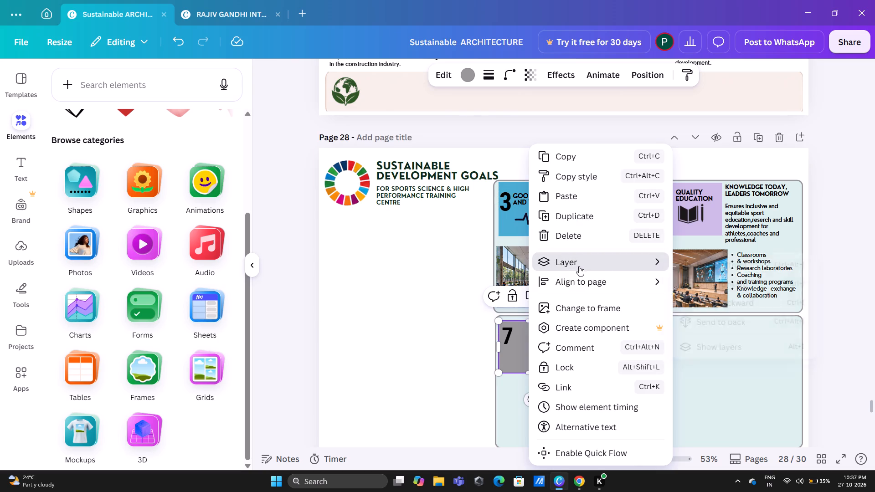
pyautogui.click(719, 327)
pyautogui.click(421, 343)
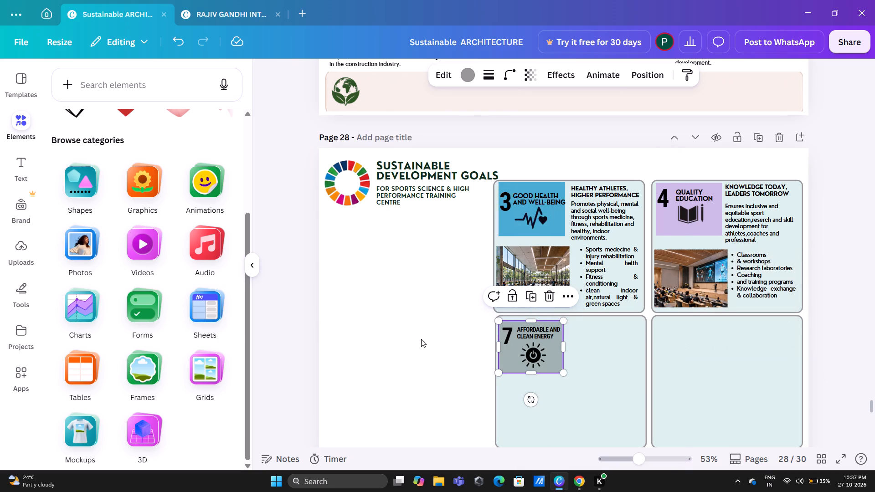
# Send card 7's pale background panel to the back, behind the grey rectangle.
pyautogui.rightClick(508, 361)
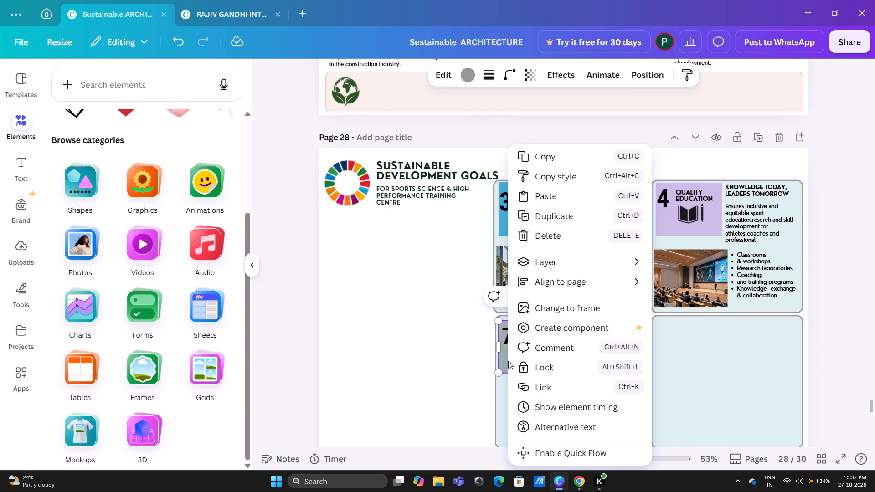
pyautogui.click(429, 359)
pyautogui.click(604, 389)
pyautogui.rightClick(601, 389)
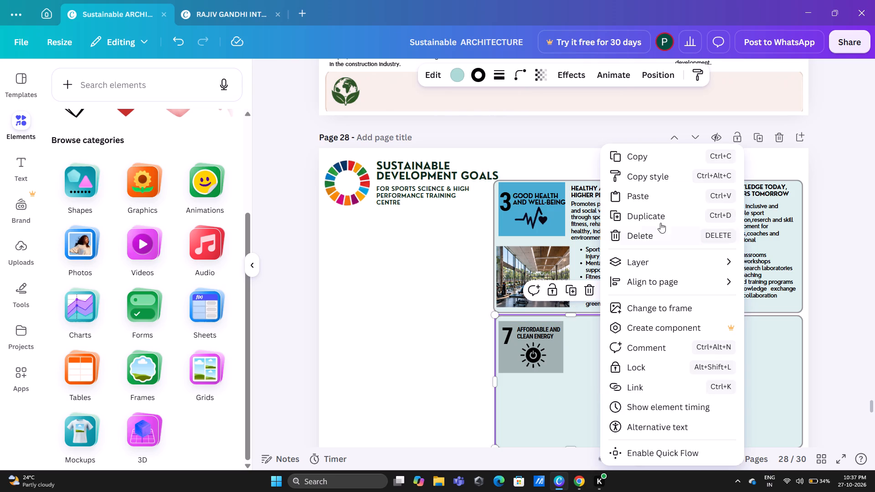
pyautogui.click(659, 264)
pyautogui.click(538, 323)
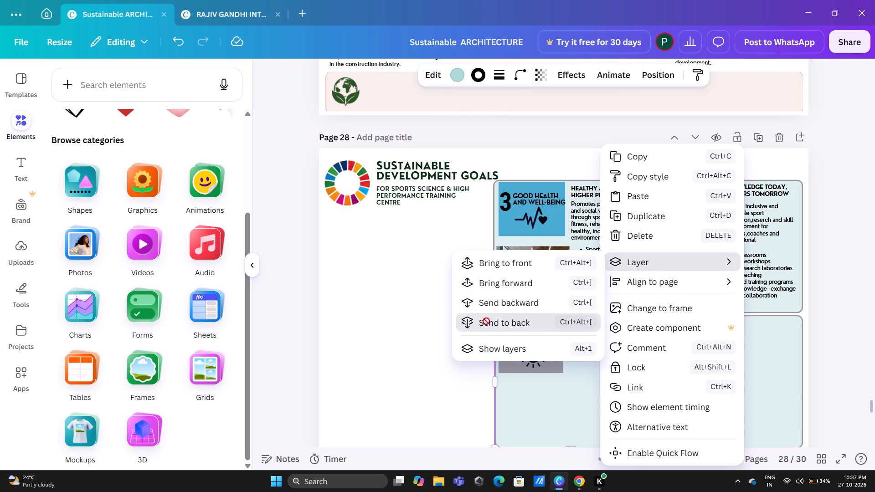
pyautogui.click(389, 332)
pyautogui.press('Escape')
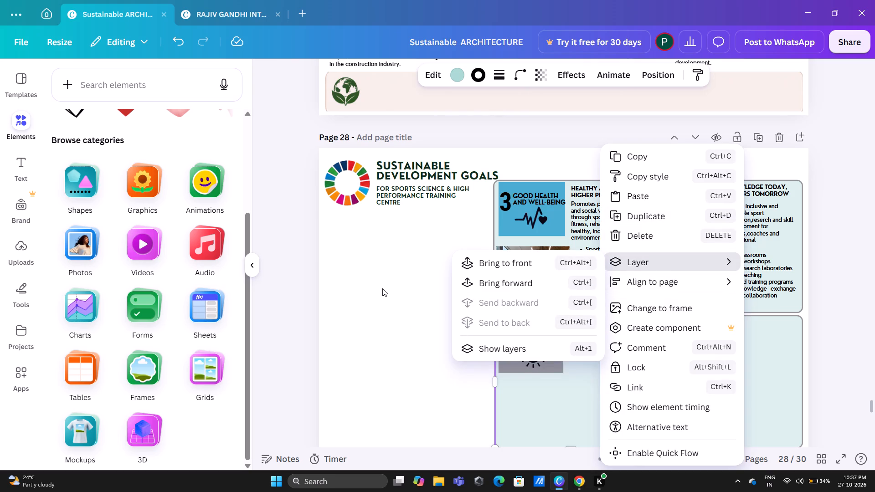
# Copy card 7's "Clean energy for a resilient campus" subheading and description from page 29 into page 28's blank area below the title.
pyautogui.scroll(-5, 382, 288)
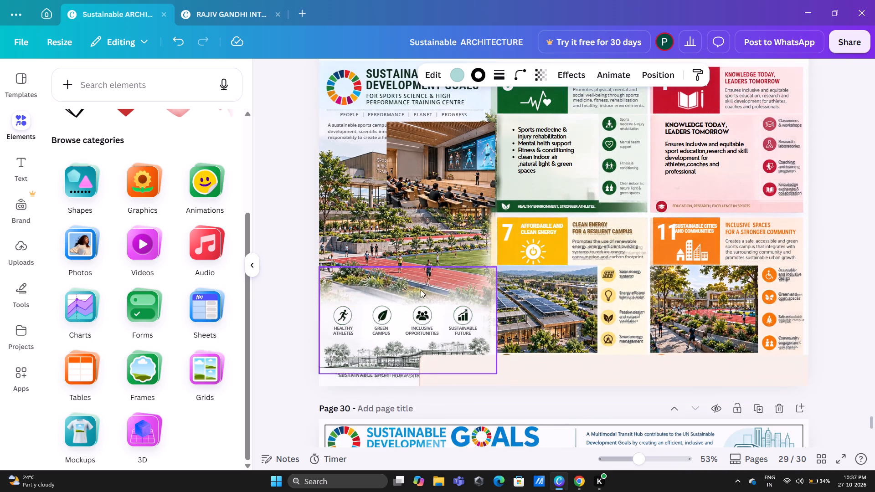
pyautogui.click(596, 225)
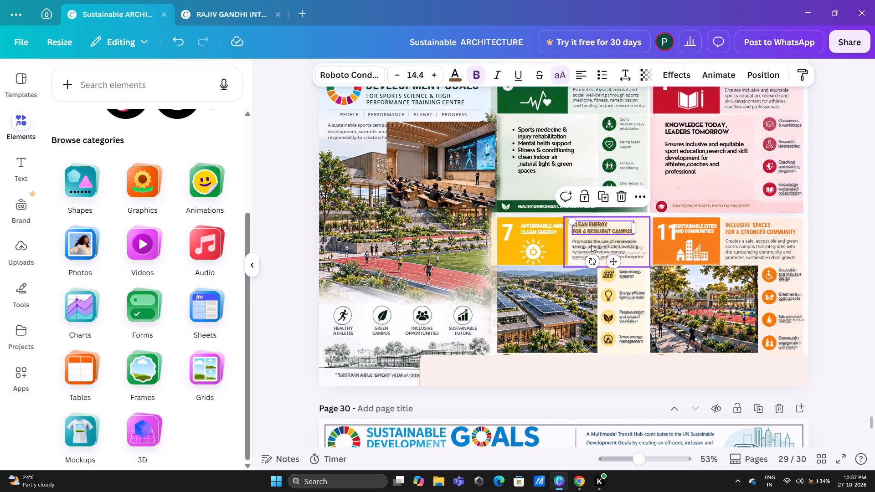
pyautogui.keyDown('shift'); pyautogui.click(590, 246); pyautogui.keyUp('shift')
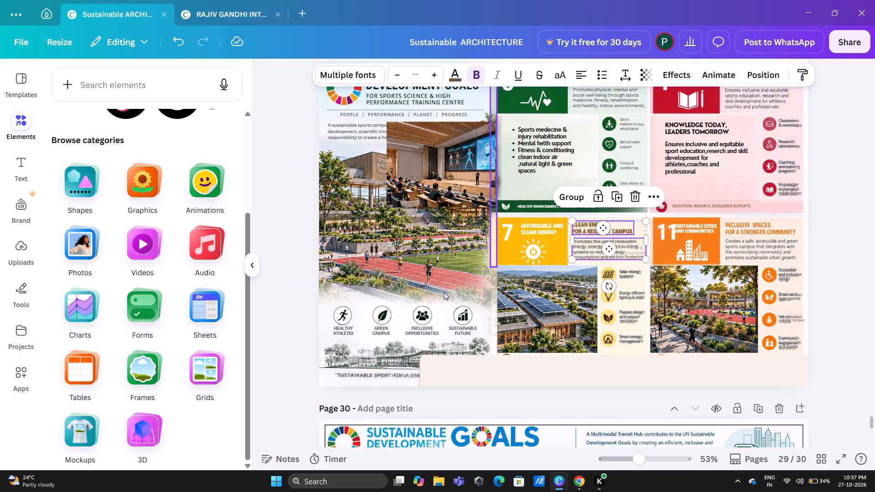
pyautogui.hotkey('ctrl', 'c')
pyautogui.scroll(4, 413, 316)
pyautogui.click(419, 275)
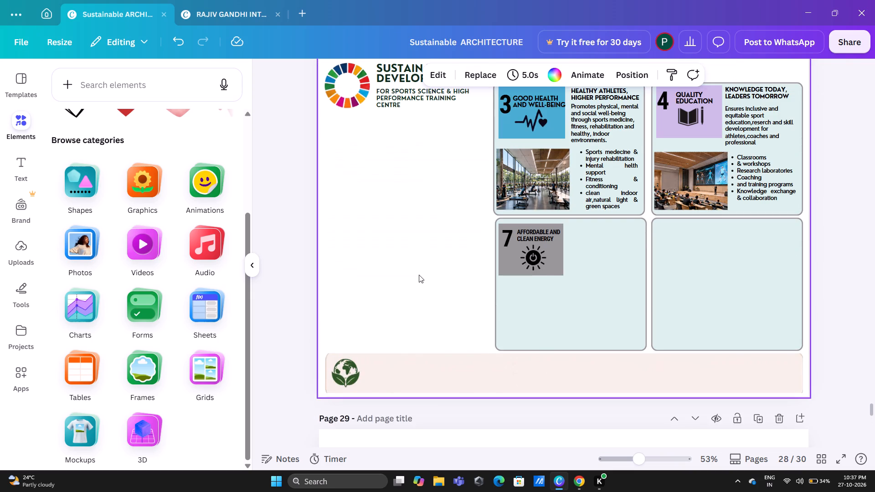
pyautogui.hotkey('ctrl', 'v')
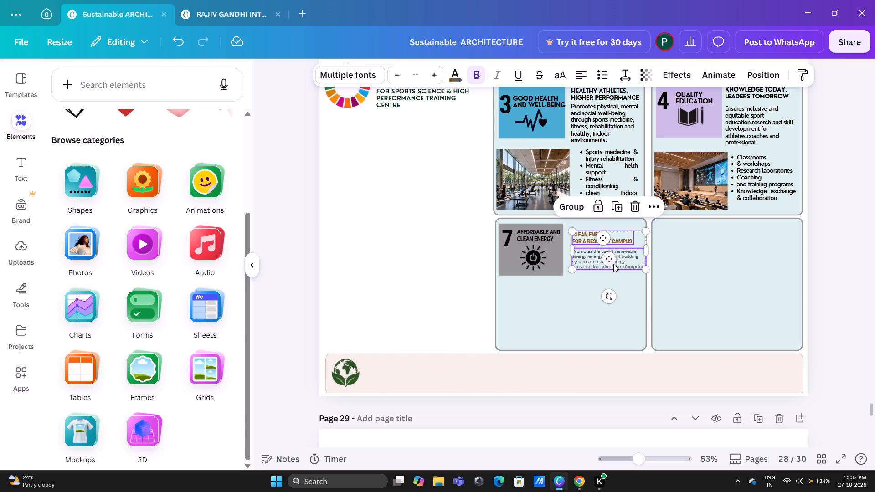
pyautogui.moveTo(610, 257); pyautogui.dragTo(410, 231)
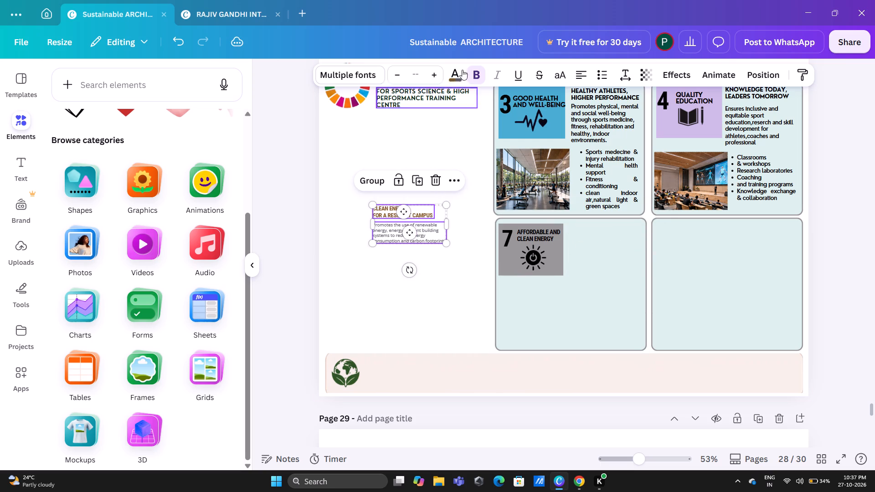
# Set the pasted subheading and description to black text at size 15.
pyautogui.click(457, 78)
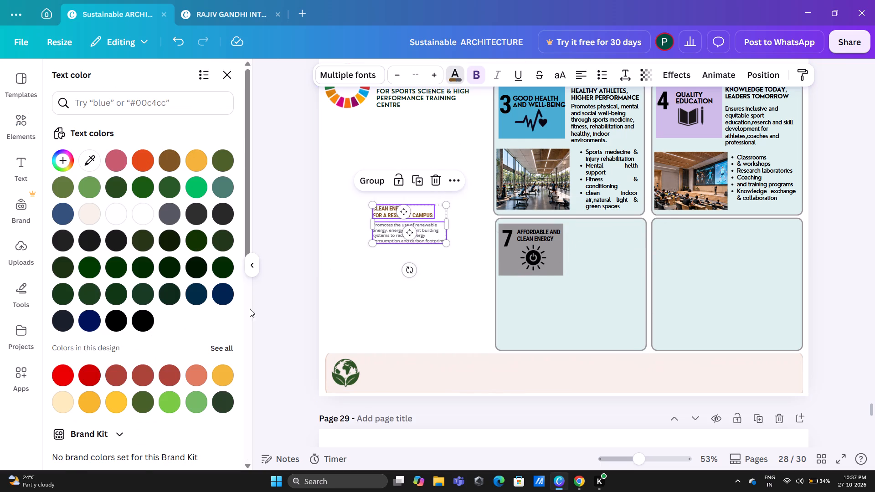
pyautogui.click(147, 324)
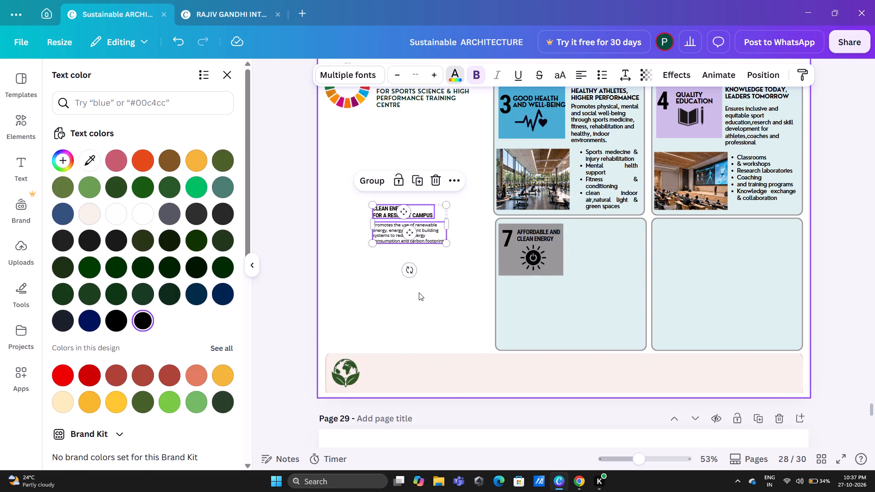
pyautogui.click(418, 75)
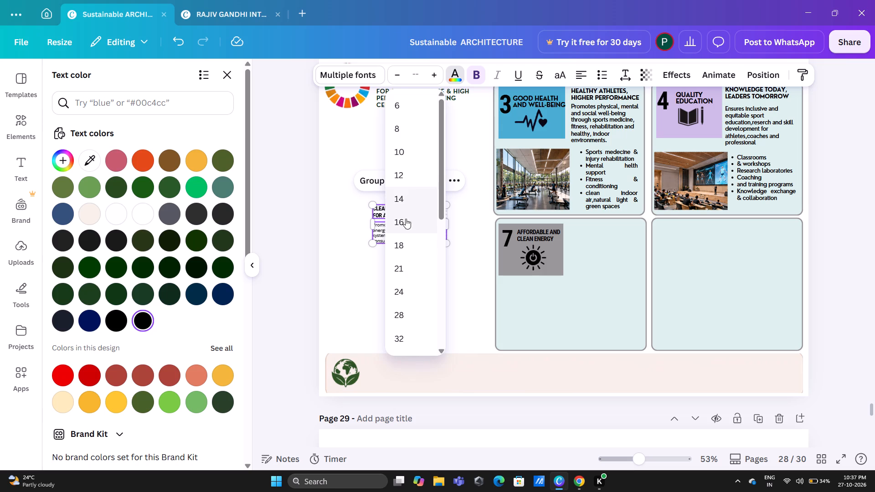
pyautogui.write('15')
pyautogui.press('Return')
pyautogui.click(365, 298)
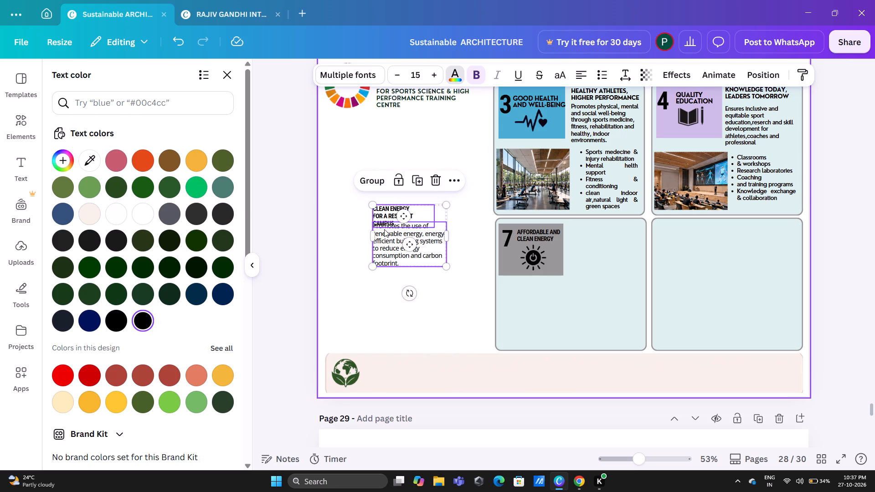
# Widen the subheading box to match the description, and move both texts into card 7 beside the grey header block.
pyautogui.click(385, 209)
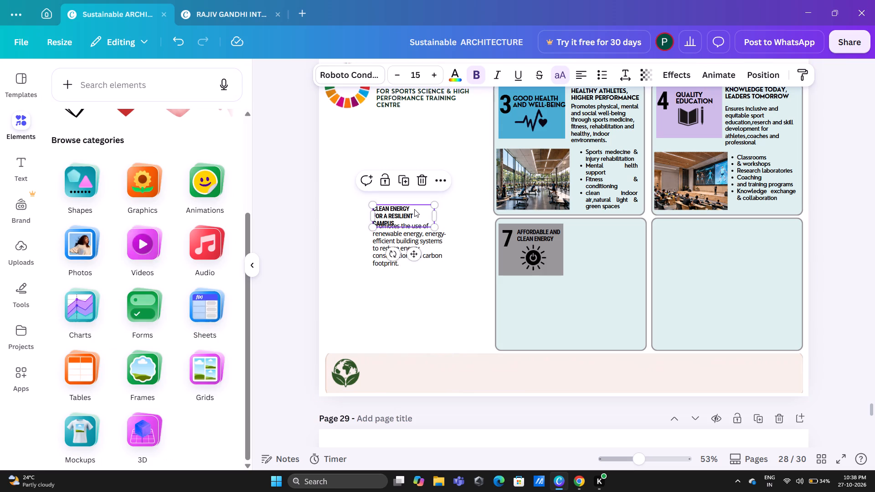
pyautogui.moveTo(436, 215); pyautogui.dragTo(449, 213)
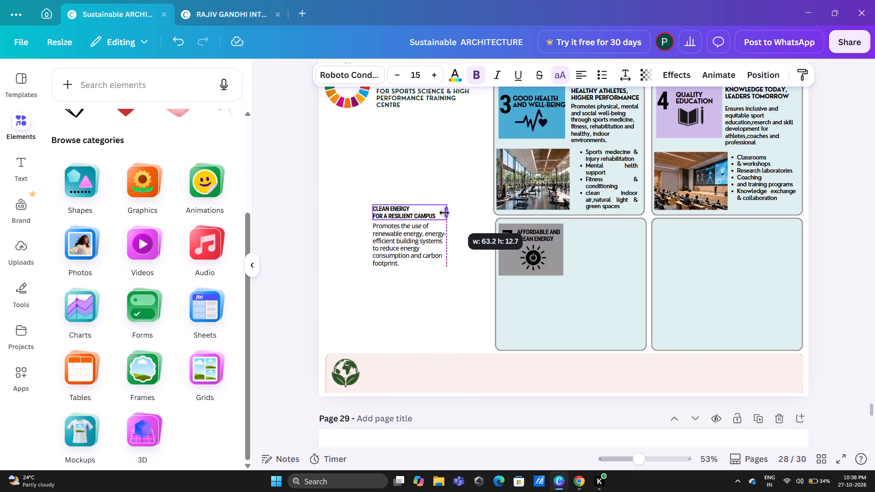
pyautogui.click(358, 282)
pyautogui.moveTo(411, 290); pyautogui.dragTo(371, 195)
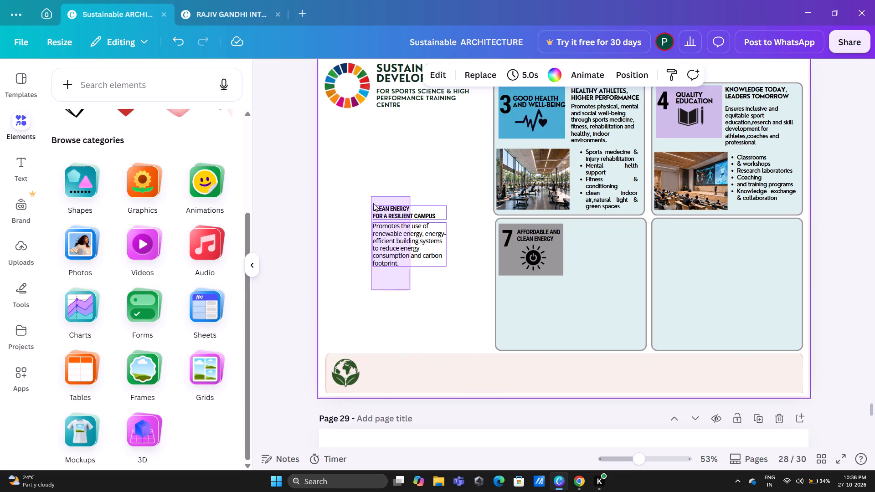
pyautogui.moveTo(384, 238); pyautogui.dragTo(535, 257)
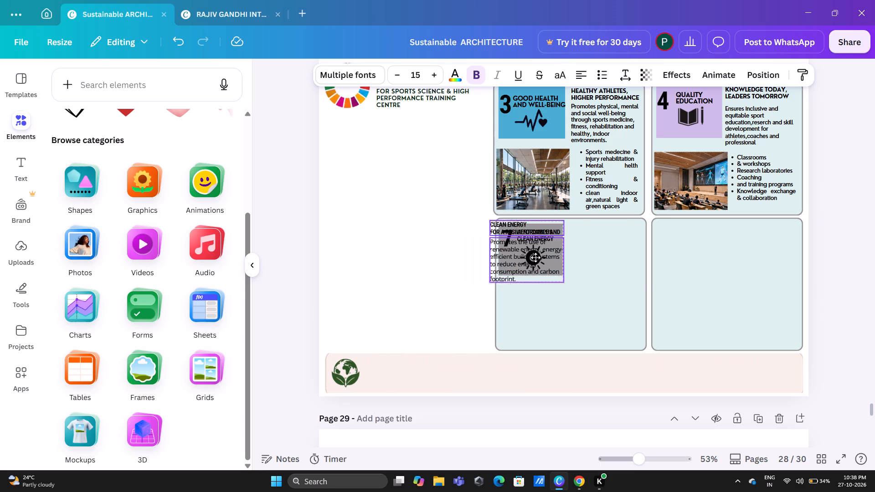
pyautogui.moveTo(535, 257); pyautogui.dragTo(579, 257)
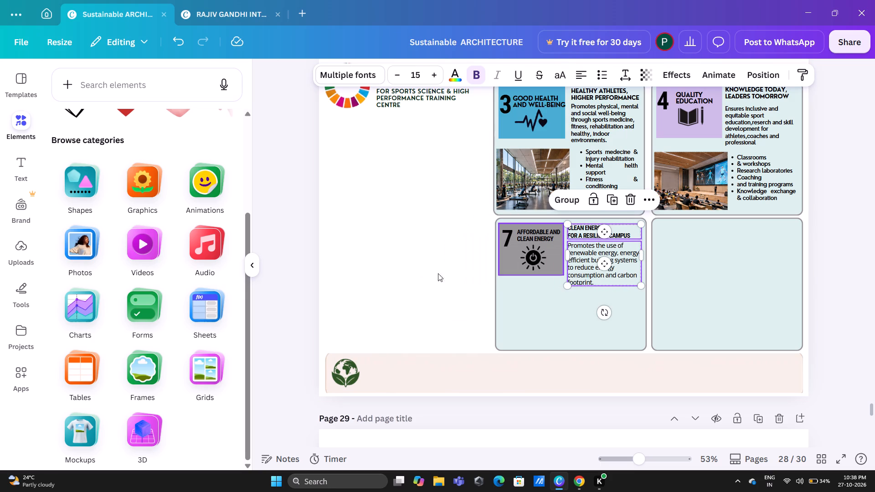
pyautogui.click(395, 277)
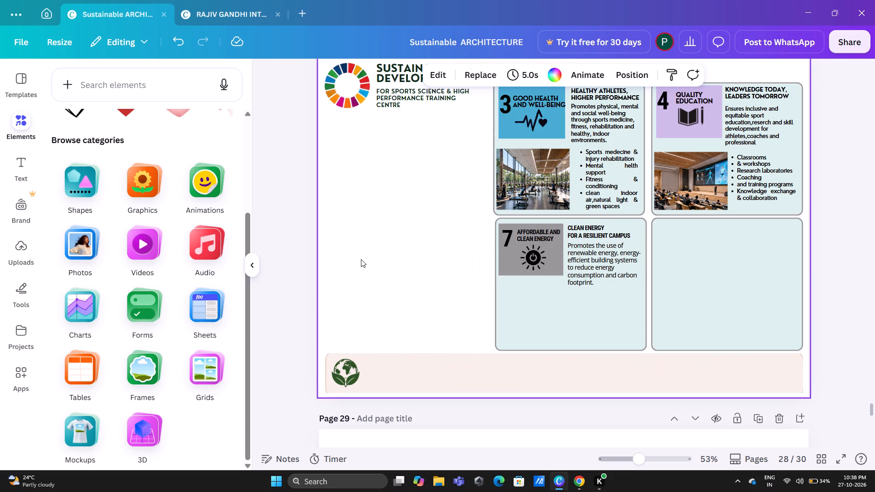
# Change the font of card 7's subheading and description to Nourd, matching card 3's text.
pyautogui.click(597, 93)
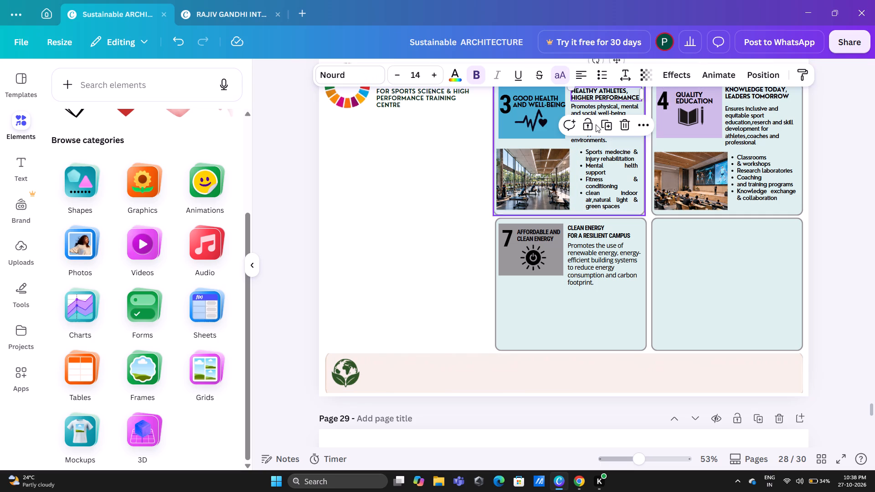
pyautogui.click(588, 236)
pyautogui.click(592, 263)
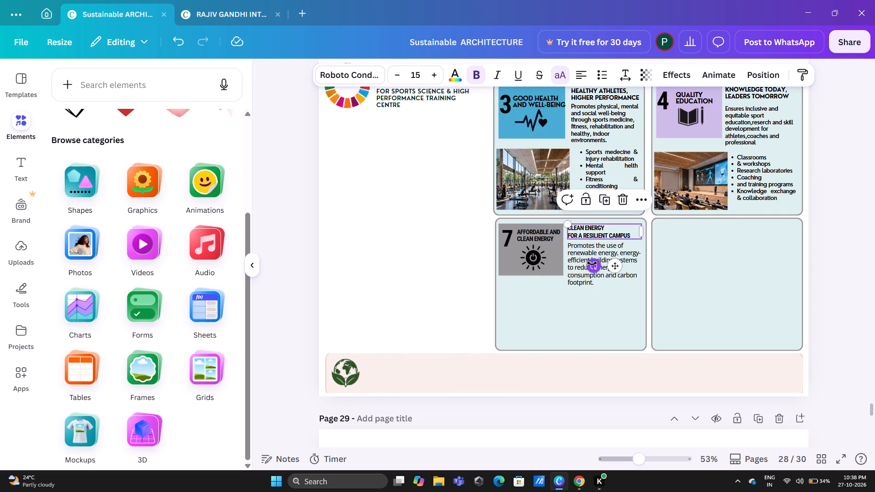
pyautogui.click(421, 246)
pyautogui.click(586, 234)
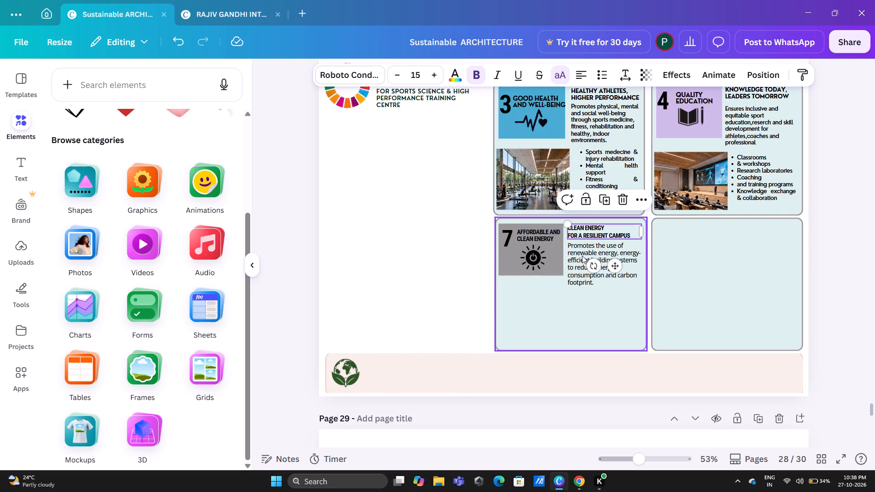
pyautogui.keyDown('shift'); pyautogui.click(582, 256); pyautogui.keyUp('shift')
pyautogui.click(378, 72)
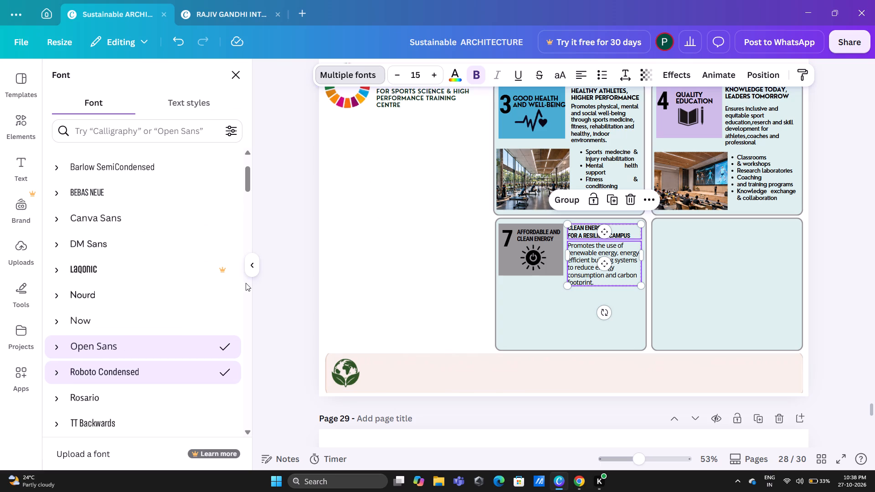
pyautogui.click(115, 292)
pyautogui.click(383, 251)
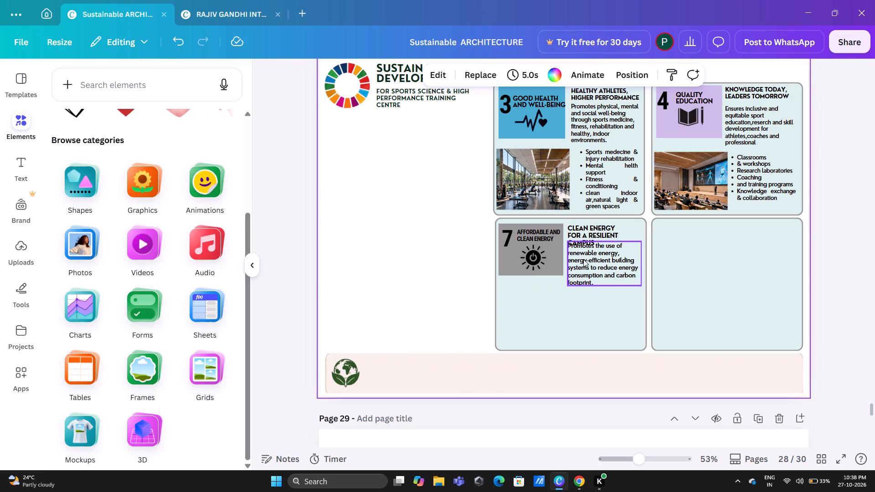
# Widen card 7's subheading box to about 72 so it fits two lines, and nudge it and the description slightly left.
pyautogui.click(592, 233)
pyautogui.moveTo(642, 232); pyautogui.dragTo(651, 232)
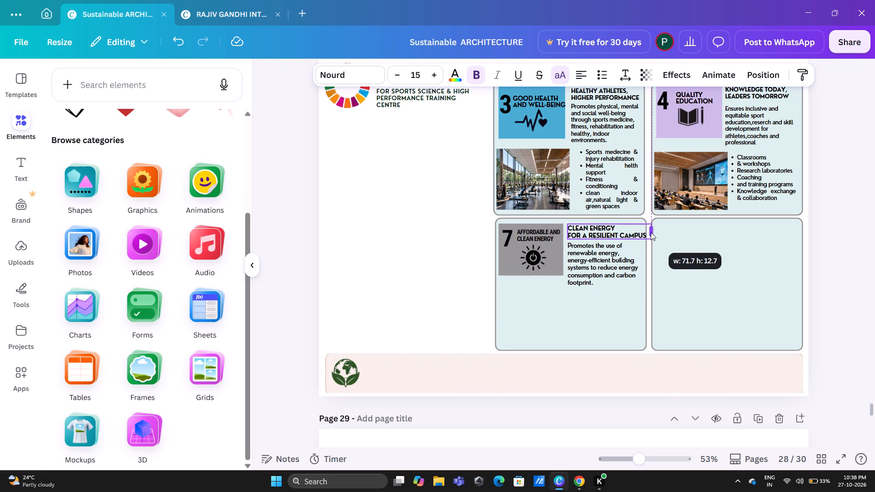
pyautogui.moveTo(651, 232); pyautogui.dragTo(652, 232)
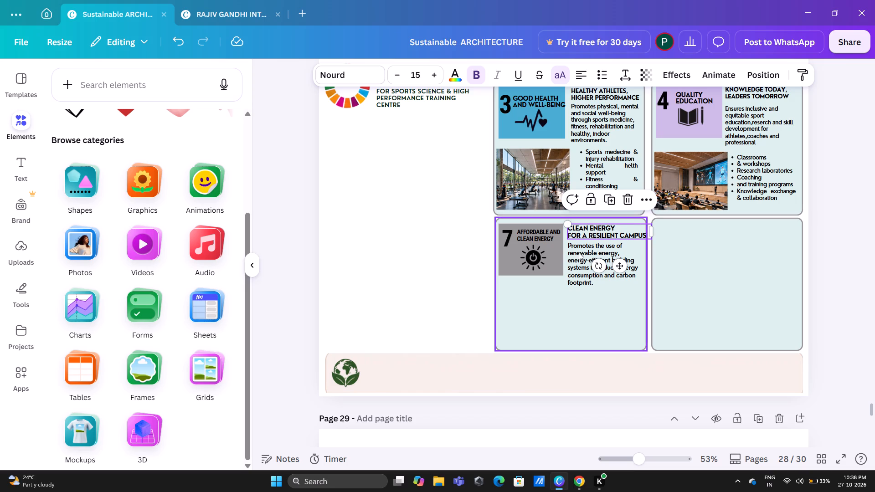
pyautogui.keyDown('shift'); pyautogui.click(580, 251); pyautogui.keyUp('shift')
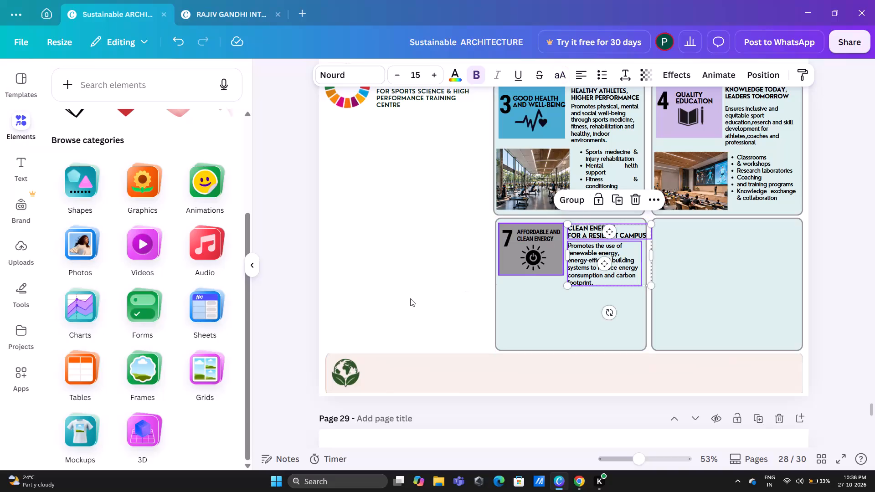
pyautogui.press('Left')
pyautogui.click(376, 256)
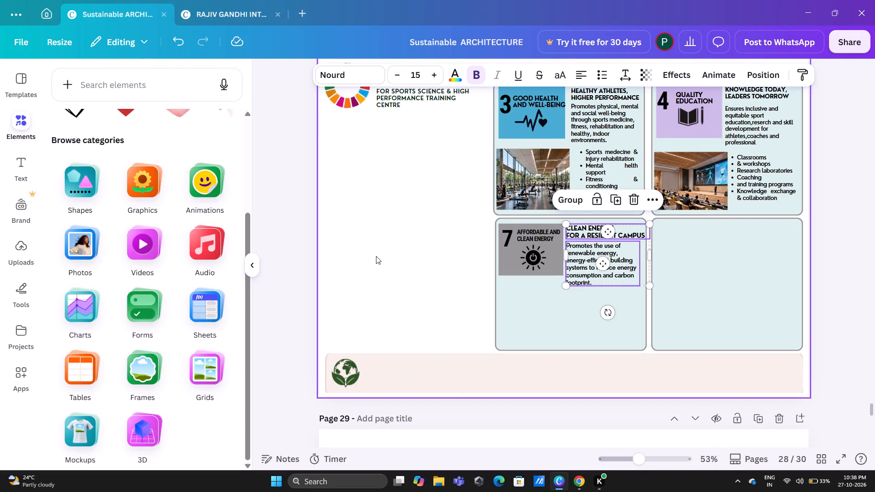
pyautogui.press('Escape')
# Copy card 7's four feature labels, from solar energy to smart energy management, from page 29 into page 28's blank area.
pyautogui.scroll(-3, 401, 255)
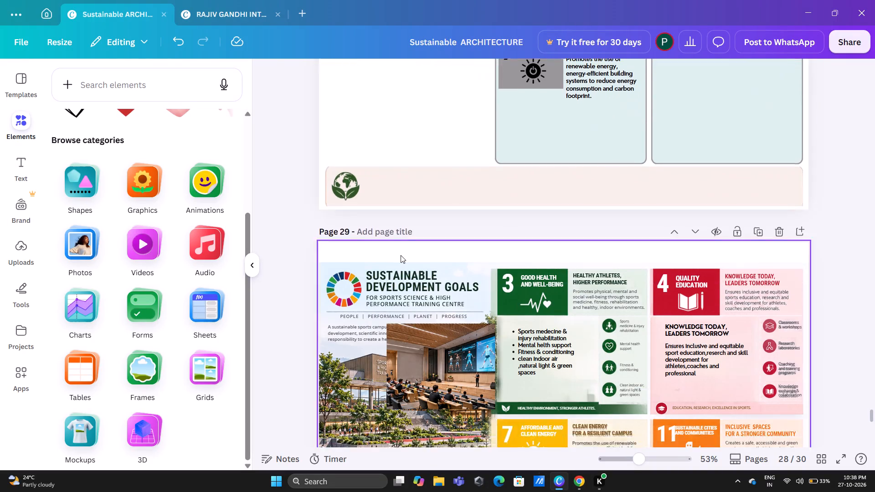
pyautogui.scroll(-1, 401, 255)
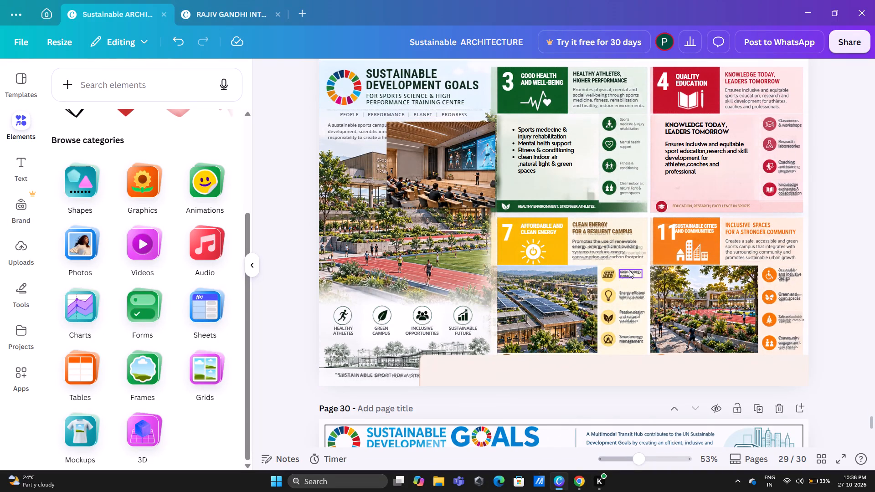
pyautogui.keyDown('shift'); pyautogui.click(629, 270); pyautogui.keyUp('shift')
pyautogui.keyDown('shift'); pyautogui.click(628, 292); pyautogui.keyUp('shift')
pyautogui.keyDown('shift'); pyautogui.click(632, 317); pyautogui.keyUp('shift')
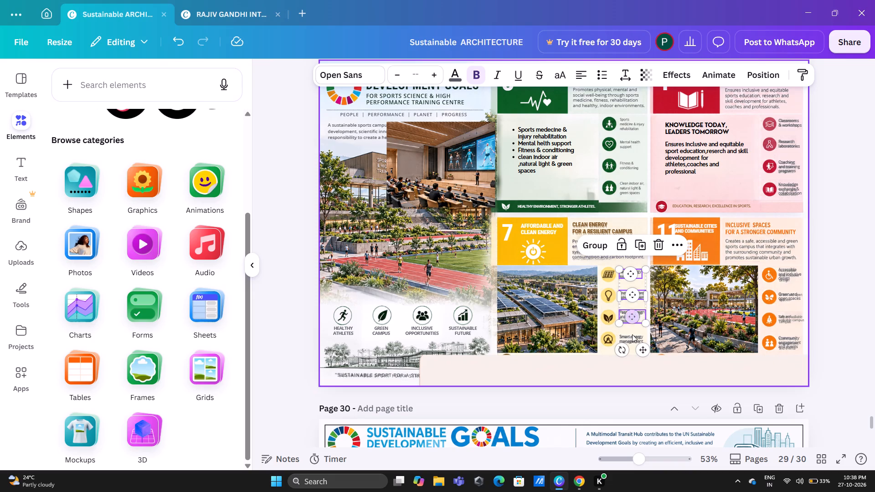
pyautogui.keyDown('shift'); pyautogui.click(632, 336); pyautogui.keyUp('shift')
pyautogui.hotkey('ctrl', 'c')
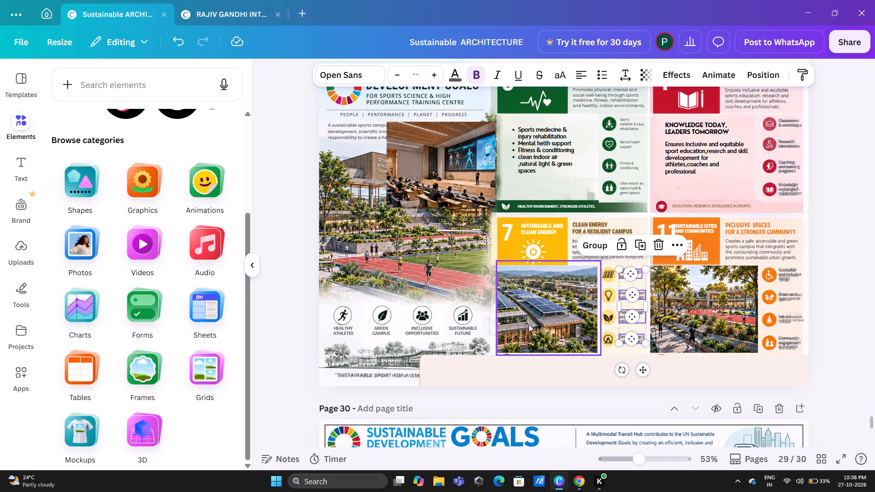
pyautogui.scroll(3, 529, 324)
pyautogui.click(404, 181)
pyautogui.scroll(1, 402, 183)
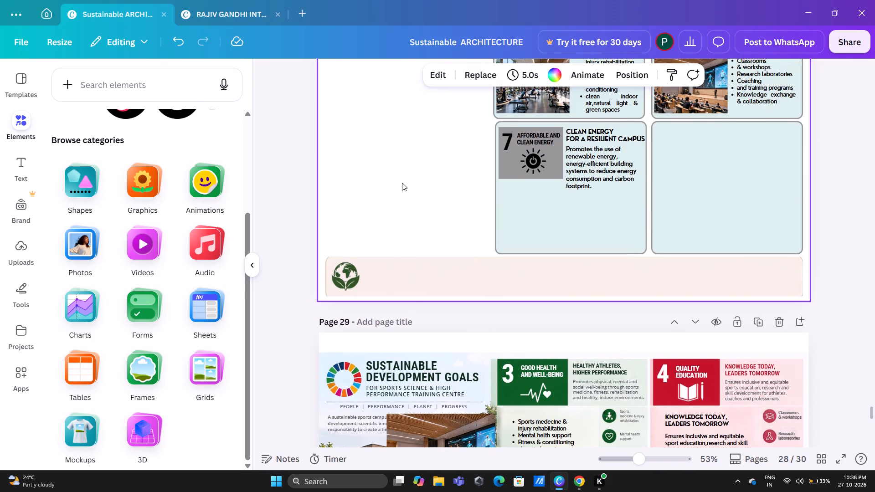
pyautogui.hotkey('ctrl', 'v')
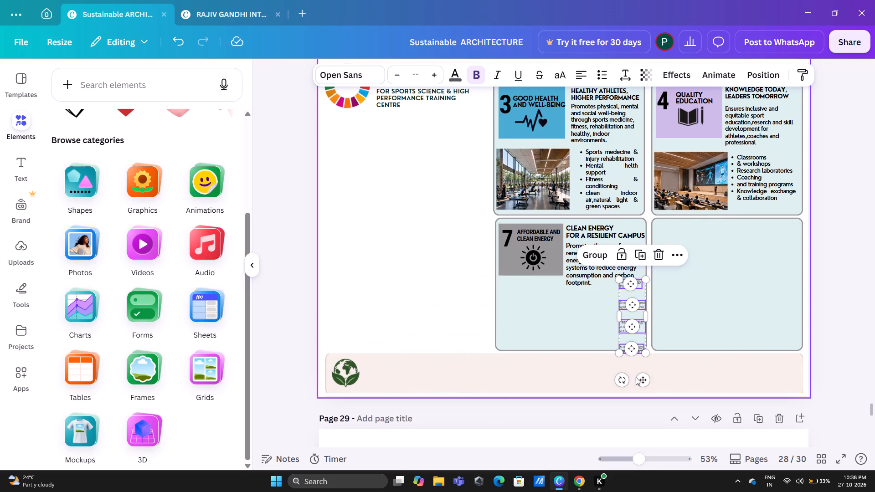
pyautogui.moveTo(643, 380); pyautogui.dragTo(413, 253)
pyautogui.click(439, 225)
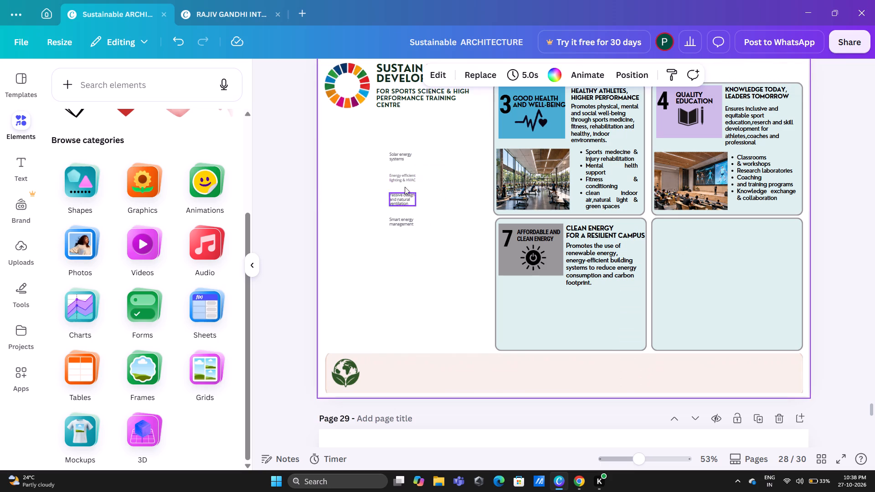
pyautogui.press('Escape')
# Add the energy-efficient lighting & HVAC label's text as a new line in the solar energy systems text box.
pyautogui.click(403, 177)
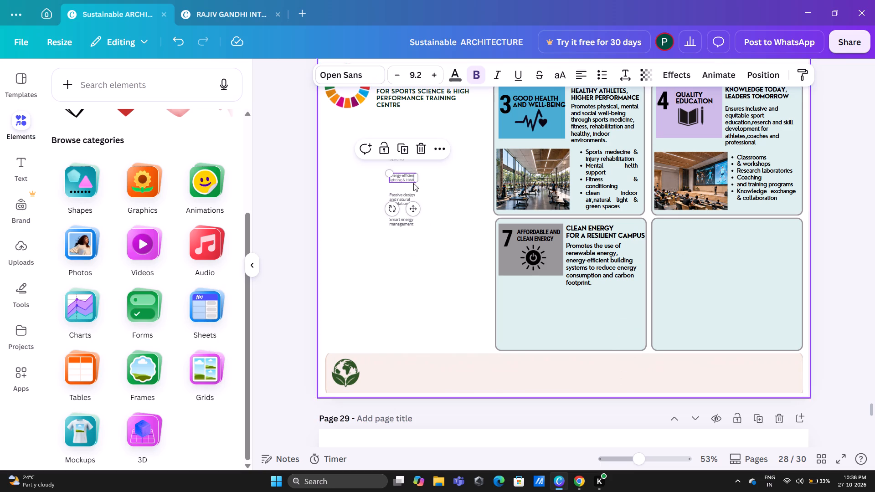
pyautogui.hotkey('ctrl', 'c')
pyautogui.hotkey('ctrl', 'c')
pyautogui.click(442, 189)
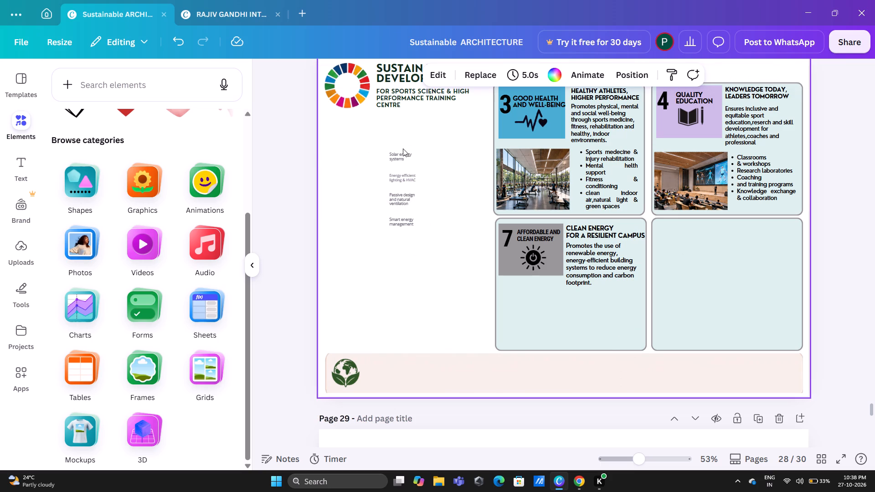
pyautogui.doubleClick(403, 158)
pyautogui.click(404, 159)
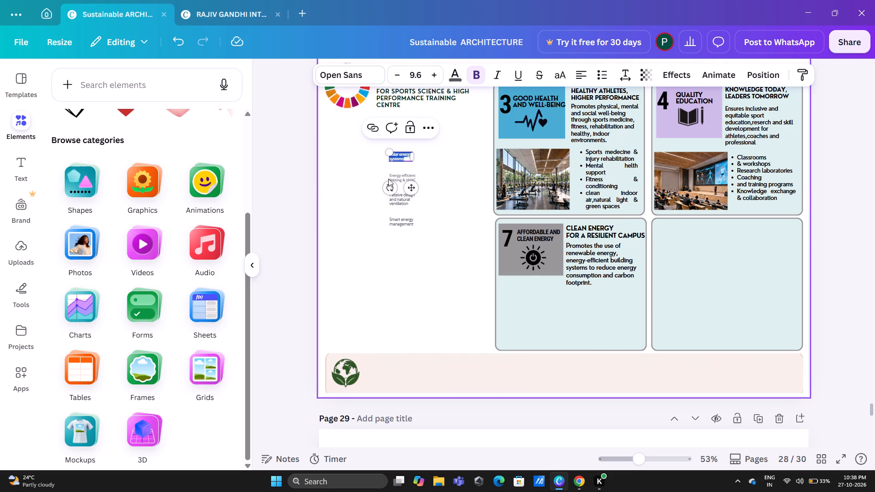
pyautogui.press('Return')
pyautogui.hotkey('ctrl', 'z')
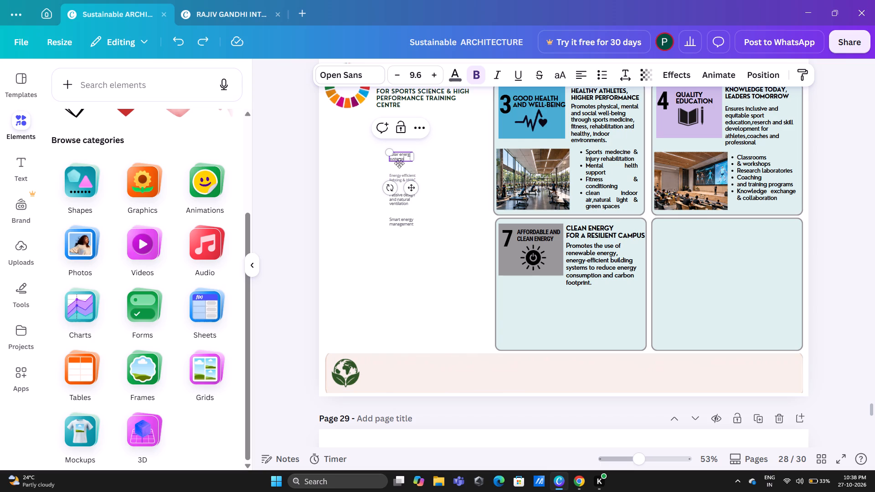
pyautogui.press('Return')
pyautogui.hotkey('ctrl', 'v')
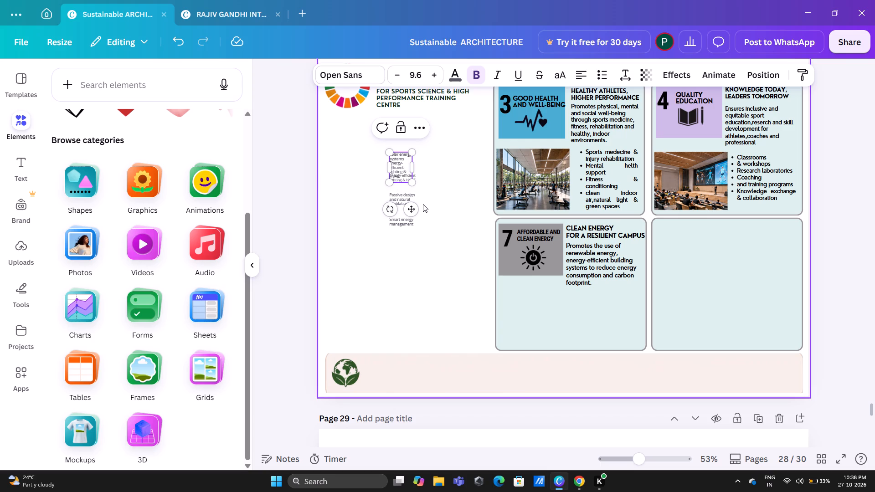
# Move the combined text box clear of the other labels and delete the separate energy-efficient lighting & HVAC label.
pyautogui.click(438, 164)
pyautogui.moveTo(402, 165); pyautogui.dragTo(365, 144)
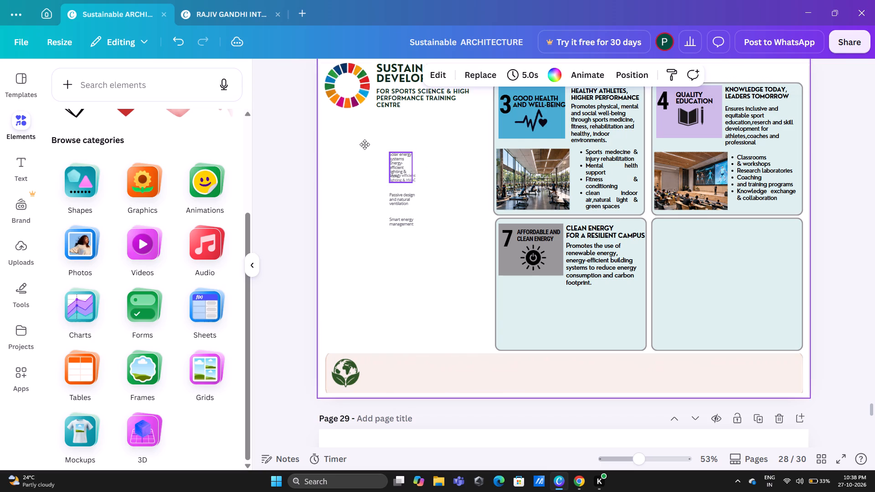
pyautogui.moveTo(365, 144); pyautogui.dragTo(363, 144)
pyautogui.click(408, 178)
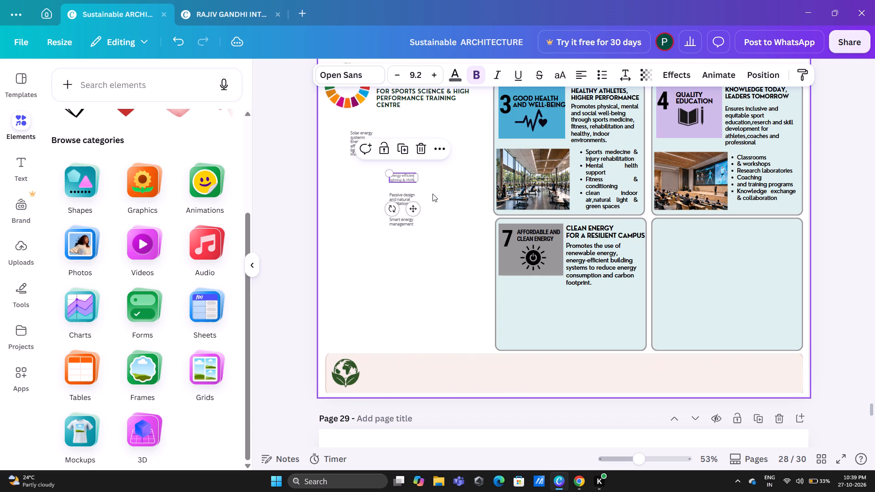
pyautogui.press('Delete')
# Append the passive design and natural ventilation label's text as a new line in the combined text box.
pyautogui.click(407, 197)
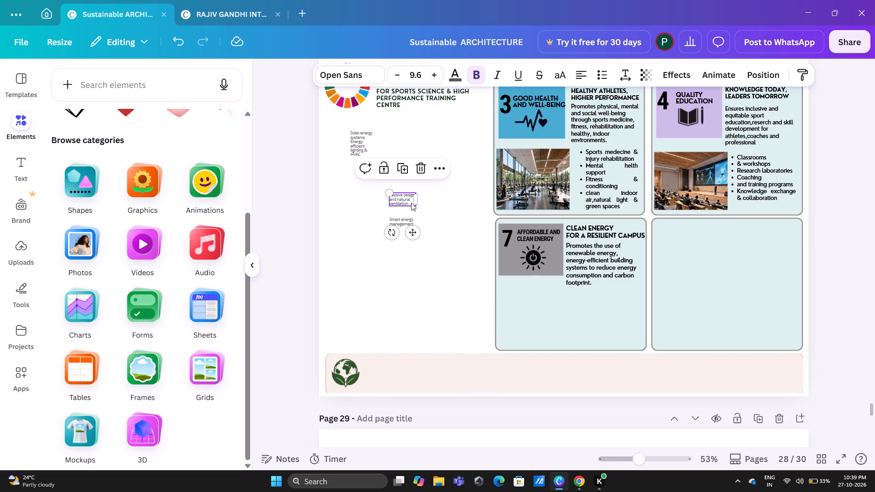
pyautogui.hotkey('ctrl', 'c')
pyautogui.click(364, 191)
pyautogui.doubleClick(359, 155)
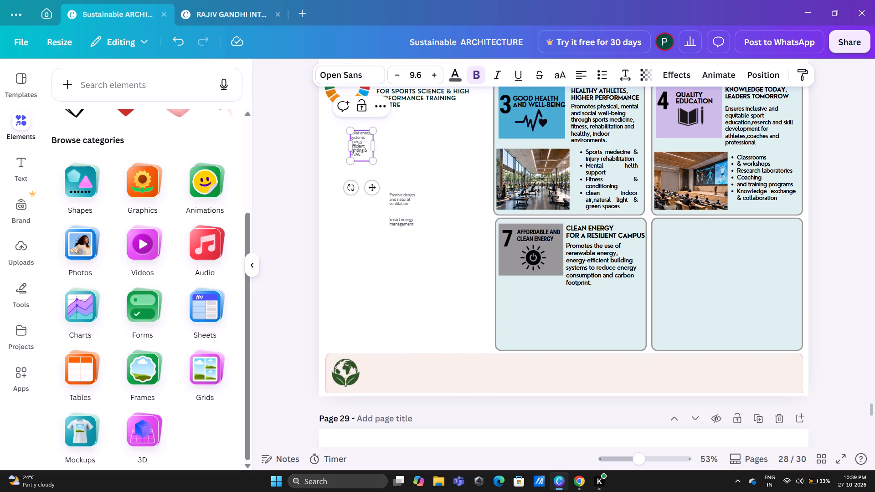
pyautogui.click(359, 155)
pyautogui.click(367, 155)
pyautogui.press('Return')
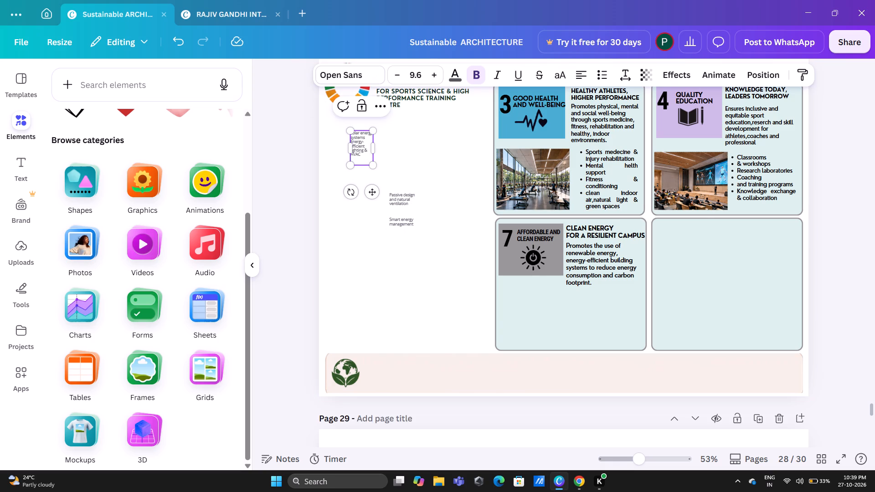
pyautogui.hotkey('ctrl', 'v')
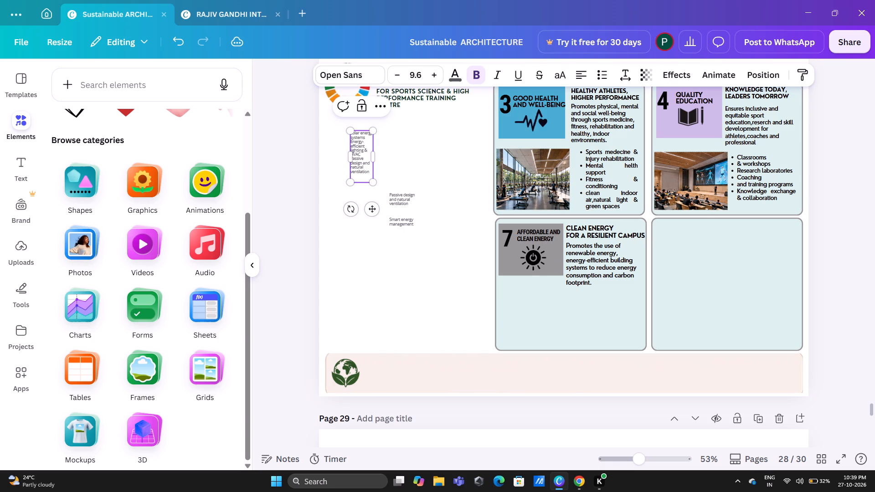
pyautogui.click(370, 173)
pyautogui.press('Return')
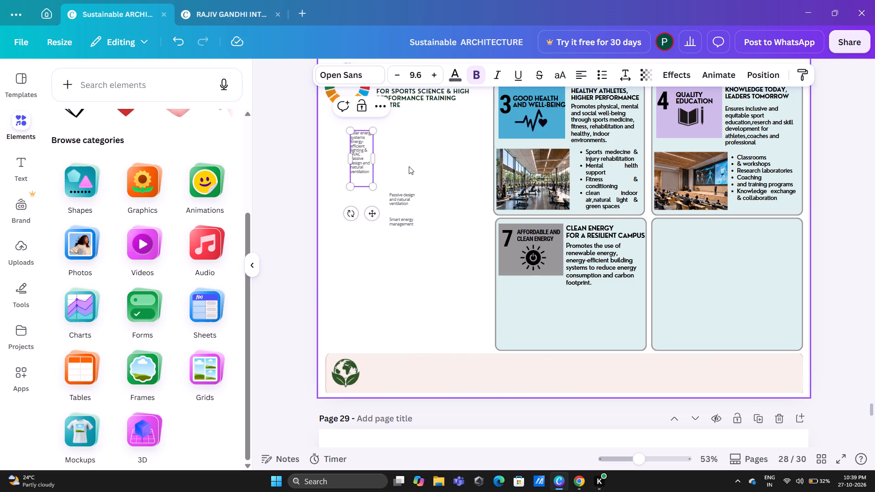
# Append the smart energy management label's text to the combined text box, without a blank line before it.
pyautogui.click(409, 166)
pyautogui.click(410, 224)
pyautogui.hotkey('ctrl', 'c')
pyautogui.click(396, 156)
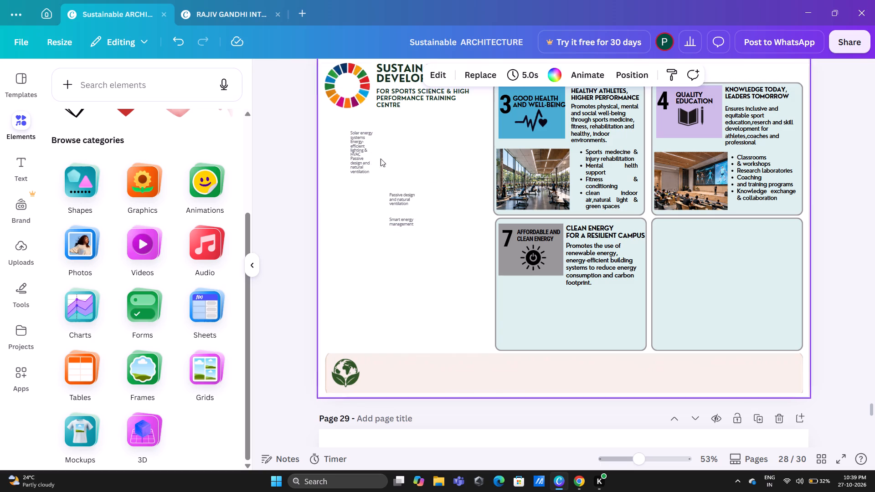
pyautogui.click(361, 167)
pyautogui.click(359, 179)
pyautogui.hotkey('ctrl', 'v')
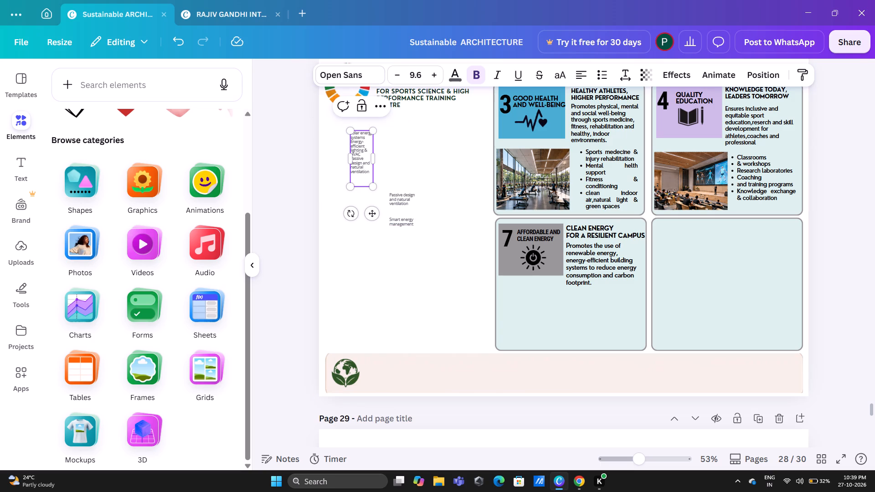
pyautogui.click(362, 177)
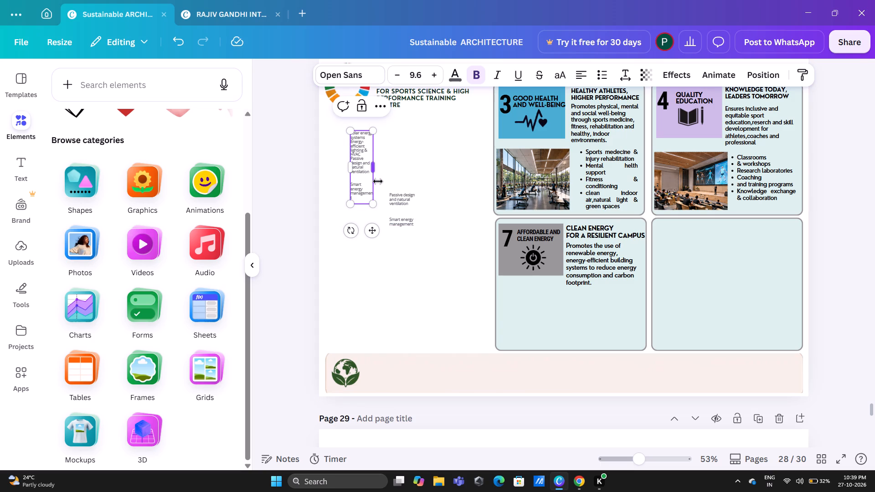
pyautogui.press('BackSpace')
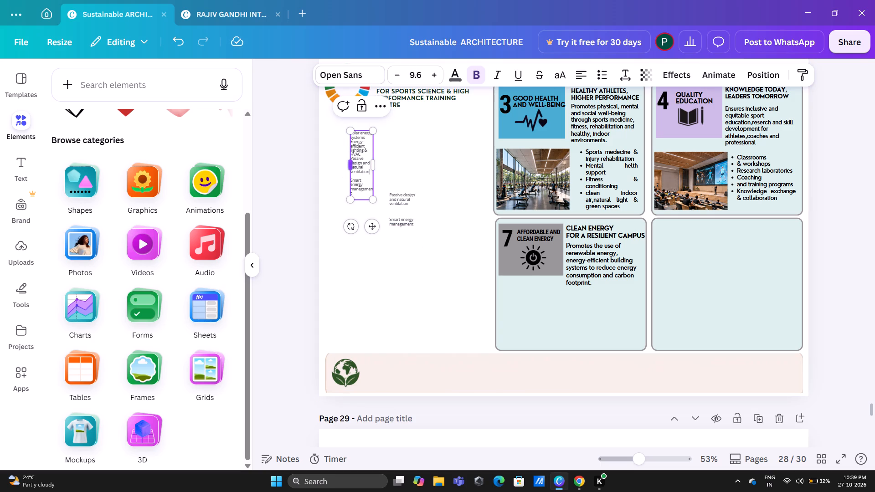
pyautogui.click(354, 176)
pyautogui.press('BackSpace')
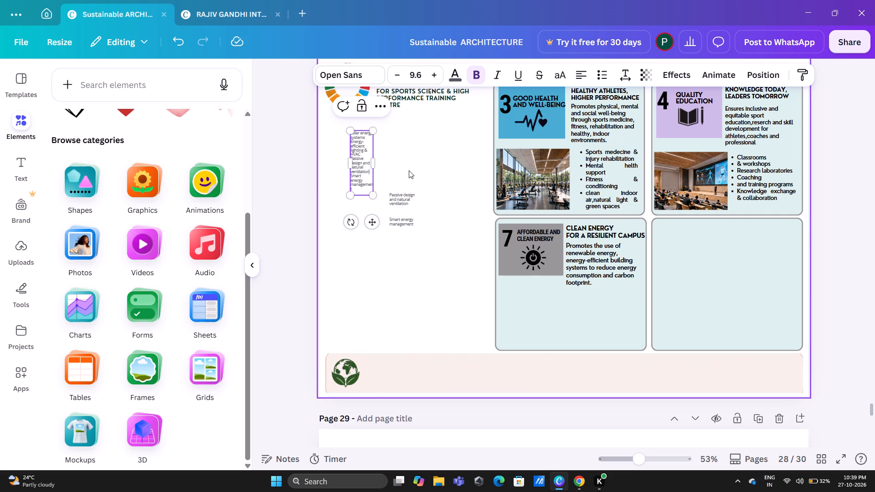
# Delete the separate passive design and smart energy management labels beside the combined text box.
pyautogui.click(410, 170)
pyautogui.moveTo(419, 238); pyautogui.dragTo(406, 186)
pyautogui.press('BackSpace')
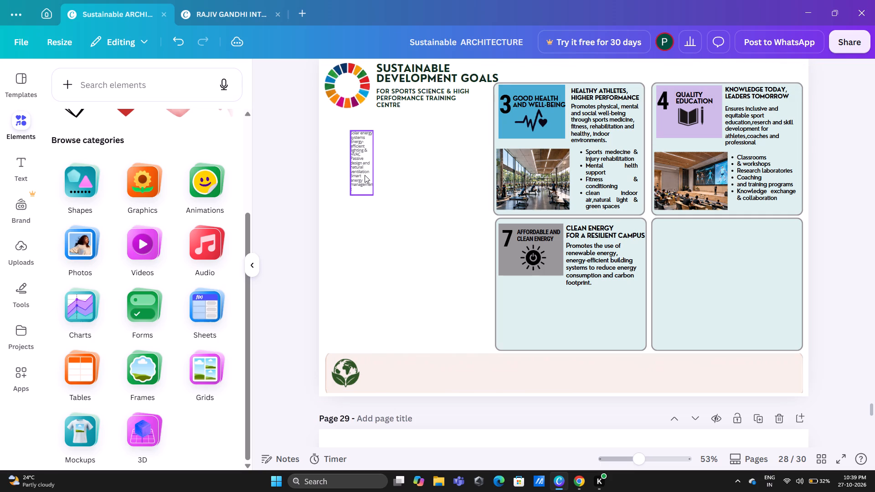
# Set all text in the combined feature box to size 14 in the Nourd font.
pyautogui.doubleClick(365, 175)
pyautogui.hotkey('ctrl', 'a')
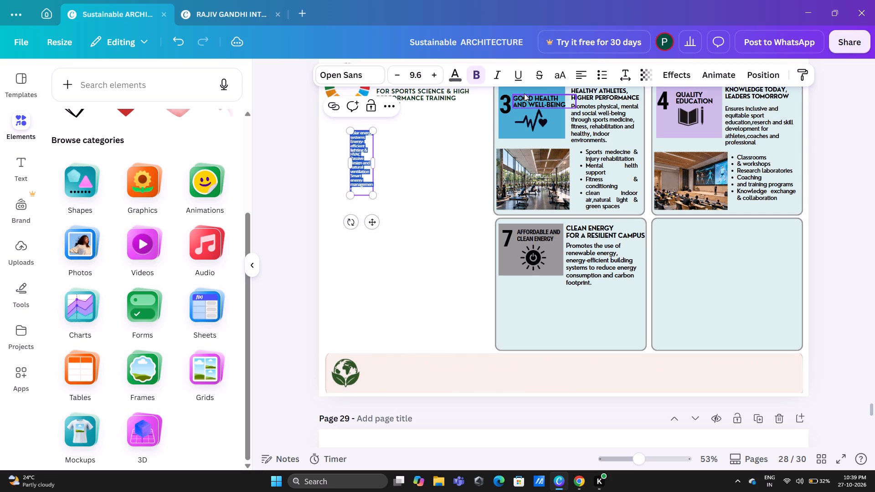
pyautogui.click(420, 72)
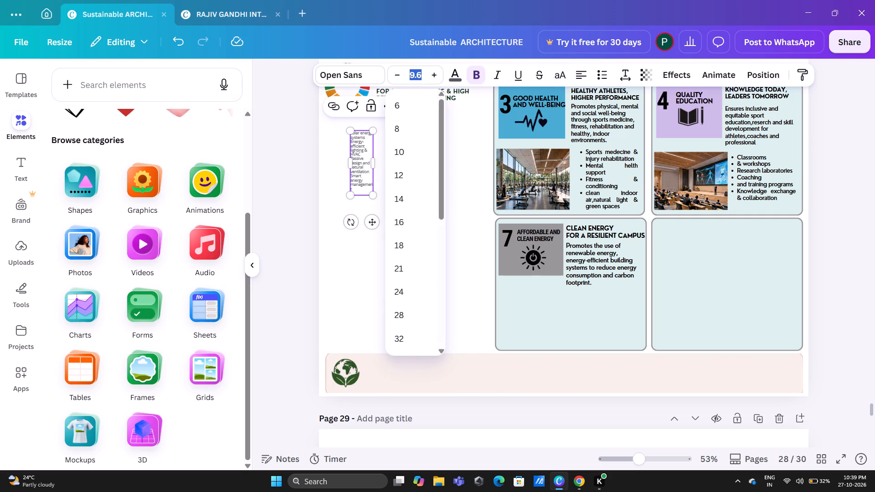
pyautogui.write('14')
pyautogui.press('Return')
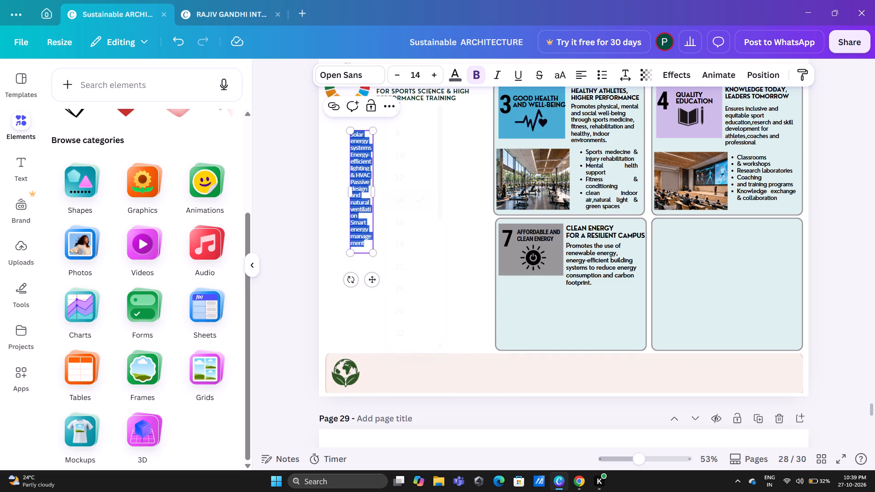
pyautogui.click(366, 72)
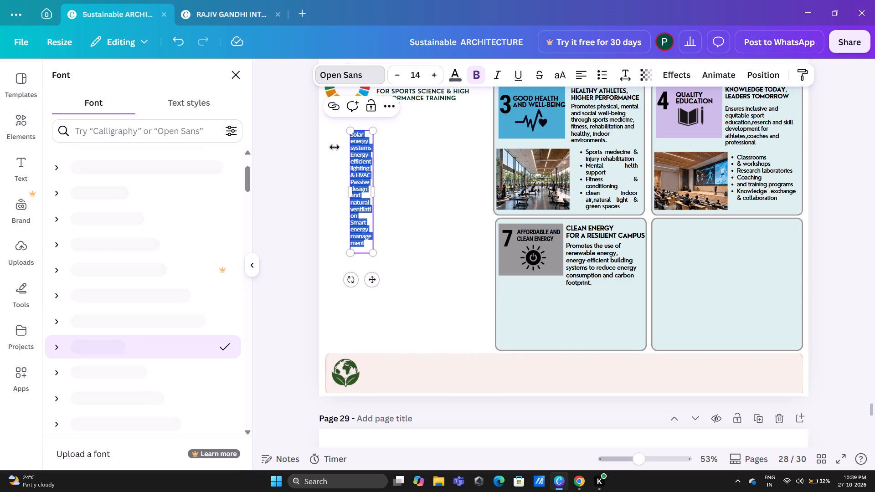
pyautogui.click(203, 301)
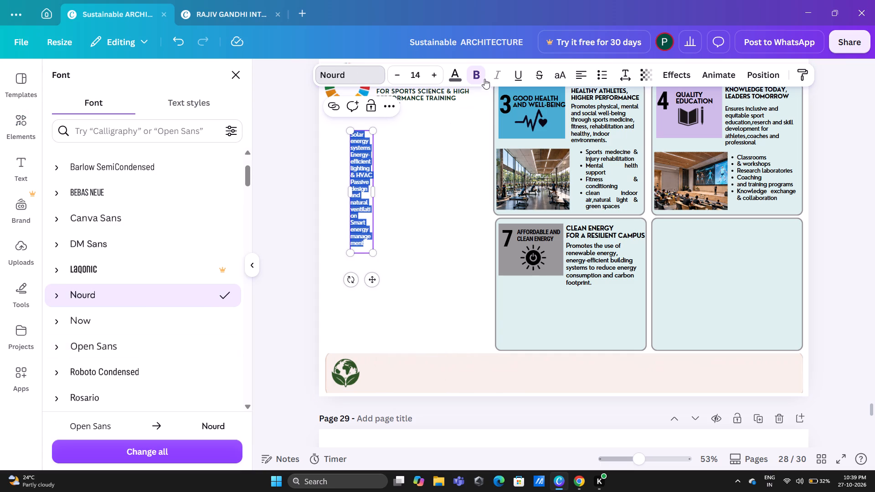
# Format the four features as a bulleted list in a wider box, and remove the empty bullet at the end.
pyautogui.click(606, 72)
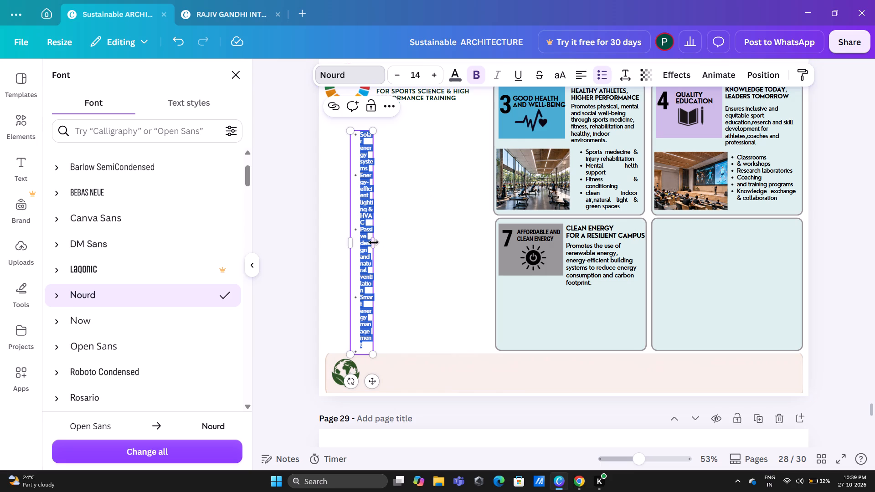
pyautogui.moveTo(374, 241); pyautogui.dragTo(453, 216)
pyautogui.click(387, 169)
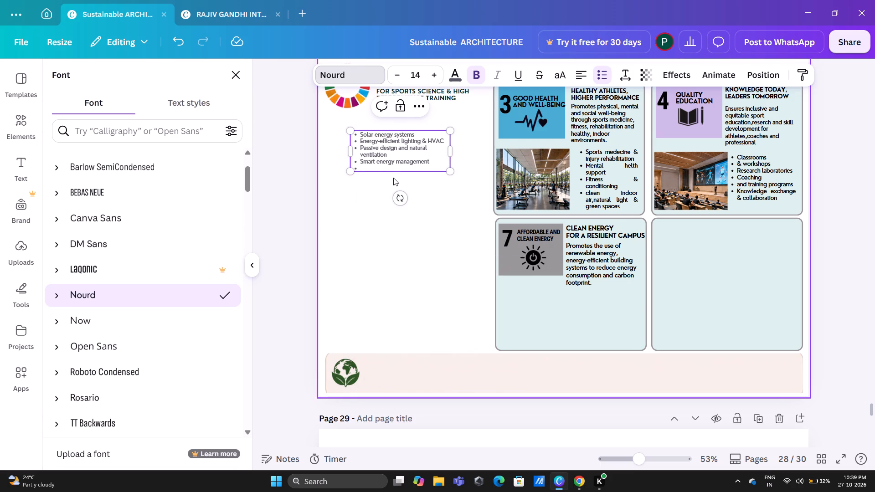
pyautogui.press('BackSpace')
pyautogui.click(379, 169)
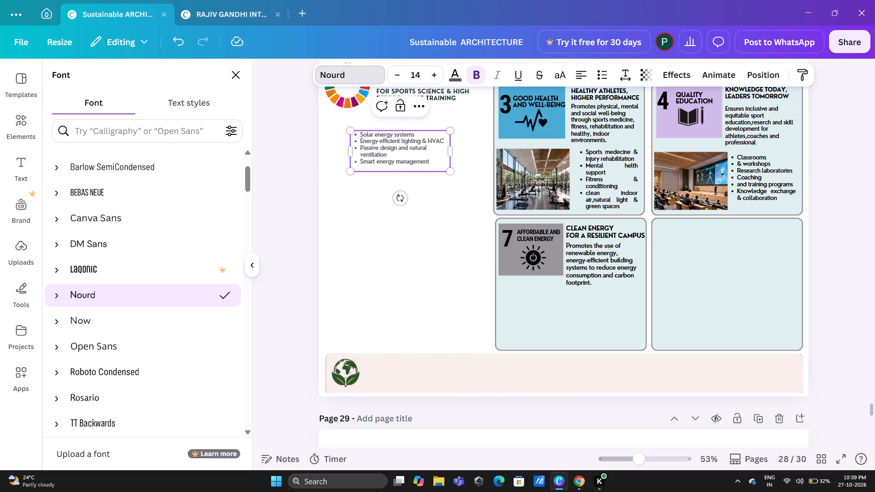
pyautogui.press('BackSpace')
pyautogui.click(372, 201)
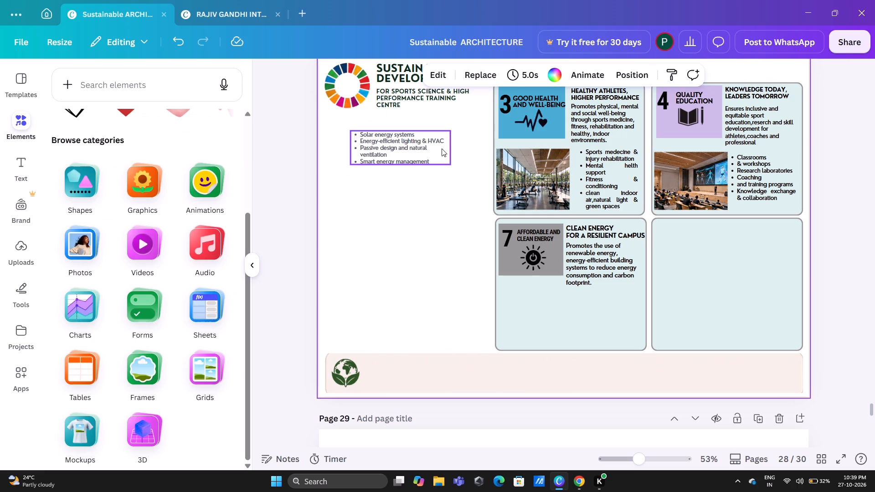
# Narrow the feature list box slightly and justify its text, matching card 3's list.
pyautogui.click(448, 149)
pyautogui.moveTo(451, 148); pyautogui.dragTo(438, 149)
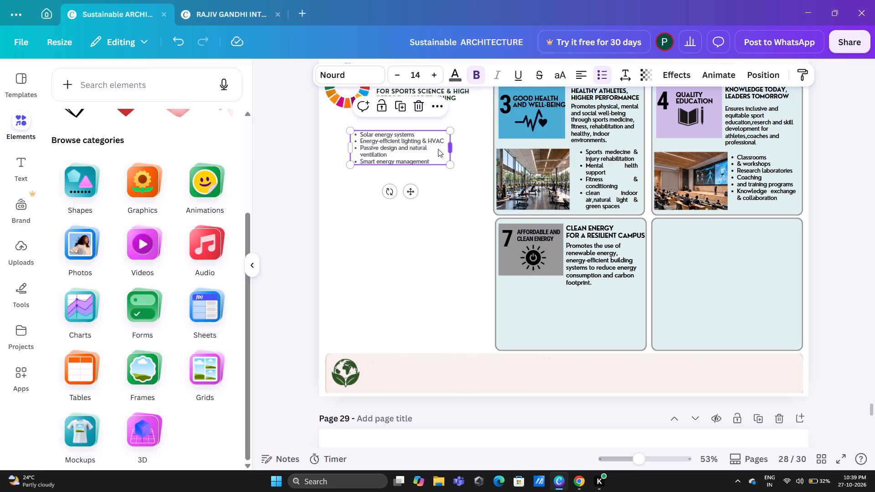
pyautogui.moveTo(438, 149); pyautogui.dragTo(434, 149)
pyautogui.click(402, 245)
pyautogui.tripleClick(386, 153)
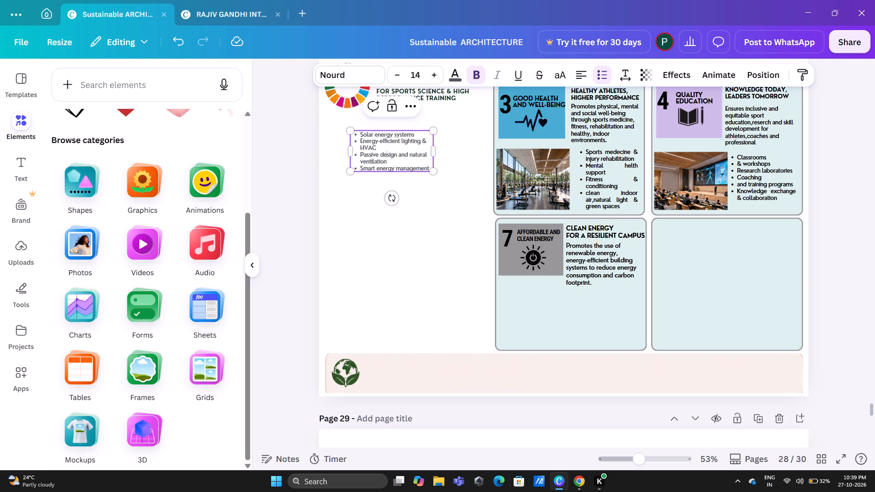
pyautogui.click(386, 153)
pyautogui.hotkey('ctrl', 'a')
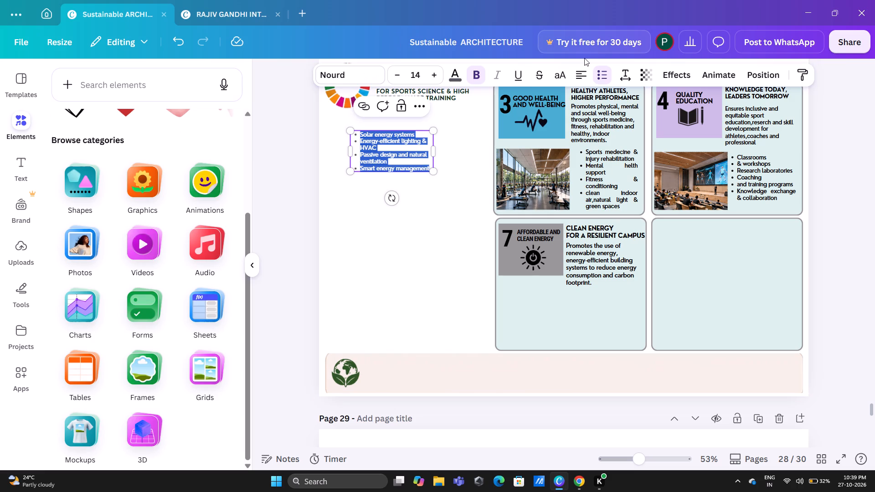
pyautogui.click(582, 76)
pyautogui.click(582, 76)
pyautogui.click(582, 76)
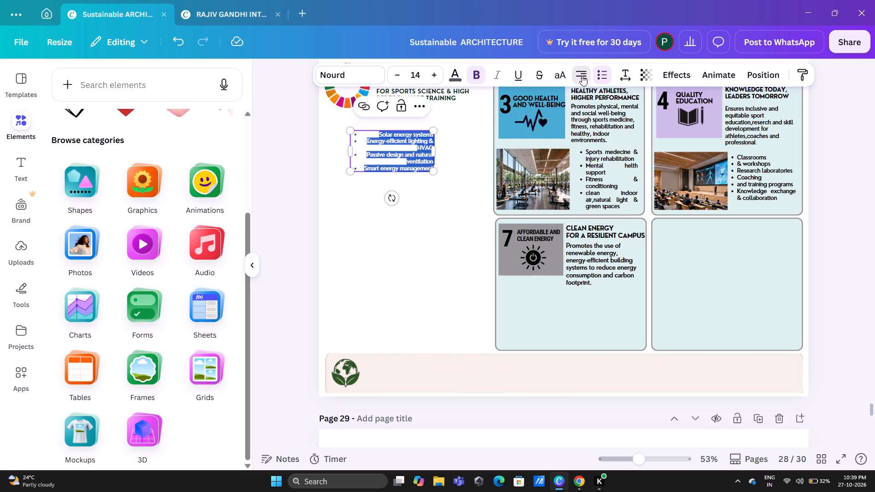
pyautogui.click(457, 221)
# Place the feature list in card 7 below the description, and narrow its box to fit inside the card.
pyautogui.moveTo(387, 153); pyautogui.dragTo(607, 341)
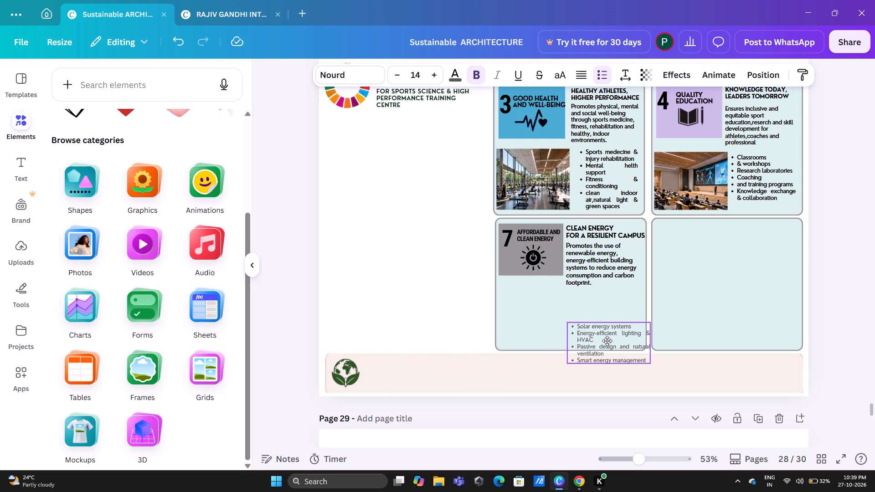
pyautogui.moveTo(607, 341); pyautogui.dragTo(598, 312)
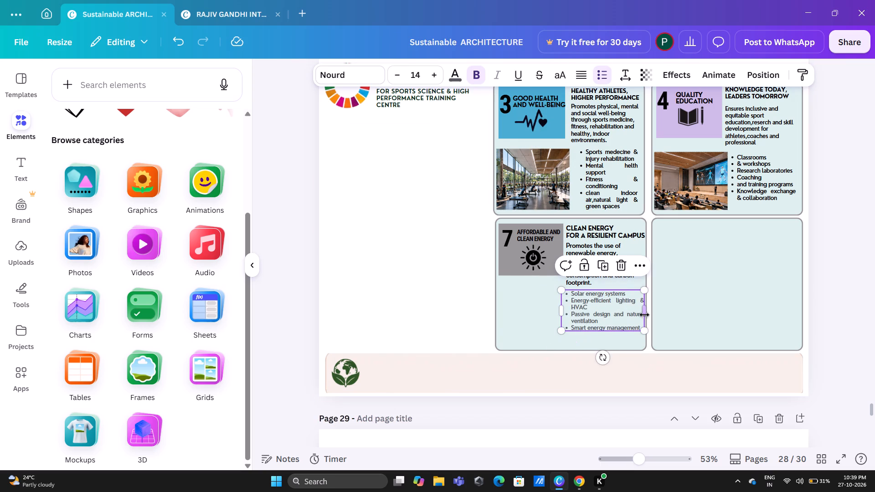
pyautogui.moveTo(645, 313); pyautogui.dragTo(635, 313)
pyautogui.moveTo(605, 318); pyautogui.dragTo(608, 318)
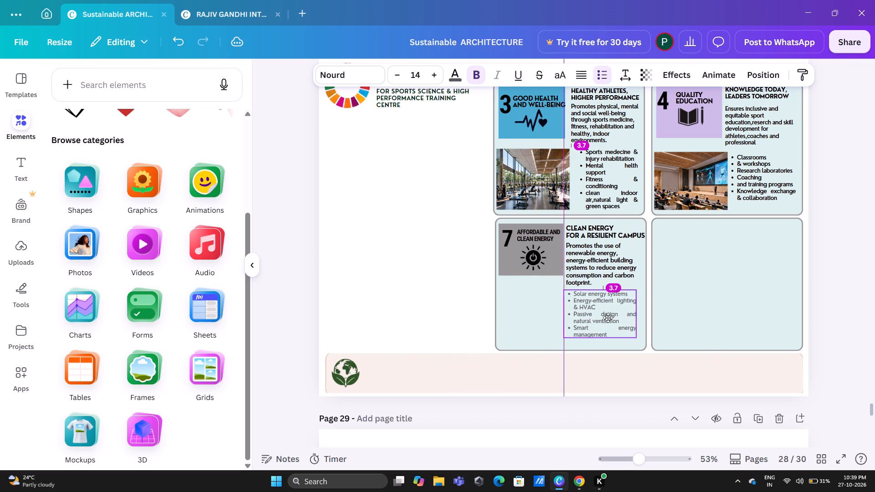
pyautogui.moveTo(608, 318); pyautogui.dragTo(611, 318)
# Send card 7's feature list to the back, and send the card's background shape to the back behind it.
pyautogui.rightClick(623, 304)
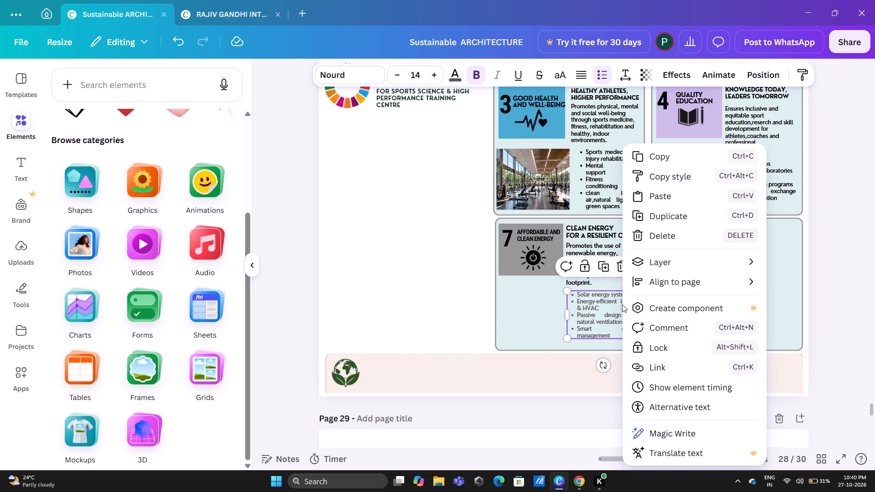
pyautogui.click(672, 260)
pyautogui.click(673, 267)
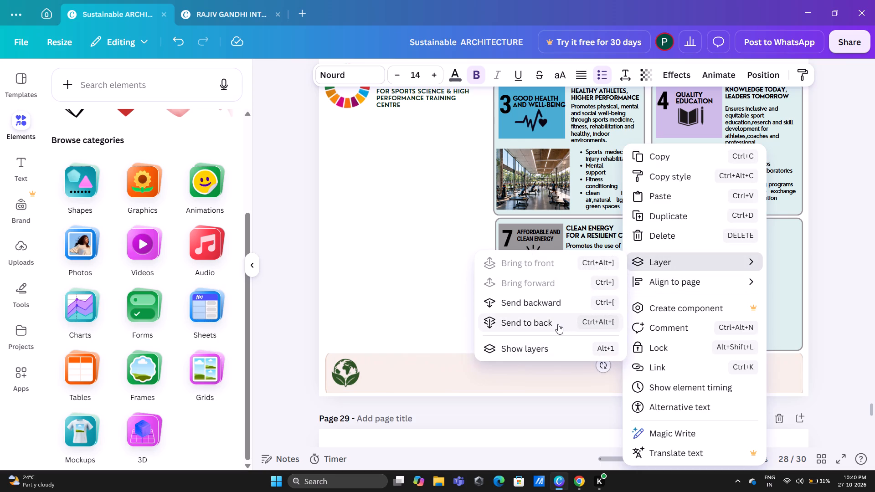
pyautogui.click(557, 324)
pyautogui.click(401, 307)
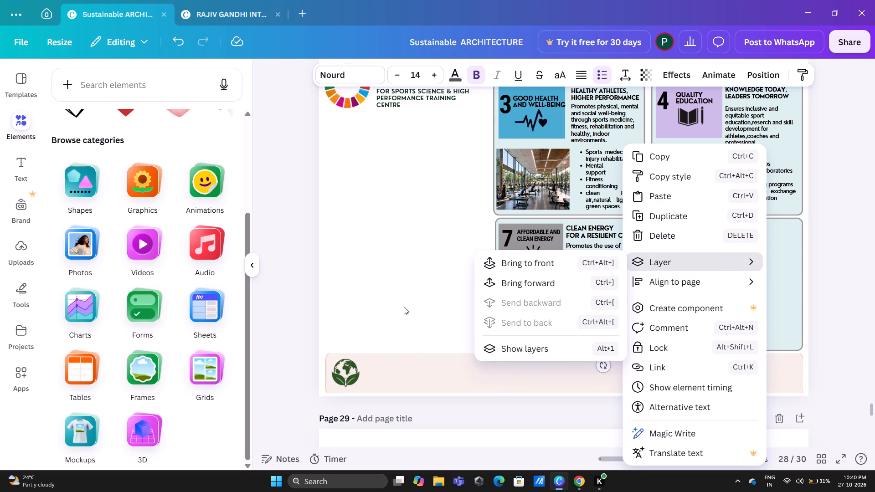
pyautogui.click(525, 323)
pyautogui.rightClick(523, 323)
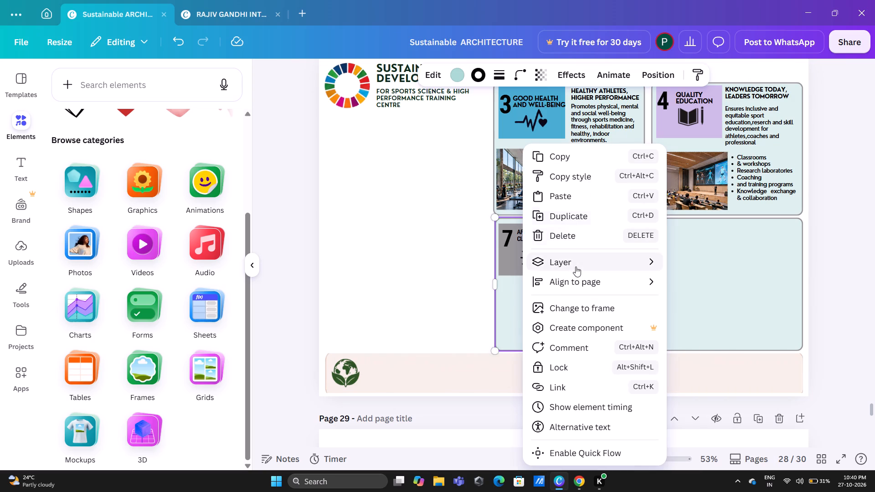
pyautogui.click(576, 267)
pyautogui.click(716, 321)
pyautogui.click(410, 287)
# Set the text colour of card 7's feature list to black.
pyautogui.click(585, 303)
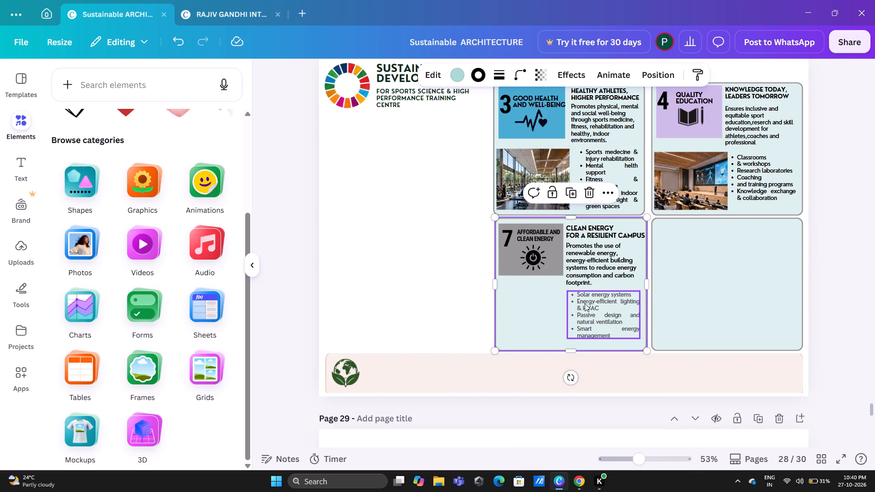
pyautogui.click(457, 79)
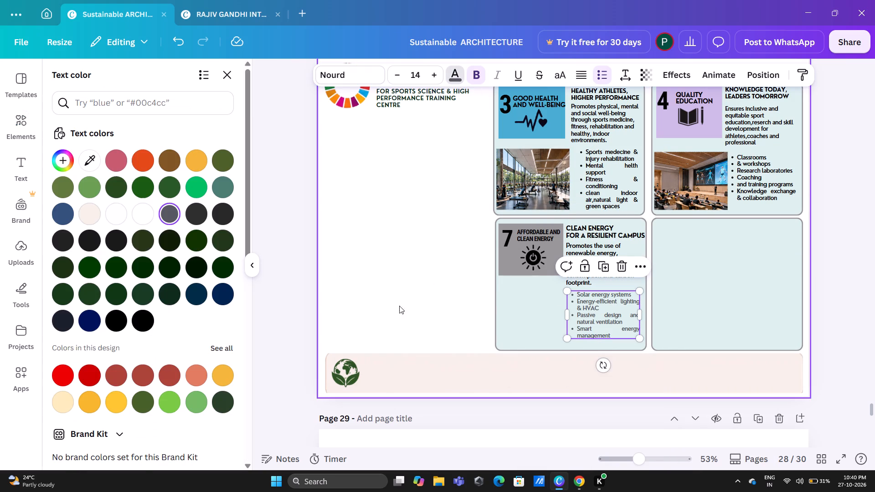
pyautogui.click(134, 322)
pyautogui.click(393, 242)
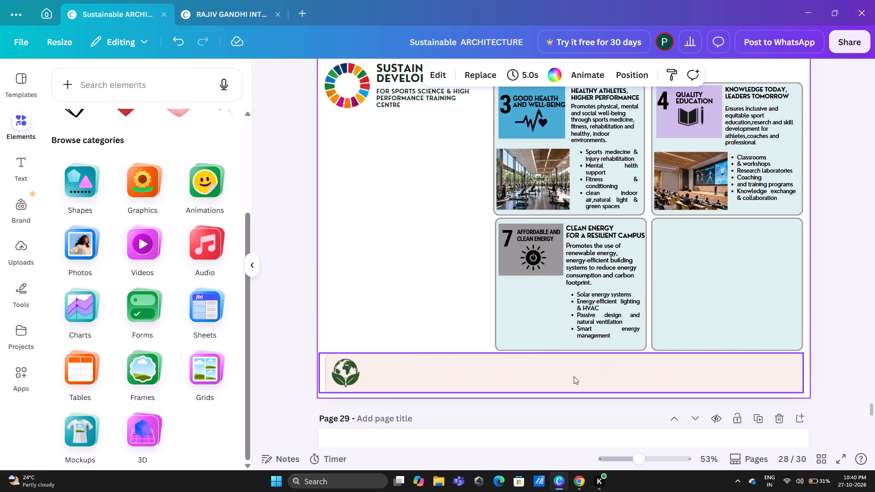
# Copy the solar-roofed campus photo from card 7 on page 29 and paste it onto page 28.
pyautogui.scroll(-3, 329, 280)
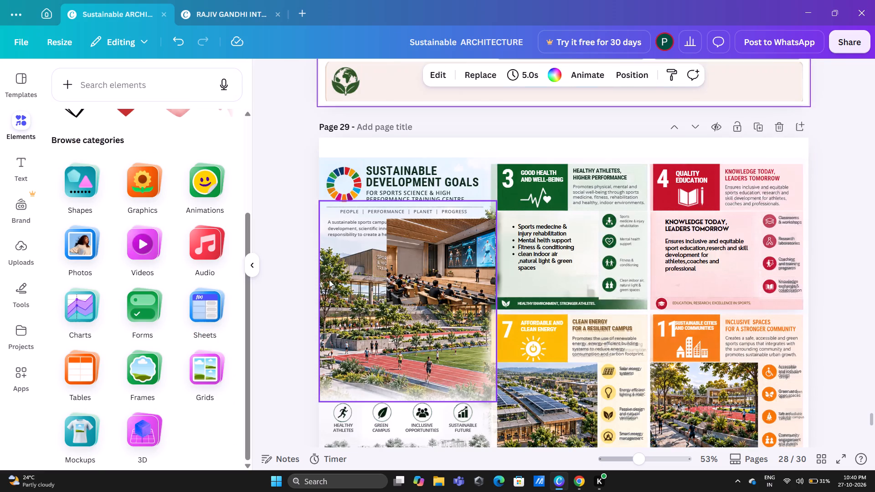
pyautogui.scroll(-1, 376, 279)
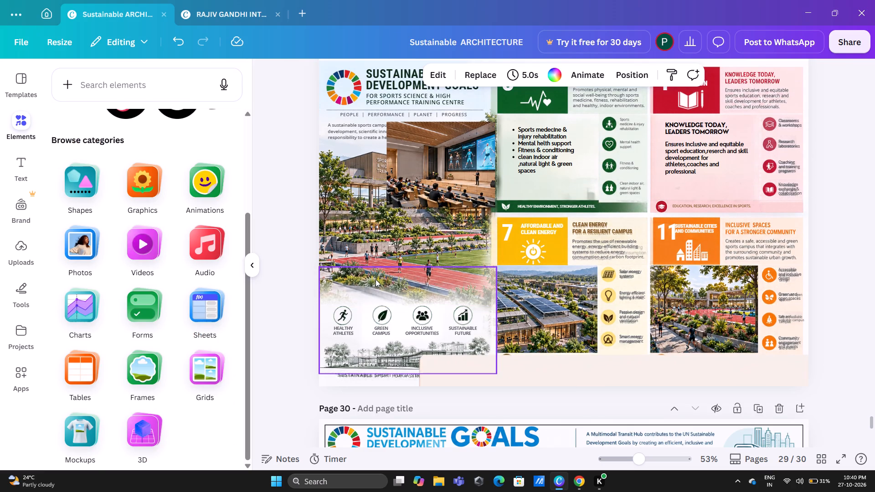
pyautogui.click(548, 314)
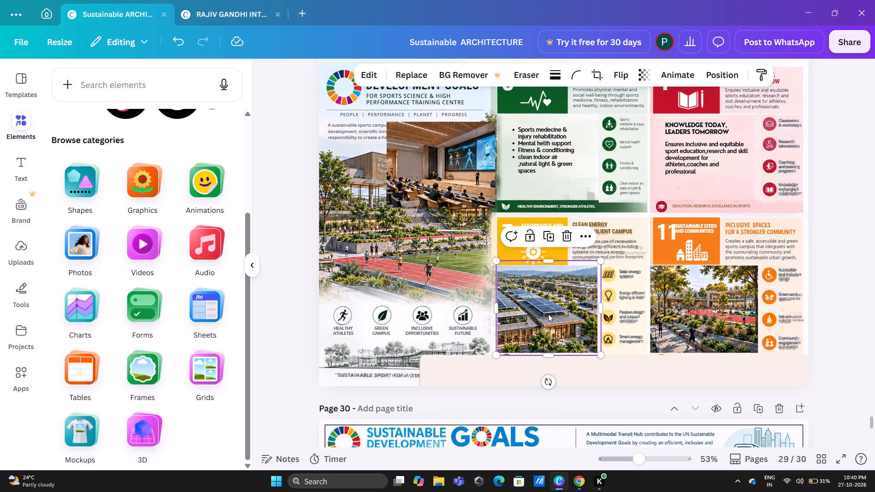
pyautogui.hotkey('ctrl', 'c')
pyautogui.scroll(3, 489, 336)
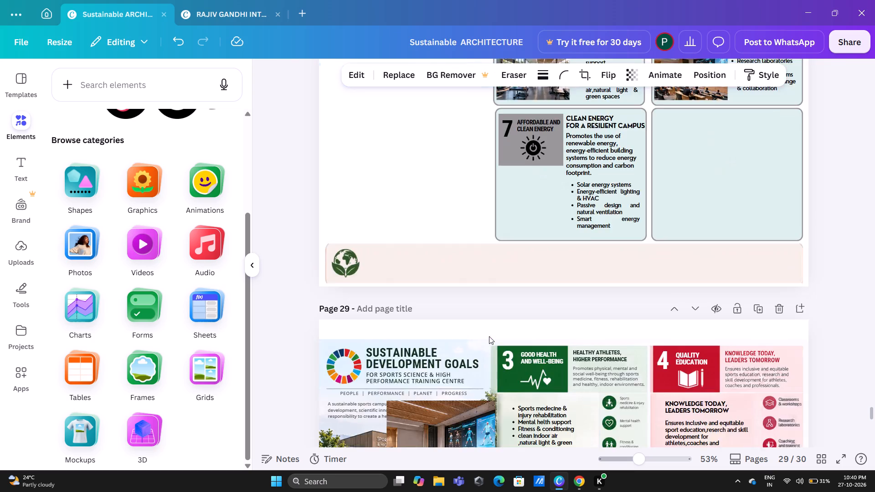
pyautogui.scroll(1, 489, 336)
pyautogui.click(415, 292)
pyautogui.hotkey('ctrl', 'v')
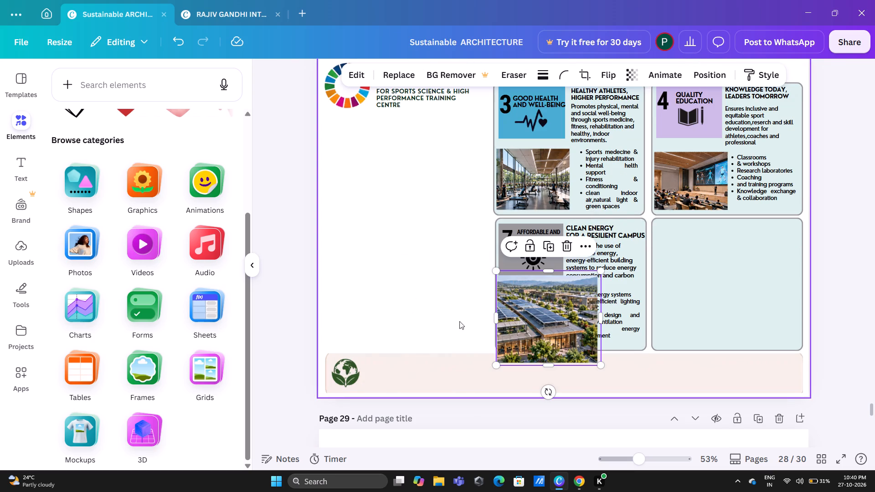
# Move the solar campus photo over card 3's gym photo and shrink it to roughly the same size.
pyautogui.moveTo(539, 314); pyautogui.dragTo(540, 172)
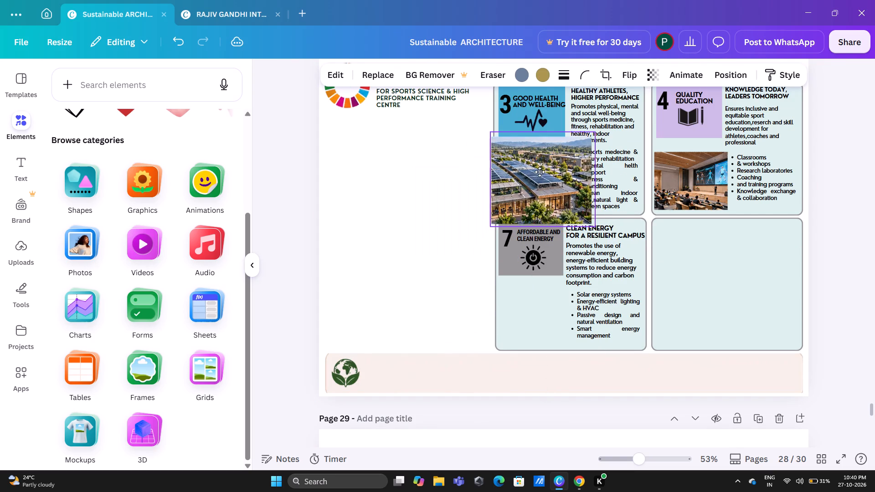
pyautogui.moveTo(540, 172); pyautogui.dragTo(539, 159)
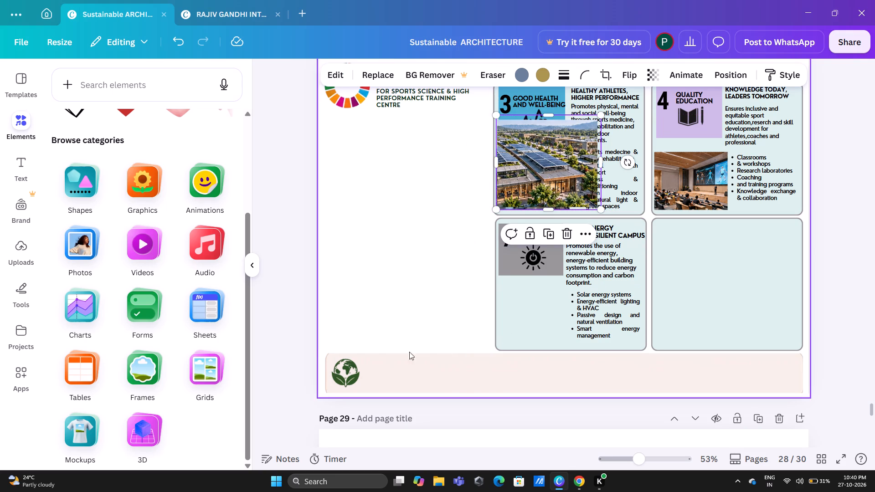
pyautogui.press('Down')
pyautogui.press('Down')
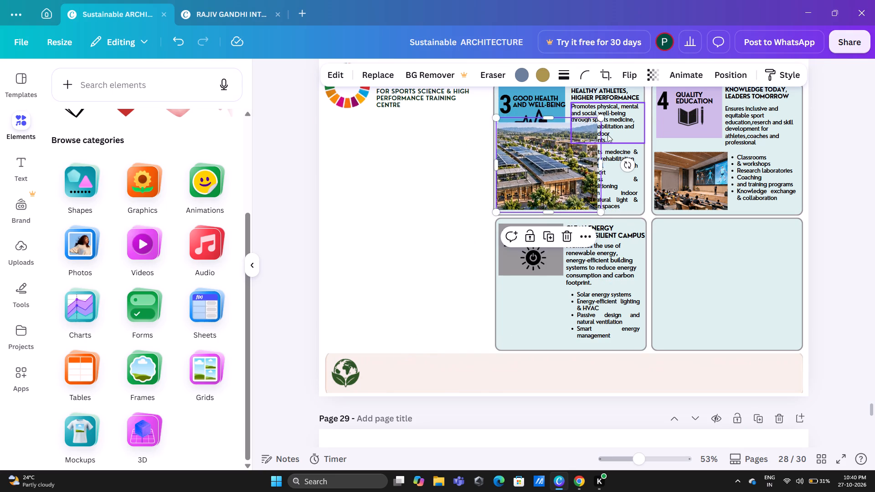
pyautogui.moveTo(602, 118); pyautogui.dragTo(574, 146)
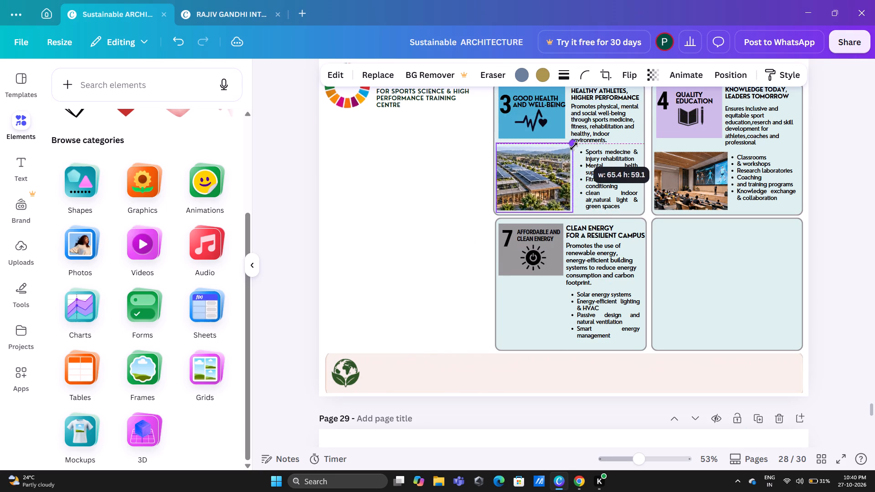
pyautogui.moveTo(574, 146); pyautogui.dragTo(573, 149)
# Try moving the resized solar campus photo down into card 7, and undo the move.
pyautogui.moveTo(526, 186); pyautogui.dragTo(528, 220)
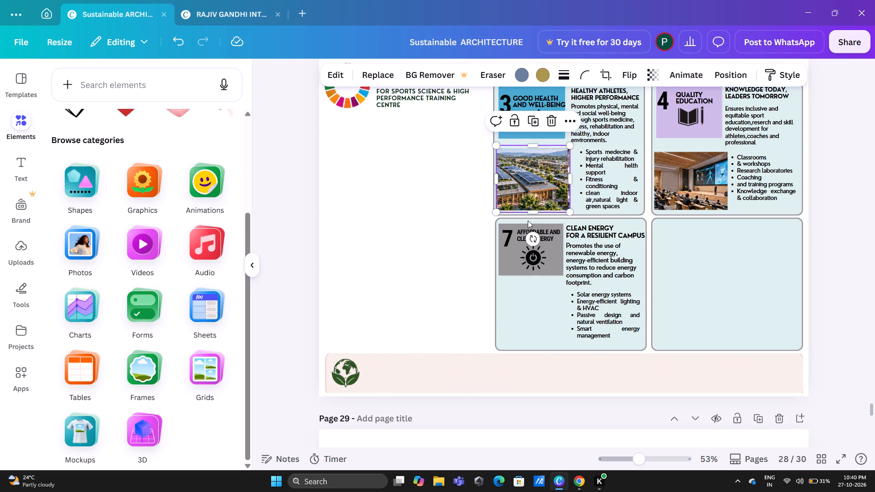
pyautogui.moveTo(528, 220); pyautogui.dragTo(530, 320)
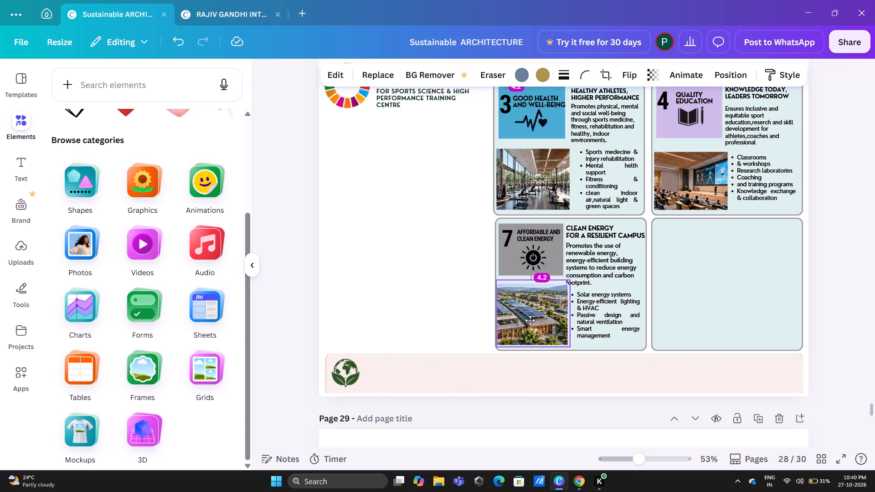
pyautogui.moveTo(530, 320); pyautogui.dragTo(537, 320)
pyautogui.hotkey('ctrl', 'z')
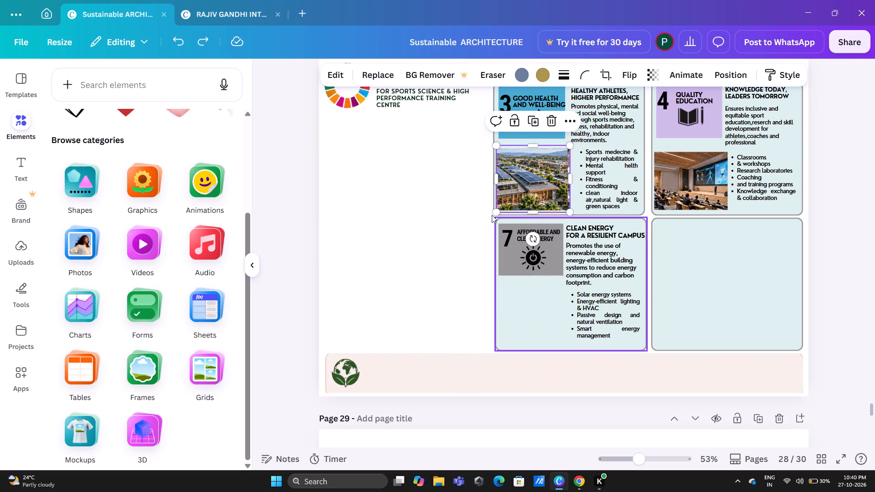
# Place the solar campus photo in card 7 below the grey goal tile, beside the feature list, nudging it down and inward.
pyautogui.keyDown('shift'); pyautogui.moveTo(528, 166); pyautogui.dragTo(542, 297); pyautogui.keyUp('shift')
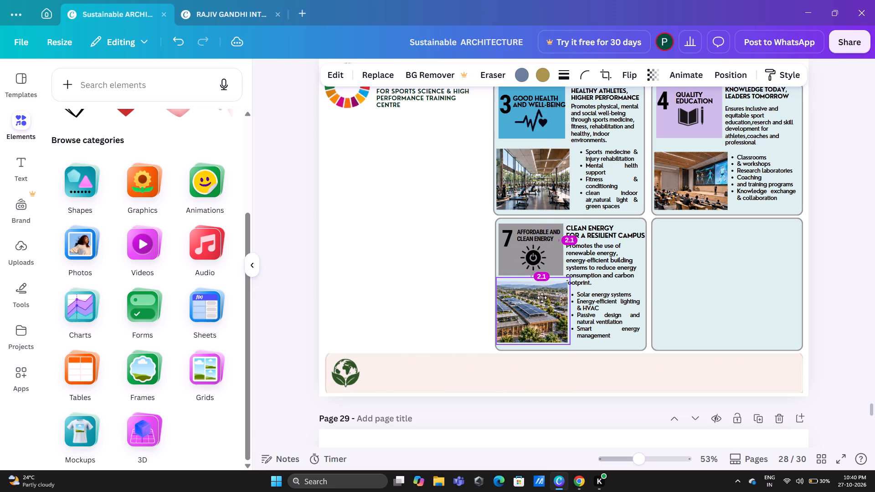
pyautogui.keyDown('shift'); pyautogui.moveTo(542, 297); pyautogui.dragTo(542, 299); pyautogui.keyUp('shift')
pyautogui.click(437, 297)
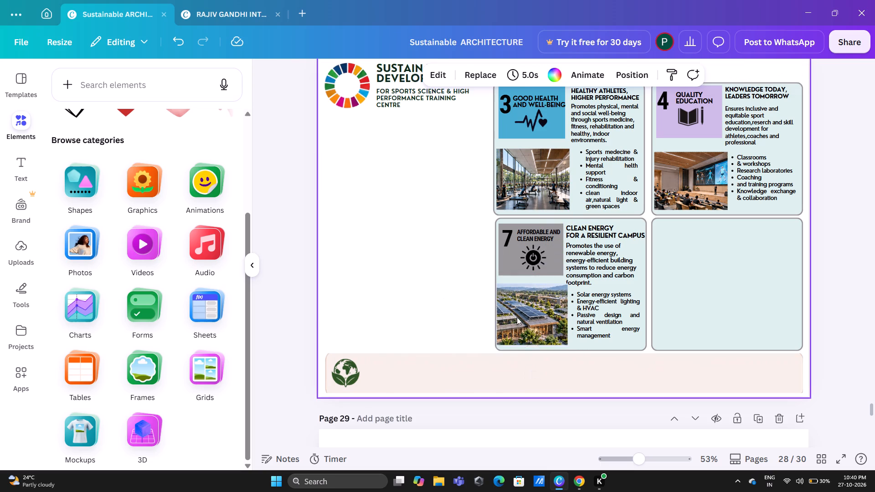
pyautogui.click(520, 315)
pyautogui.press('Down')
pyautogui.press('Down')
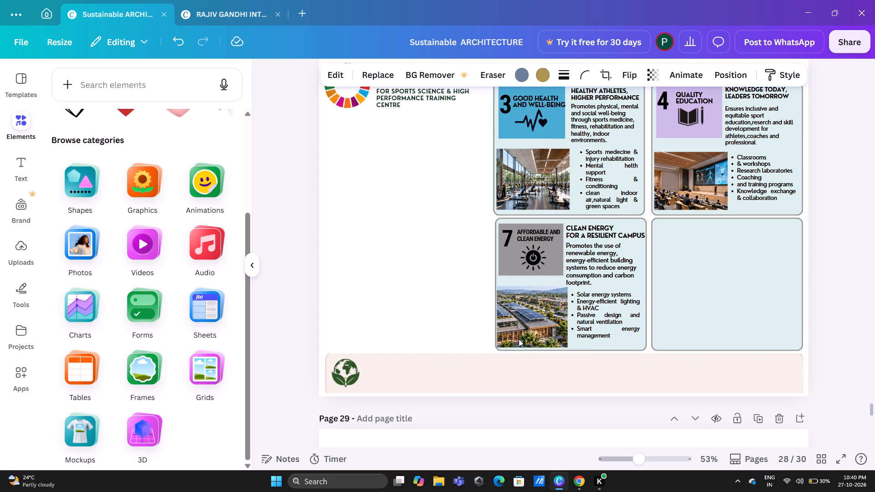
pyautogui.press('Right')
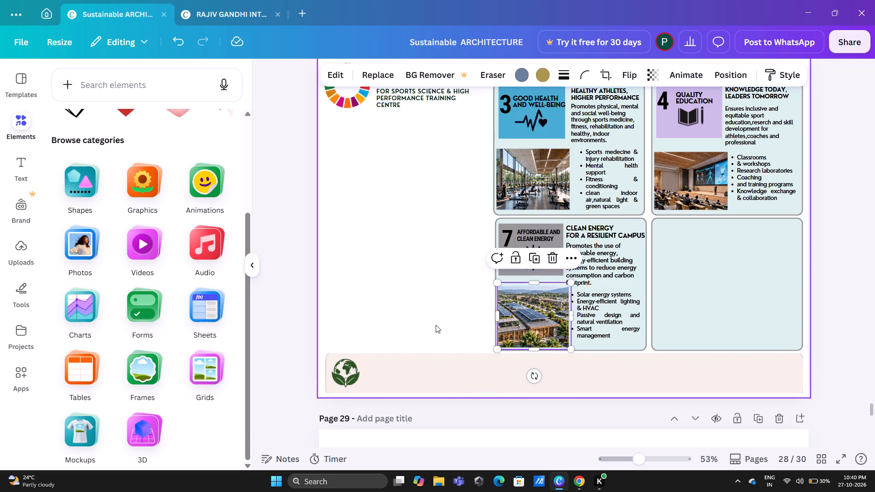
pyautogui.press('Right')
pyautogui.click(425, 279)
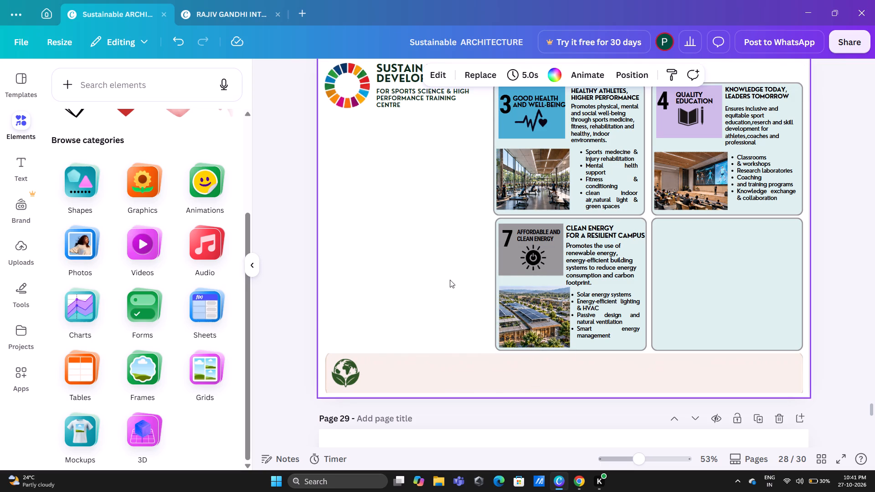
pyautogui.press('Escape')
# Copy the number 11, the "Sustainable Cities and Communities" title and the city icon from page 29 into page 28's empty fourth card.
pyautogui.scroll(-3, 442, 268)
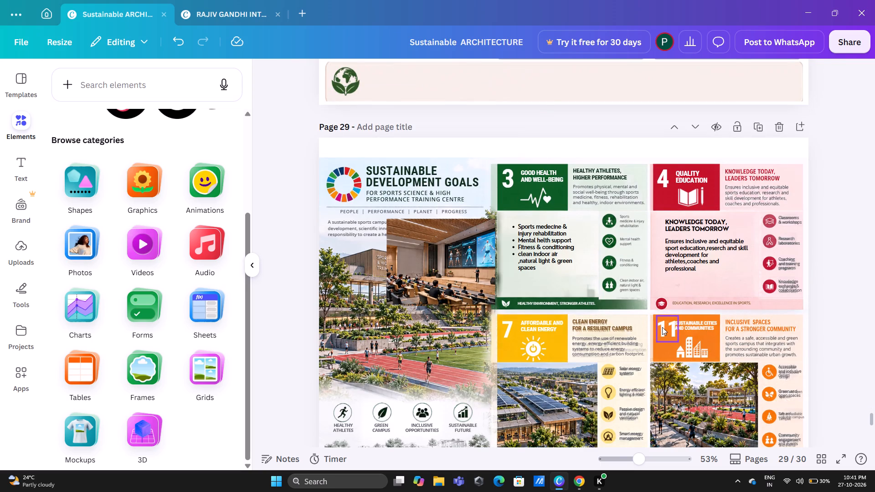
pyautogui.click(662, 327)
pyautogui.keyDown('shift'); pyautogui.click(685, 327); pyautogui.keyUp('shift')
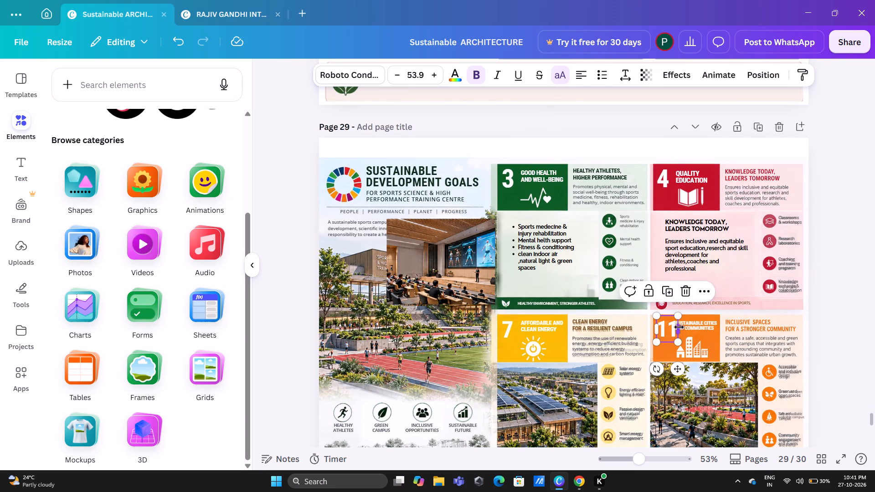
pyautogui.keyDown('shift'); pyautogui.click(696, 325); pyautogui.keyUp('shift')
pyautogui.keyDown('shift'); pyautogui.click(692, 351); pyautogui.keyUp('shift')
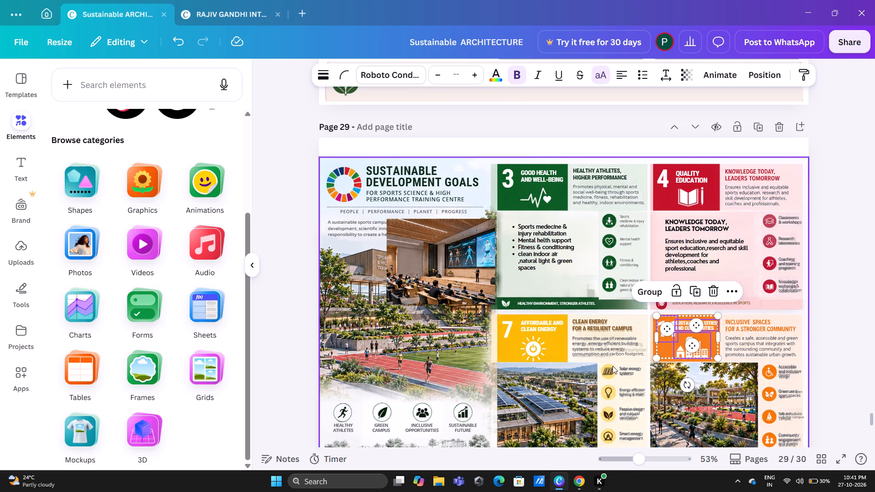
pyautogui.hotkey('ctrl', 'c')
pyautogui.scroll(3, 533, 317)
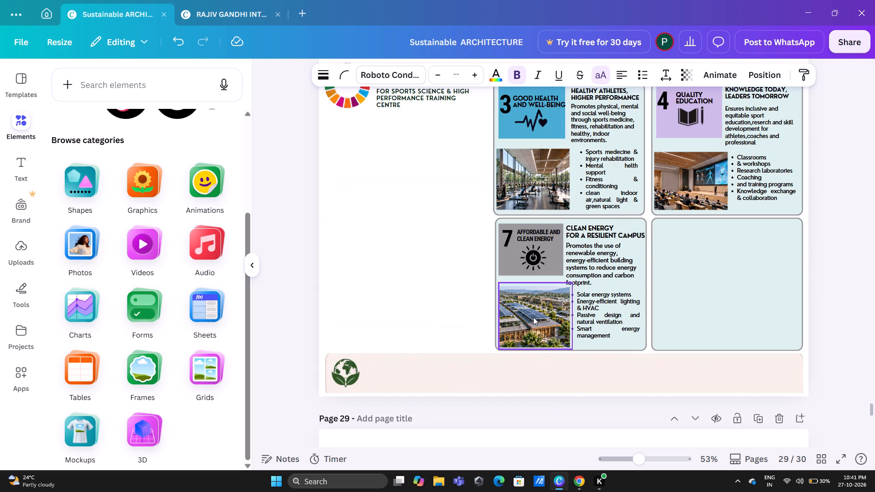
pyautogui.hotkey('ctrl', 'v')
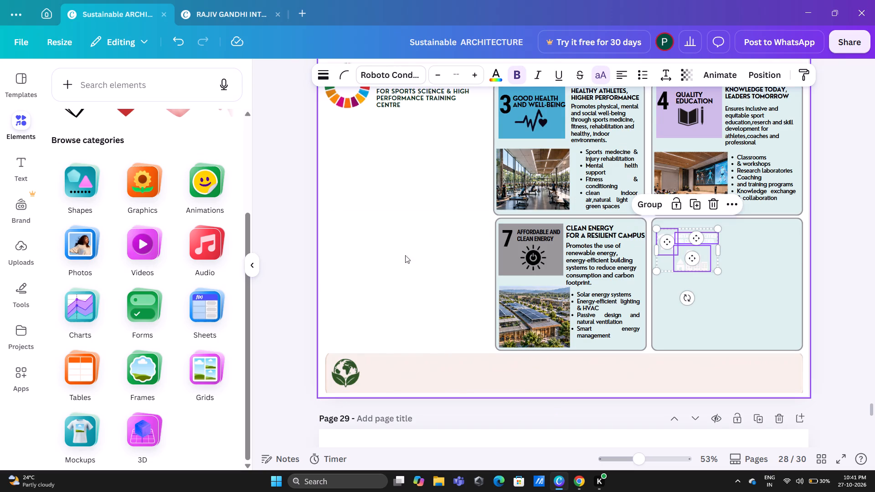
pyautogui.click(425, 234)
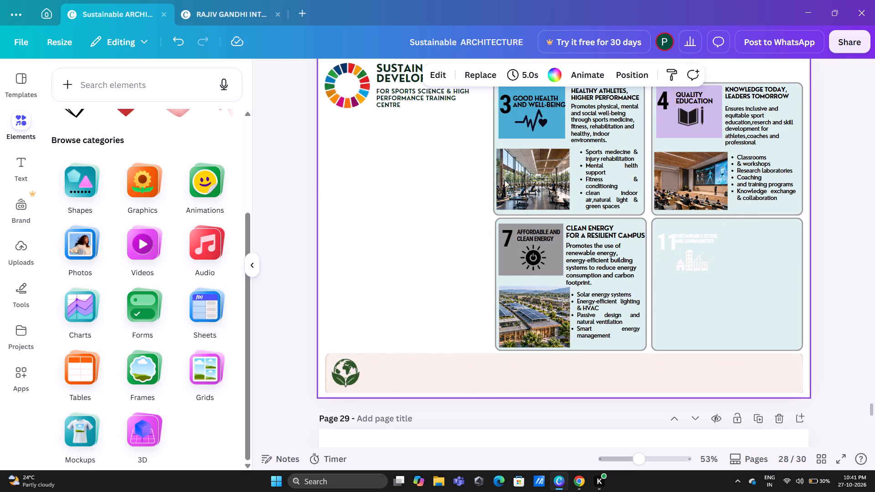
# Copy the basic style of card 3's heartbeat icon and apply it to the city icon in card 11.
pyautogui.click(524, 119)
pyautogui.click(767, 70)
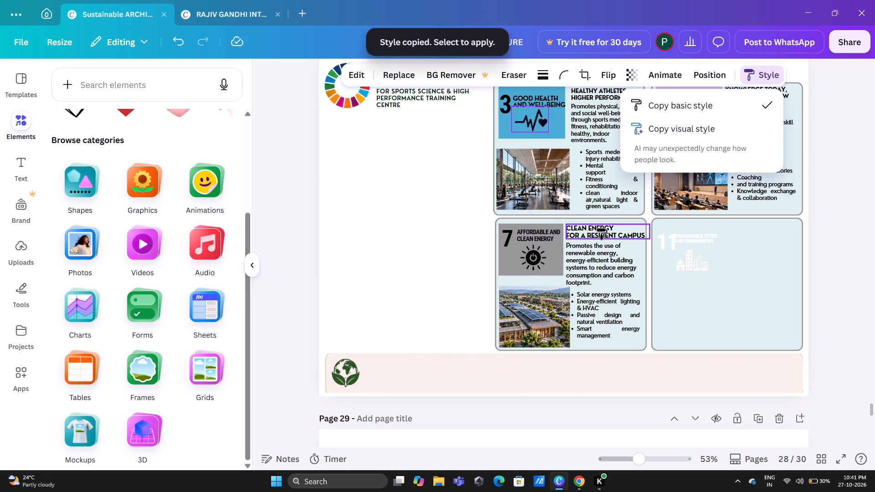
pyautogui.click(678, 108)
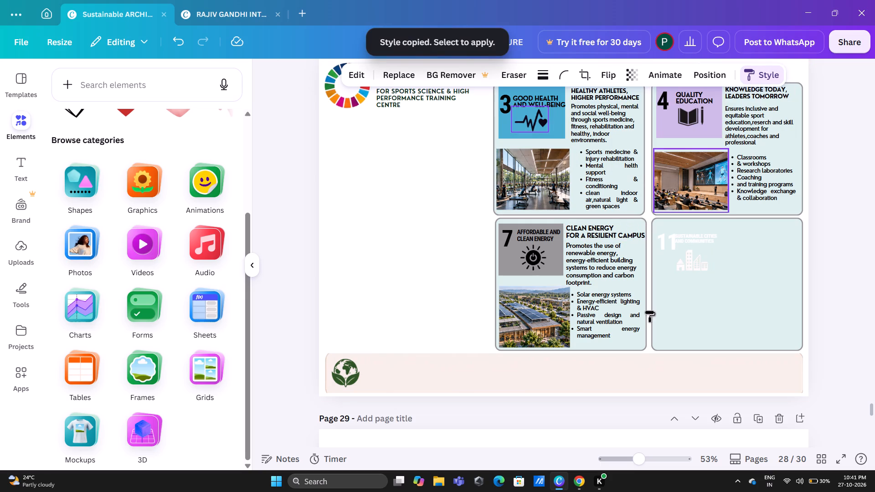
pyautogui.click(690, 261)
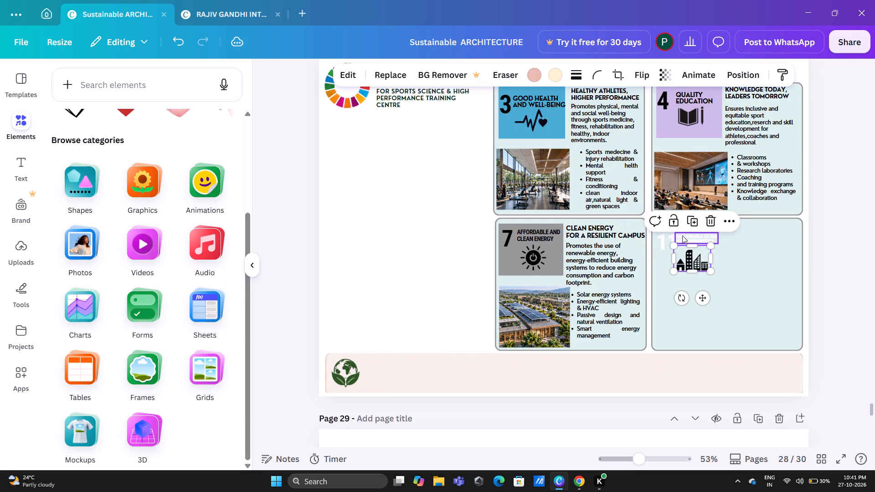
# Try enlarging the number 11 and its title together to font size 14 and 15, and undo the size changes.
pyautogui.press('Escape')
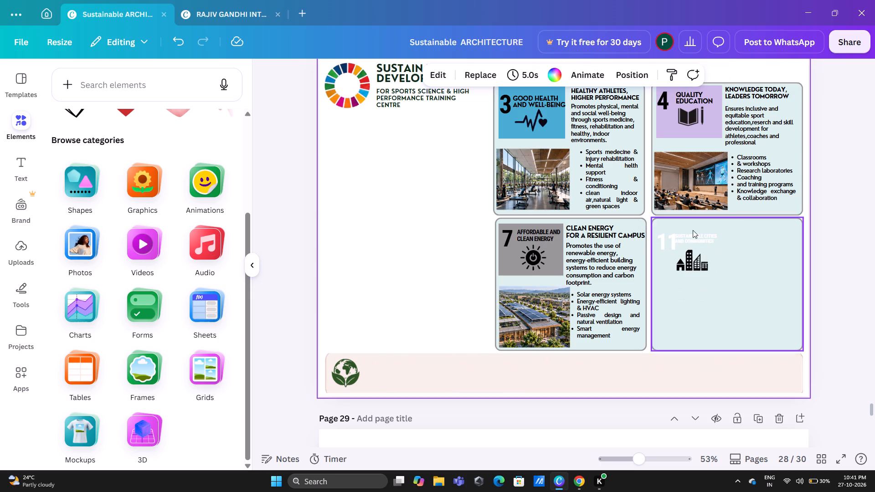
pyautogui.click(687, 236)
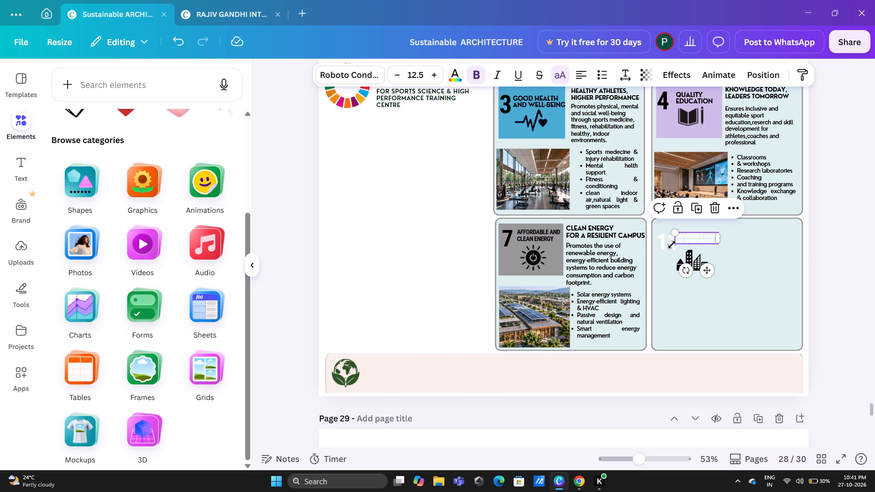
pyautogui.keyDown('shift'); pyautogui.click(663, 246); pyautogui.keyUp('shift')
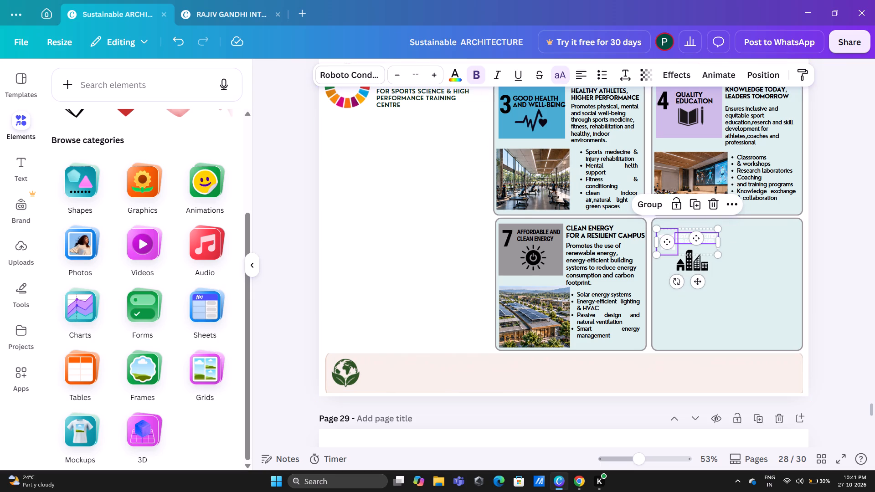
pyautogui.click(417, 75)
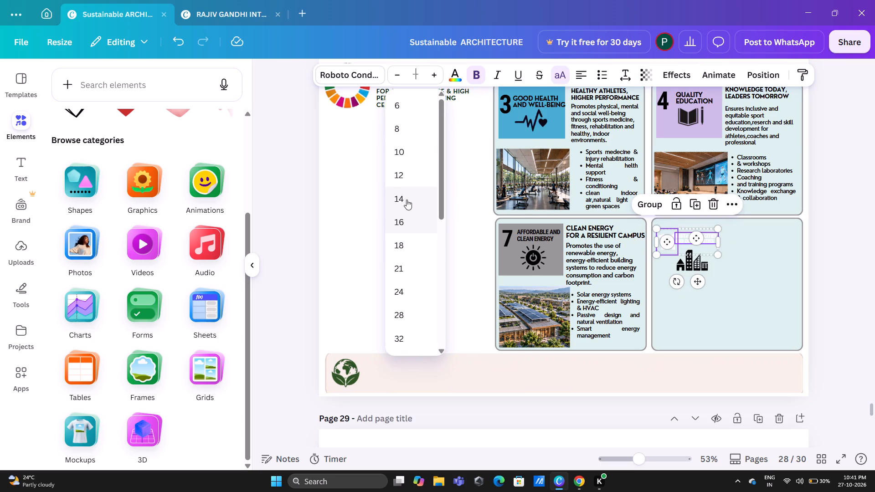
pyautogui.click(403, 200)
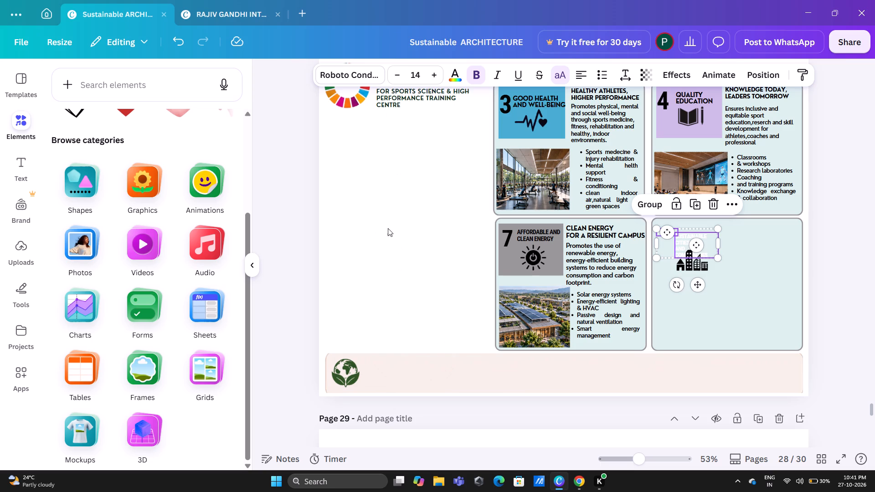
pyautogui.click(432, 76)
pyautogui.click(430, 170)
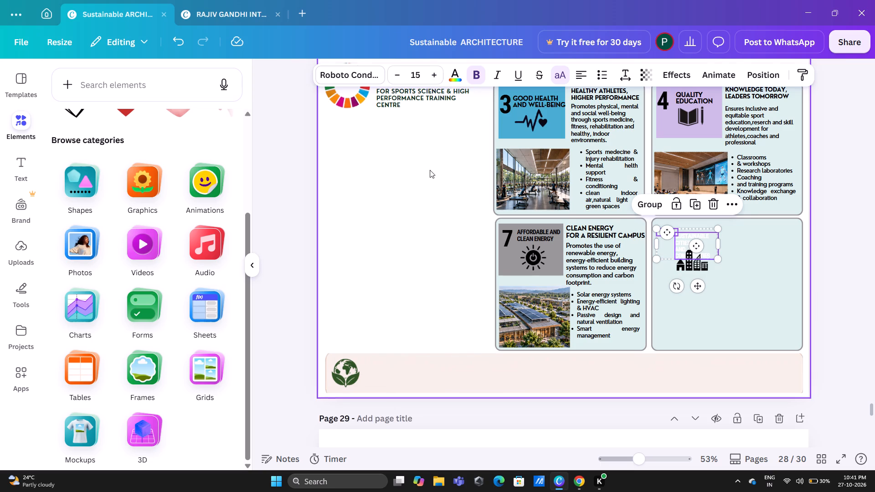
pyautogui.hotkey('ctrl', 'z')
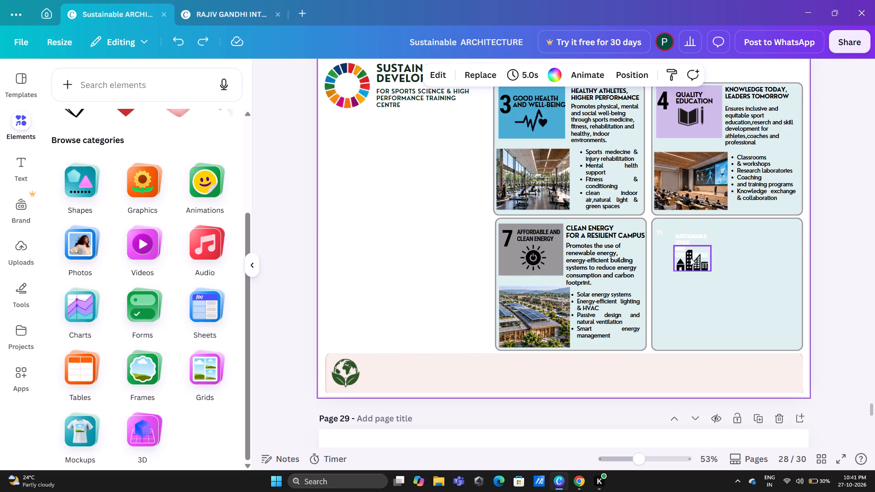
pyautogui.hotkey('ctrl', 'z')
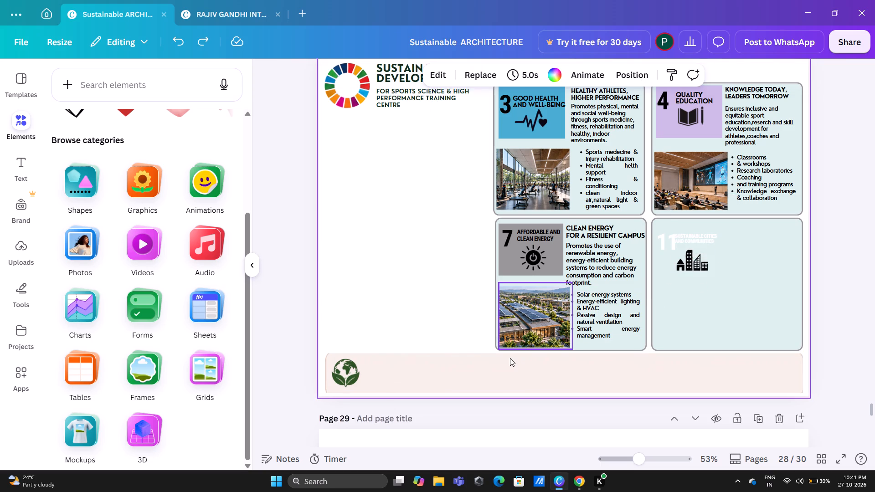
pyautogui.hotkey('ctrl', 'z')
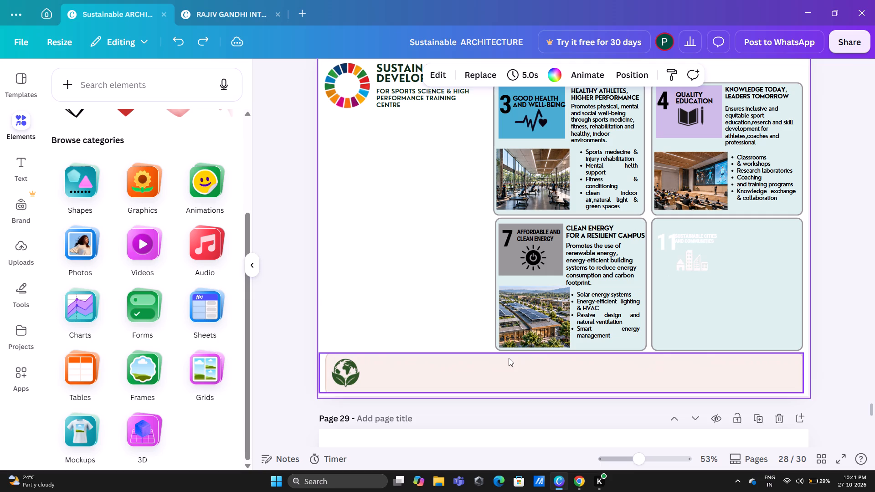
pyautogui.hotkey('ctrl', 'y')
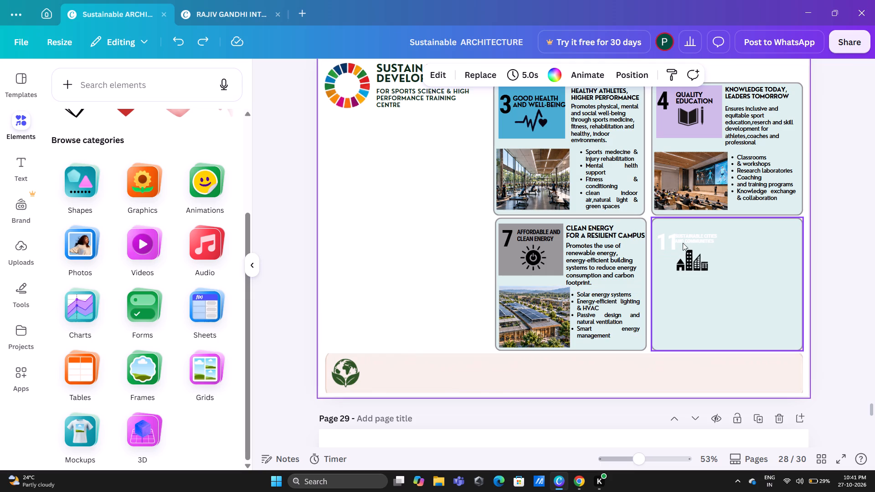
# Nudge card 11's number slightly left and recolor the number and the "Sustainable Cities and Communities" title black.
pyautogui.click(666, 244)
pyautogui.press('Left')
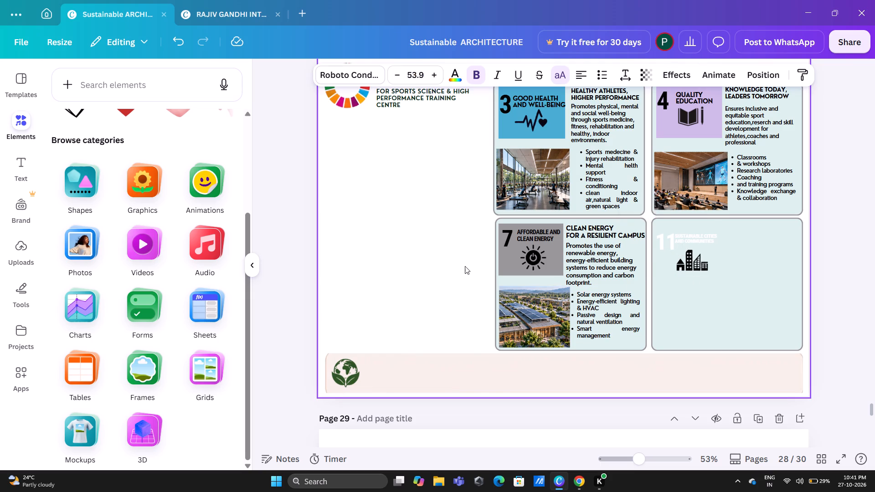
pyautogui.click(460, 266)
pyautogui.click(669, 243)
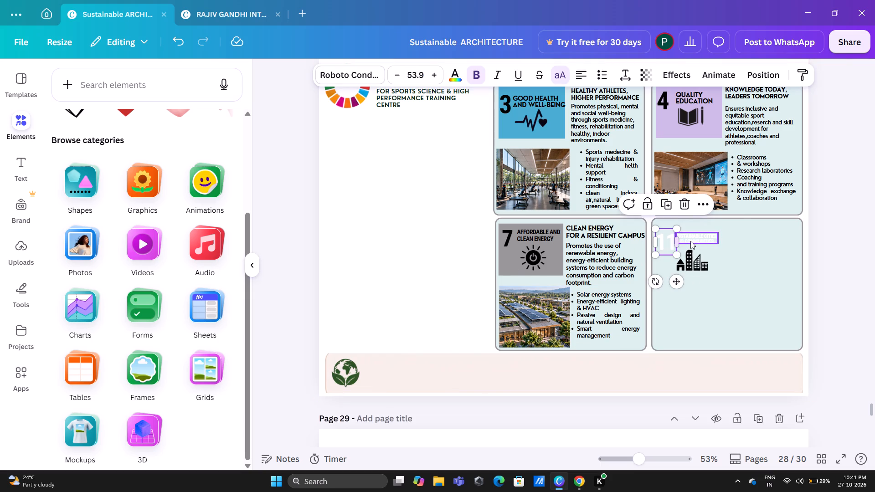
pyautogui.keyDown('ctrl'); pyautogui.click(690, 241); pyautogui.keyUp('ctrl')
pyautogui.keyDown('shift'); pyautogui.click(668, 243); pyautogui.keyUp('shift')
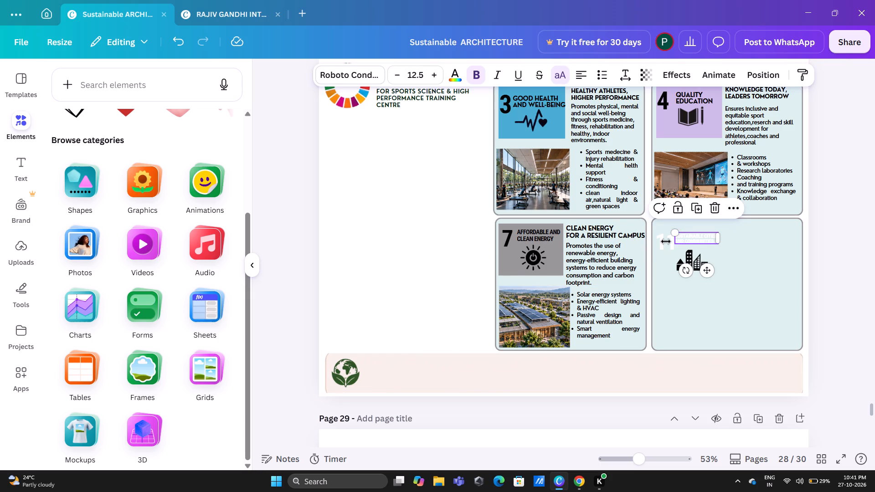
pyautogui.keyDown('shift'); pyautogui.click(664, 247); pyautogui.keyUp('shift')
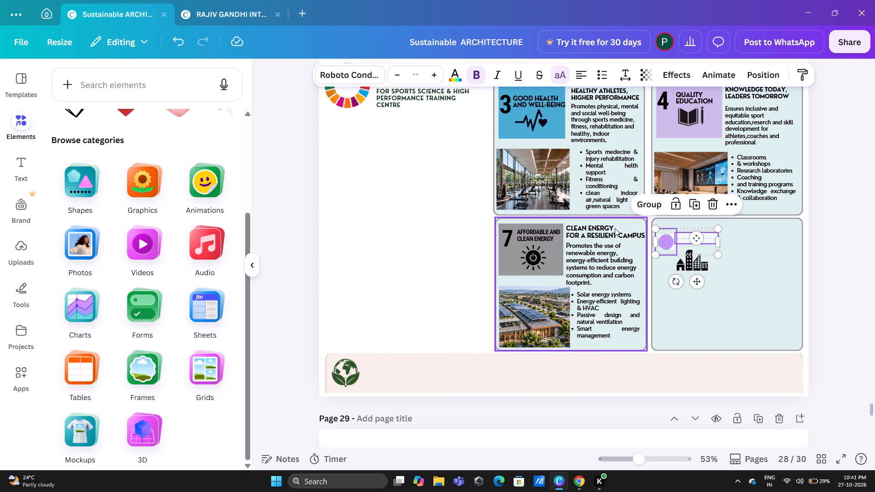
pyautogui.click(462, 76)
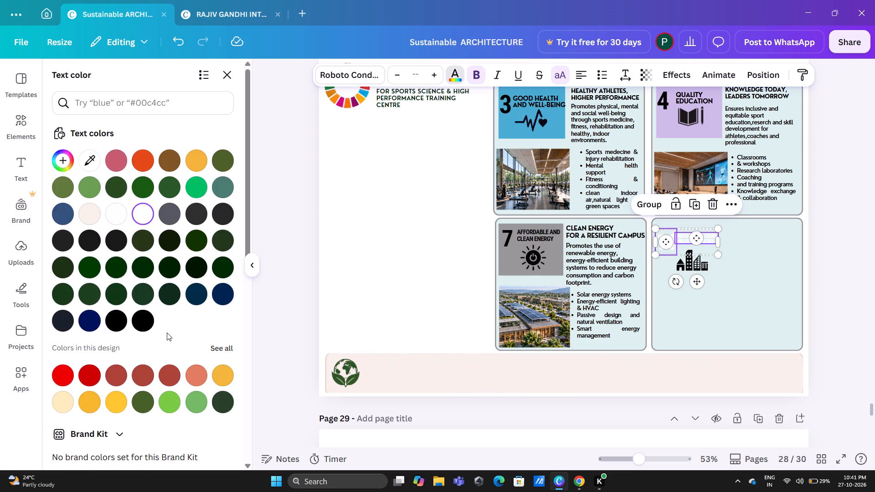
pyautogui.click(145, 324)
pyautogui.click(390, 256)
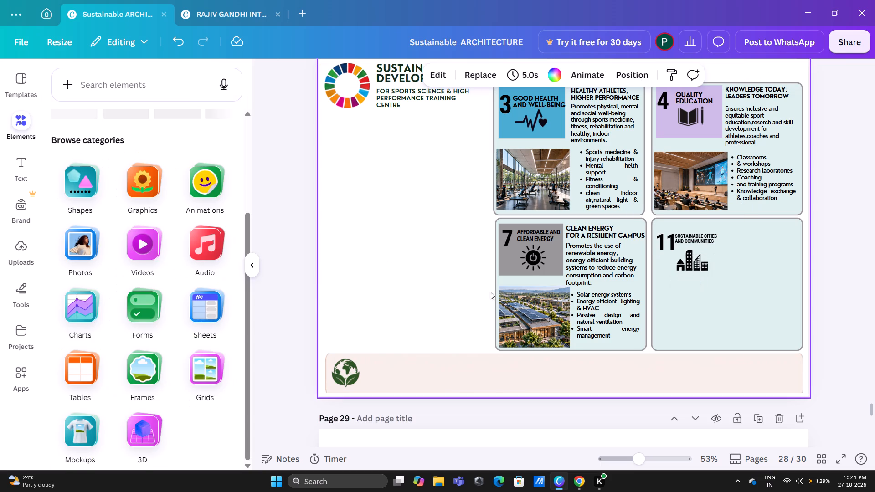
# Set card 11's title to font size 15, matching card 7's title, and widen its text box to fit two lines.
pyautogui.click(529, 231)
pyautogui.click(439, 256)
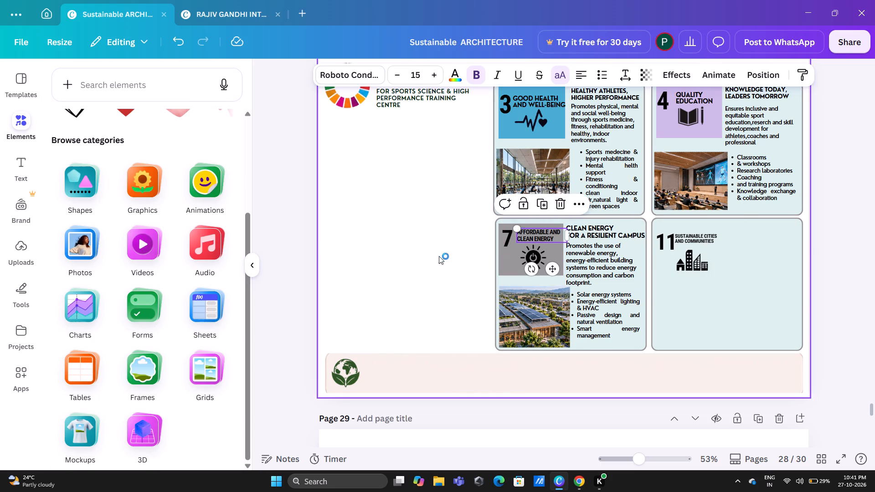
pyautogui.click(693, 240)
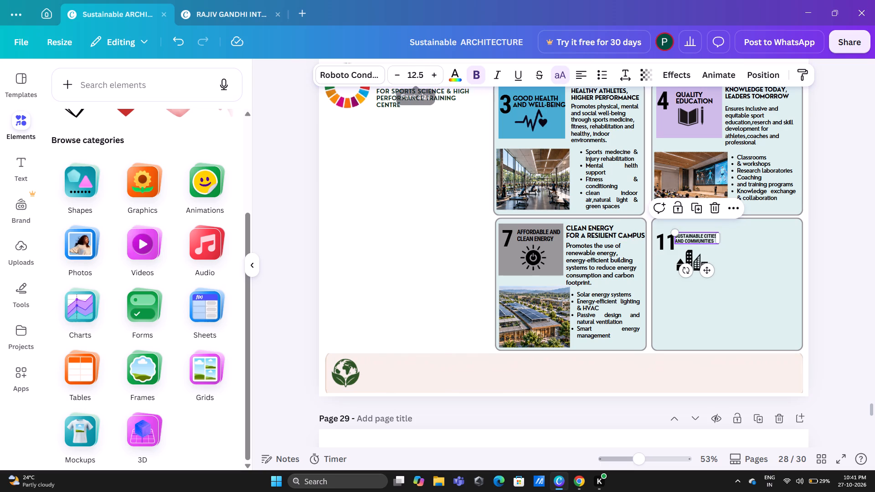
pyautogui.click(420, 72)
pyautogui.write('15')
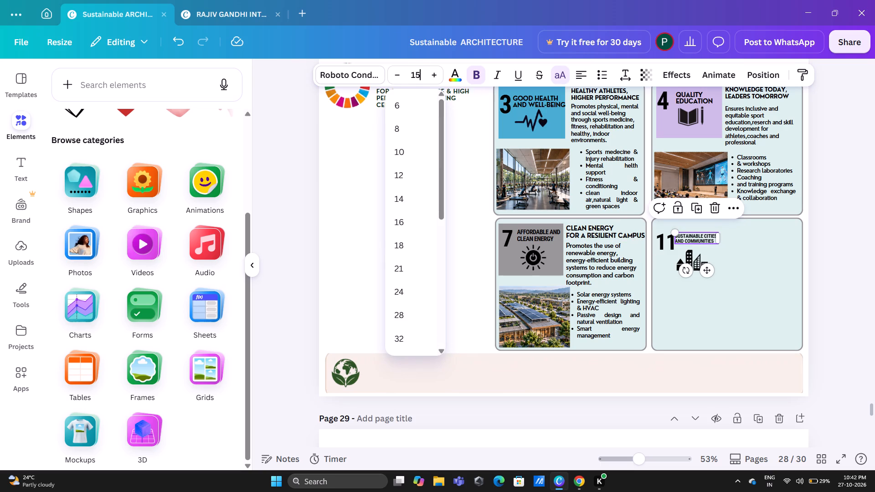
pyautogui.click(347, 246)
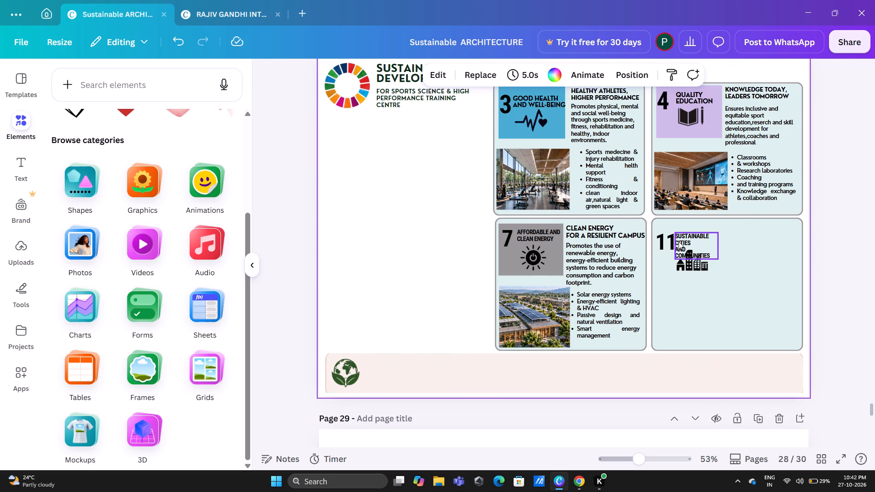
pyautogui.click(684, 241)
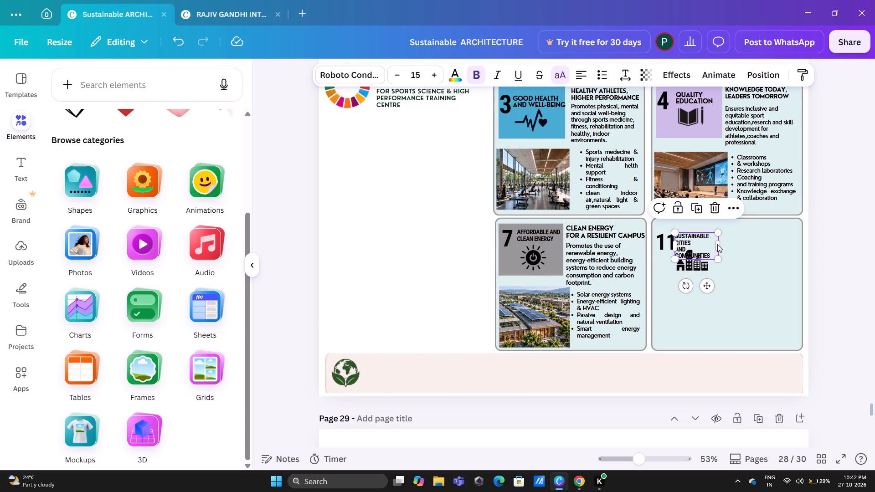
pyautogui.moveTo(720, 244); pyautogui.dragTo(734, 240)
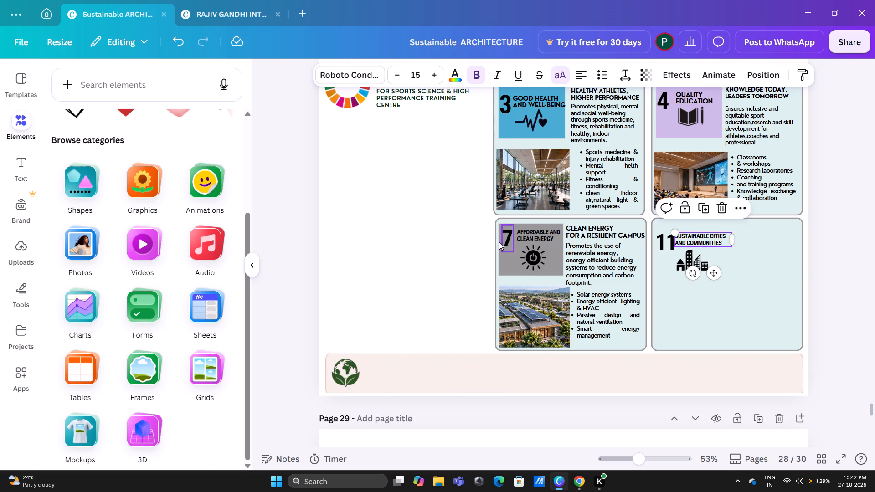
# Change card 7's "Affordable and Clean Energy" title to the Nourd font and widen its text box to fit two lines.
pyautogui.click(512, 241)
pyautogui.click(451, 247)
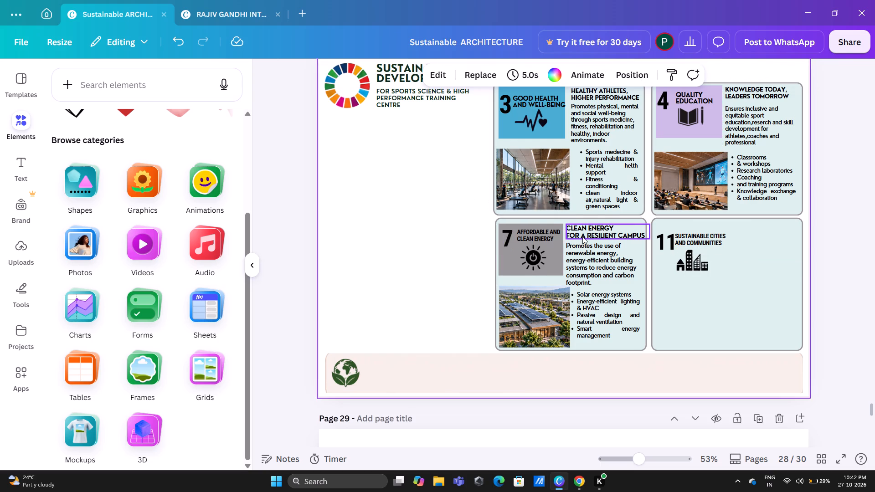
pyautogui.click(582, 236)
pyautogui.click(455, 257)
pyautogui.click(537, 240)
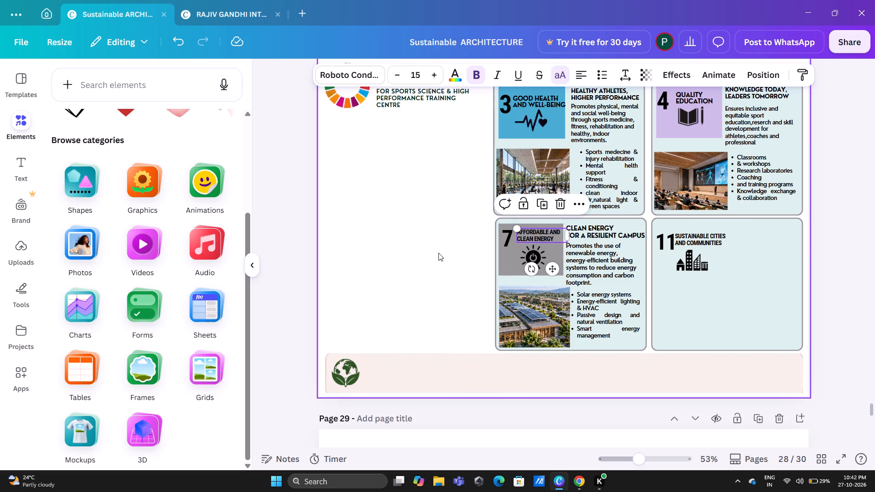
pyautogui.click(379, 74)
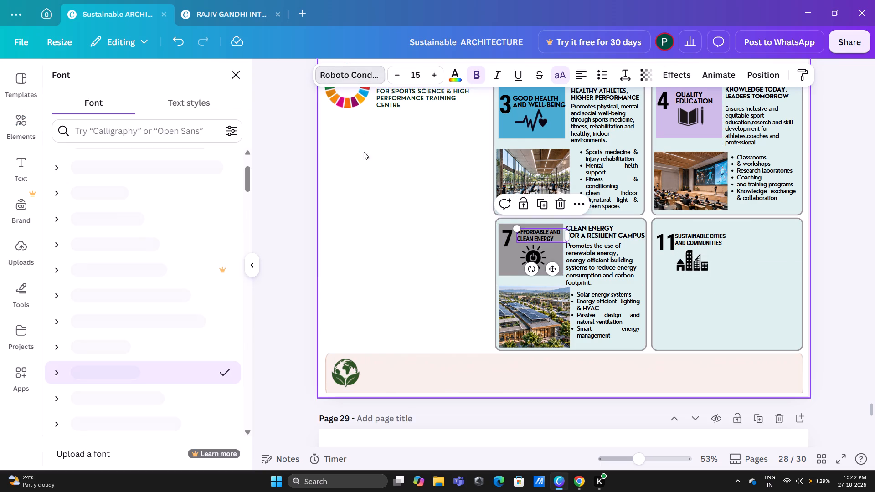
pyautogui.click(113, 300)
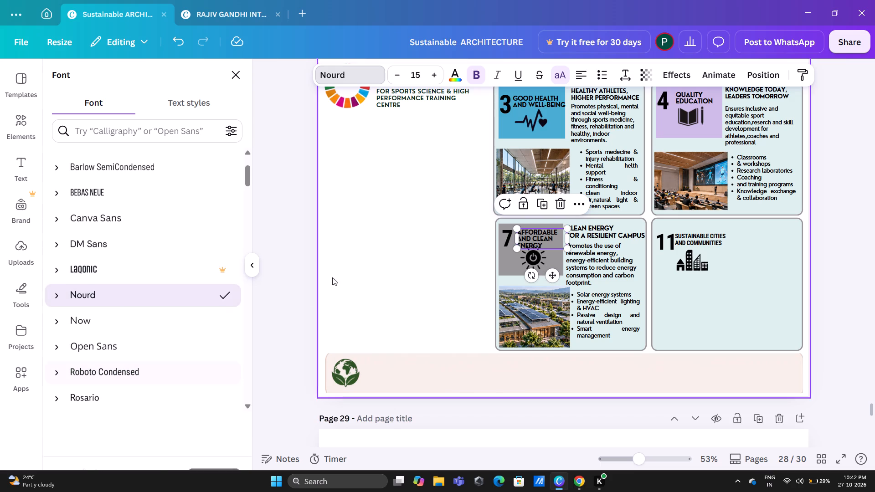
pyautogui.click(392, 269)
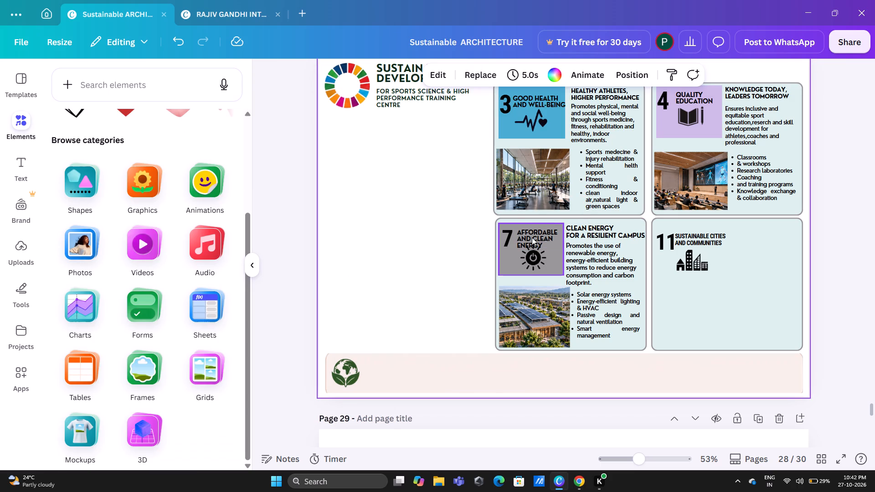
pyautogui.click(532, 237)
pyautogui.moveTo(567, 236); pyautogui.dragTo(576, 236)
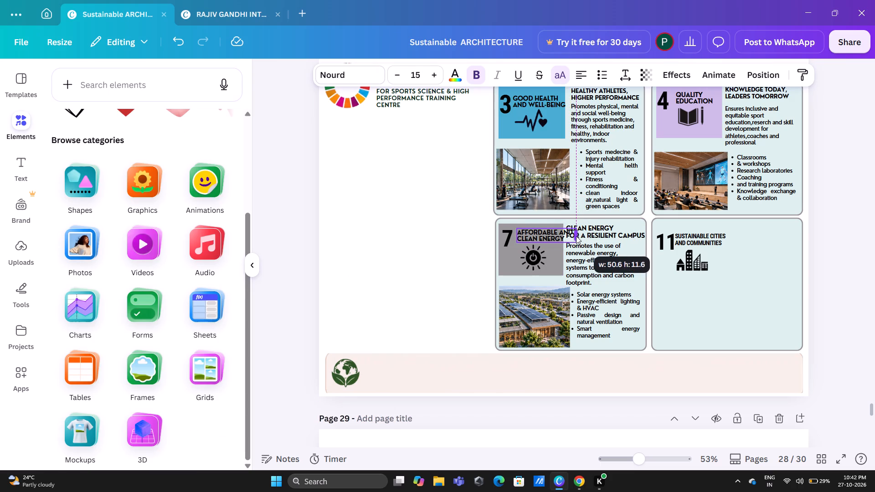
pyautogui.moveTo(576, 236); pyautogui.dragTo(576, 236)
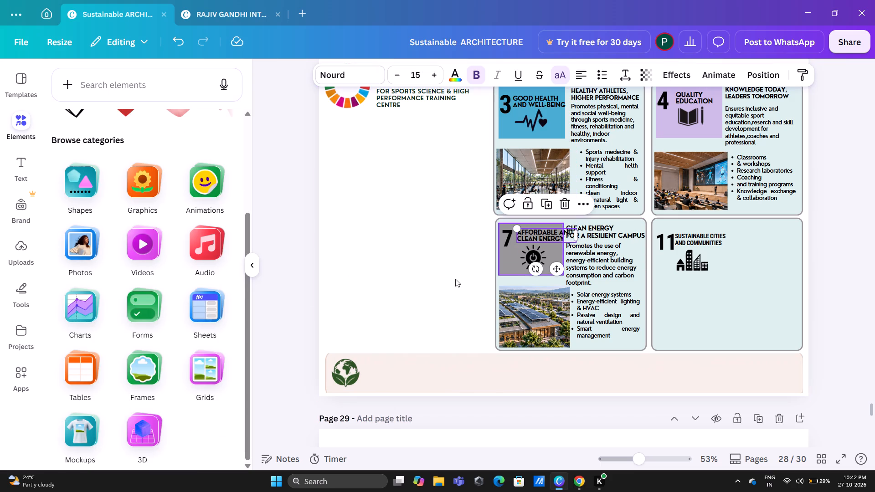
# Nudge card 7's title and the number 7 left so they sit closer to the grey tile's left edge.
pyautogui.press('Left')
pyautogui.press('Left')
pyautogui.press('Left')
pyautogui.press('Left')
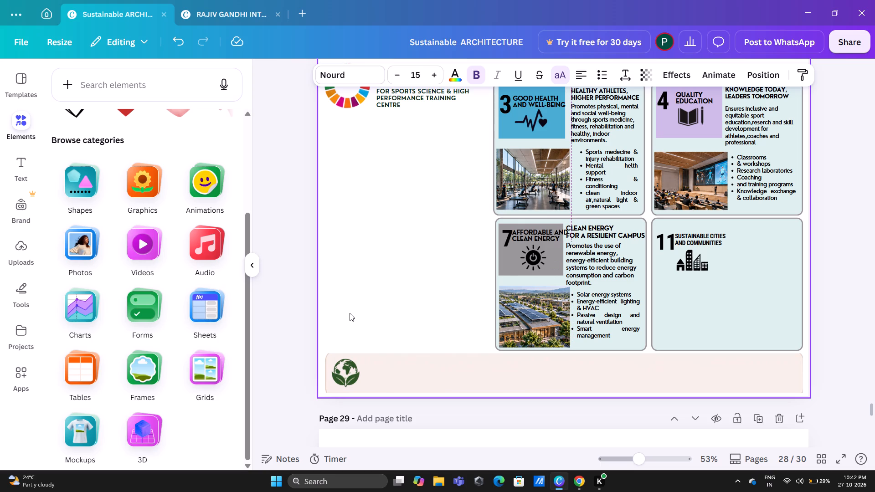
pyautogui.press('Left')
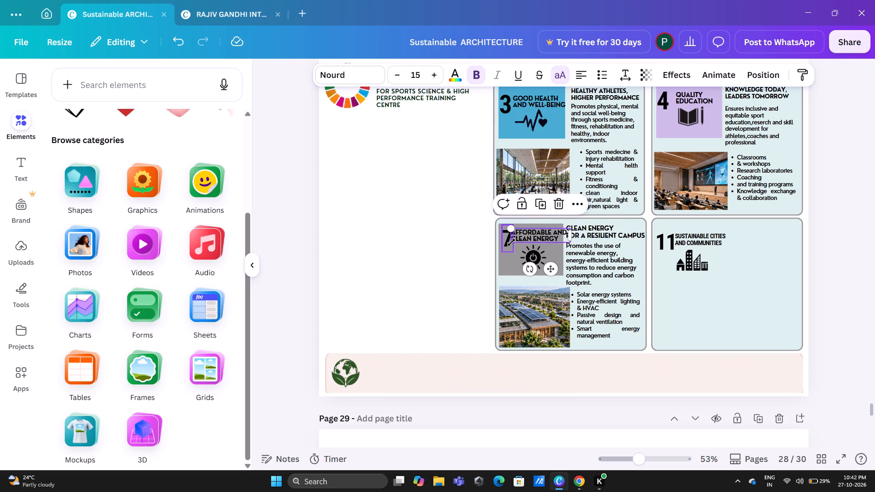
pyautogui.click(403, 235)
pyautogui.click(507, 241)
pyautogui.press('Left')
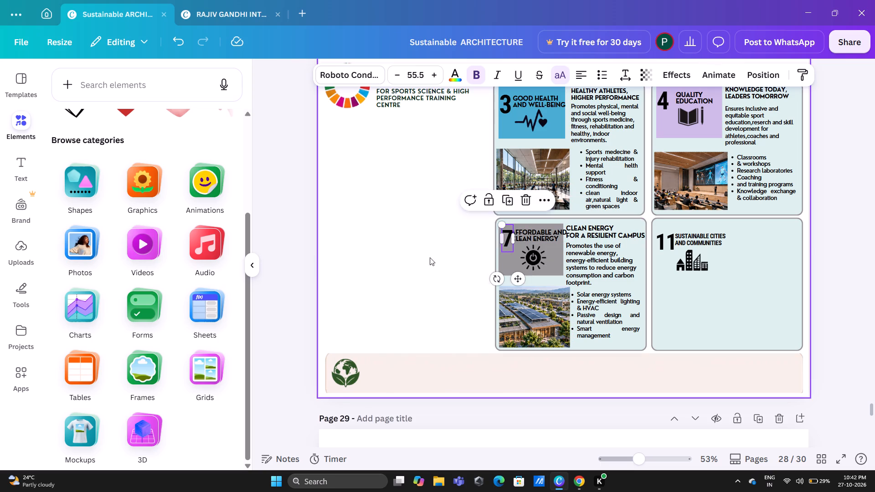
pyautogui.press('Left')
pyautogui.click(393, 267)
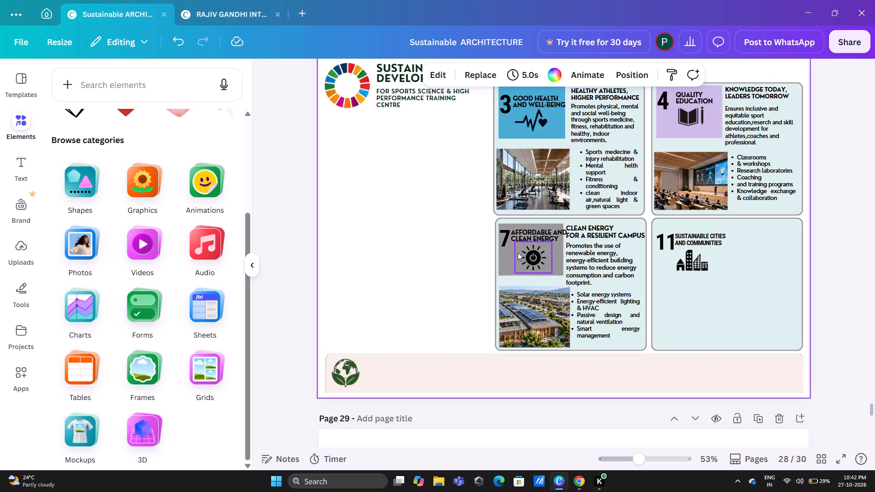
pyautogui.click(529, 233)
pyautogui.press('Left')
pyautogui.press('Left')
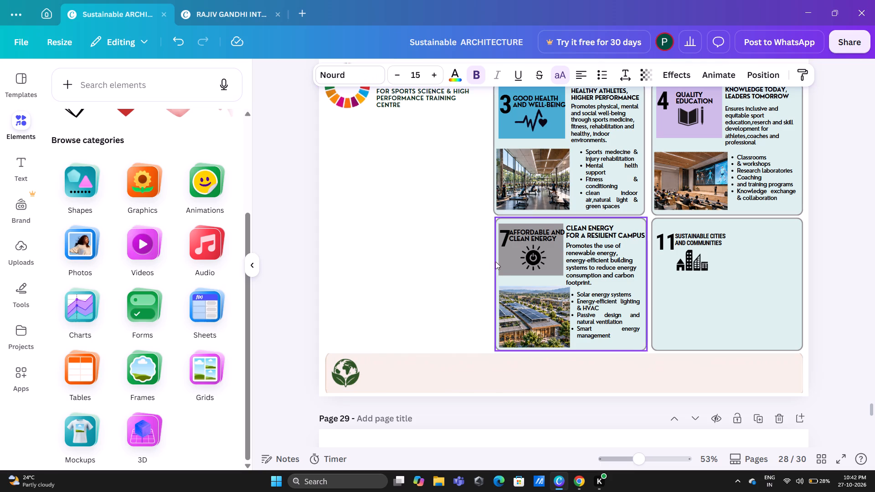
pyautogui.press('Right')
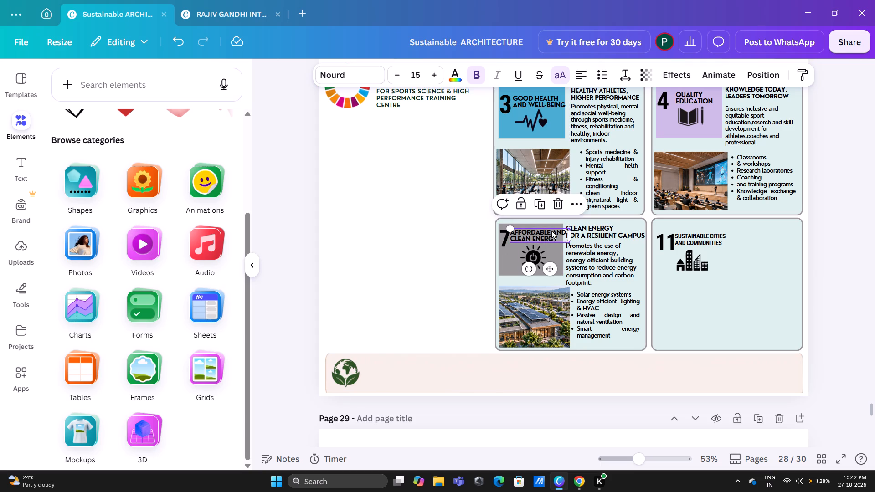
# Reflow card 7's title onto three lines as "Affordable / and Clean / Energy", widening its text box slightly.
pyautogui.click(551, 231)
pyautogui.click(551, 231)
pyautogui.press('Return')
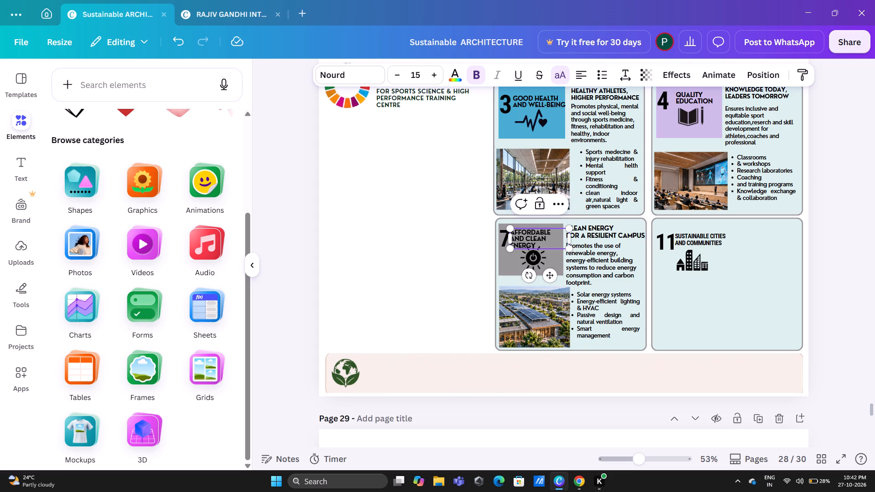
pyautogui.click(514, 244)
pyautogui.press('Left')
pyautogui.press('BackSpace')
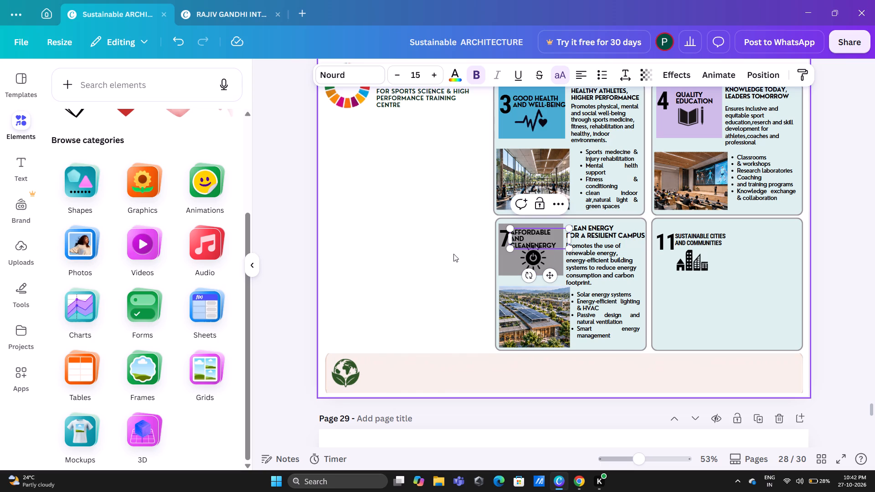
pyautogui.press('space')
pyautogui.moveTo(571, 241); pyautogui.dragTo(576, 241)
# Justify the whole "Affordable and Clean Energy" title on card 7.
pyautogui.tripleClick(535, 241)
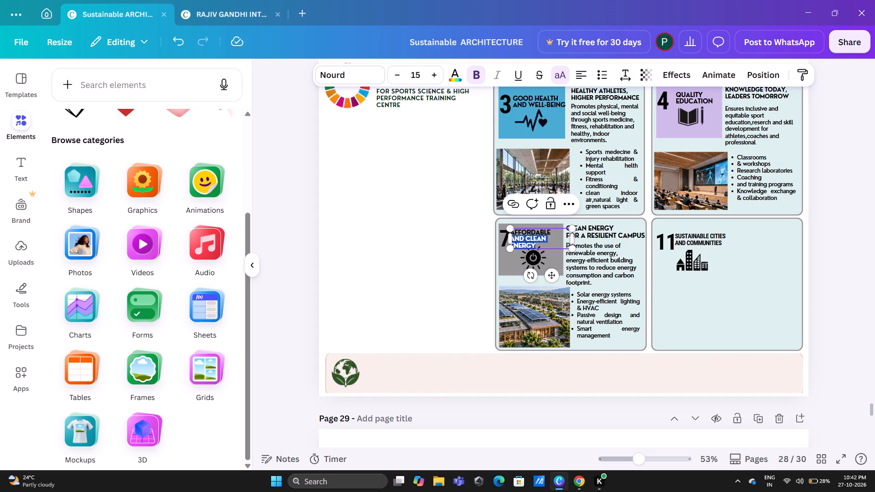
pyautogui.click(535, 241)
pyautogui.tripleClick(535, 235)
pyautogui.hotkey('ctrl', 'a')
pyautogui.click(582, 73)
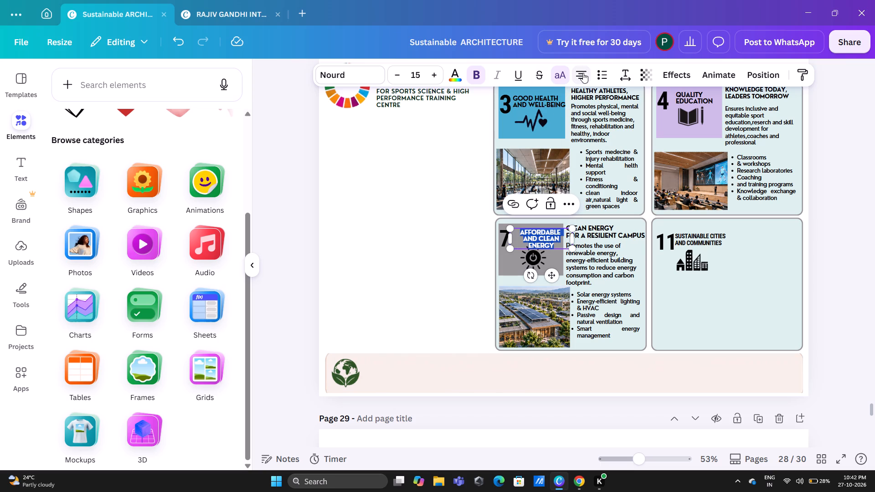
pyautogui.click(583, 73)
pyautogui.click(583, 73)
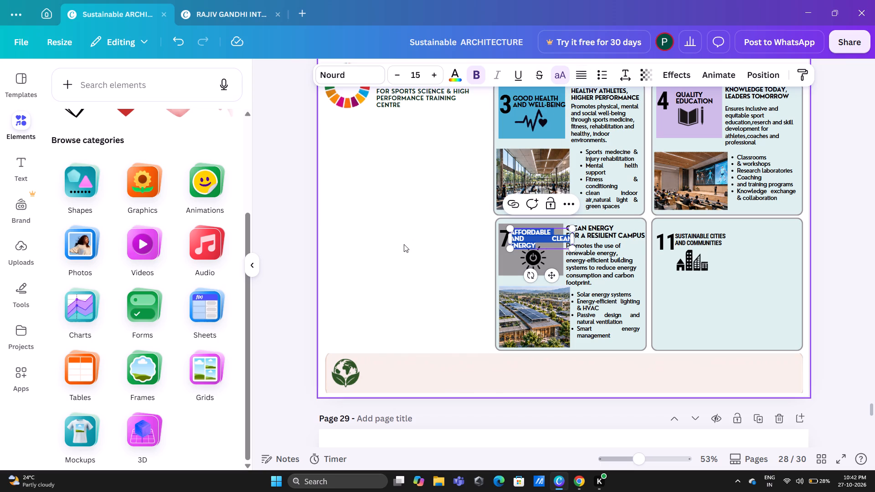
pyautogui.click(404, 244)
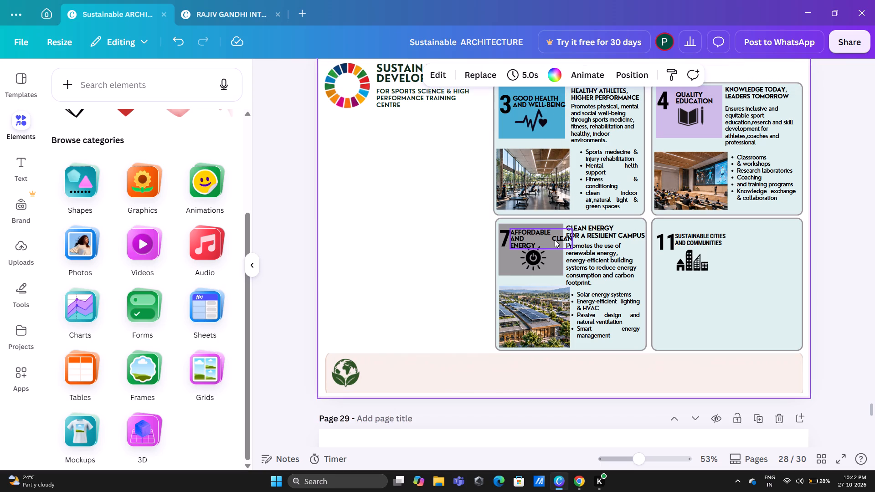
# Narrow card 7's title box to fit within the grey tile and nudge it slightly right, clear of the number 7.
pyautogui.click(560, 231)
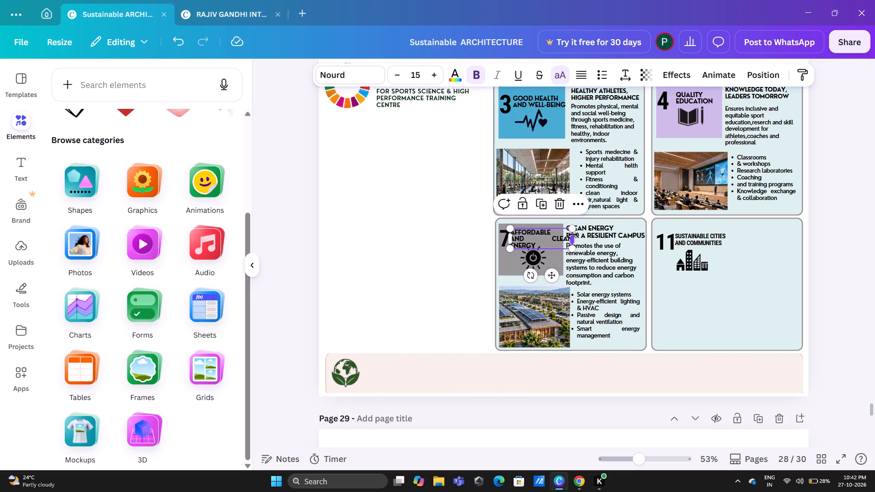
pyautogui.moveTo(574, 238); pyautogui.dragTo(560, 238)
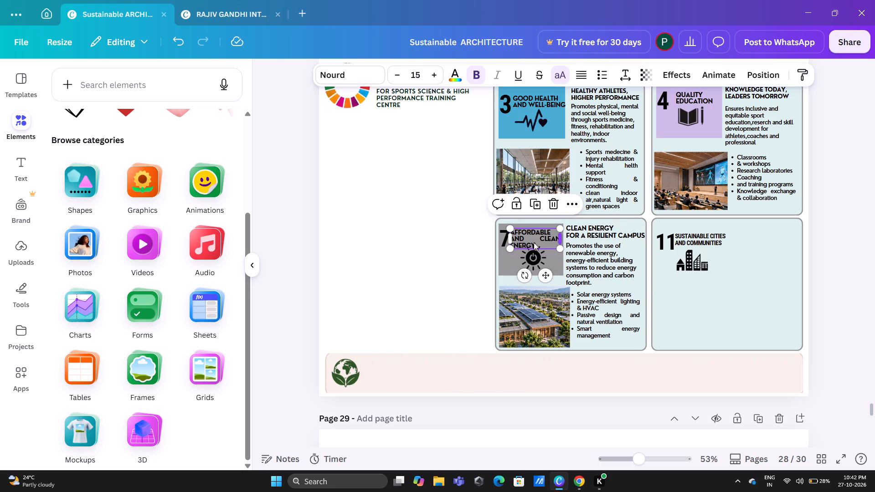
pyautogui.click(452, 257)
pyautogui.click(516, 234)
pyautogui.press('Right')
pyautogui.press('Right')
pyautogui.click(398, 266)
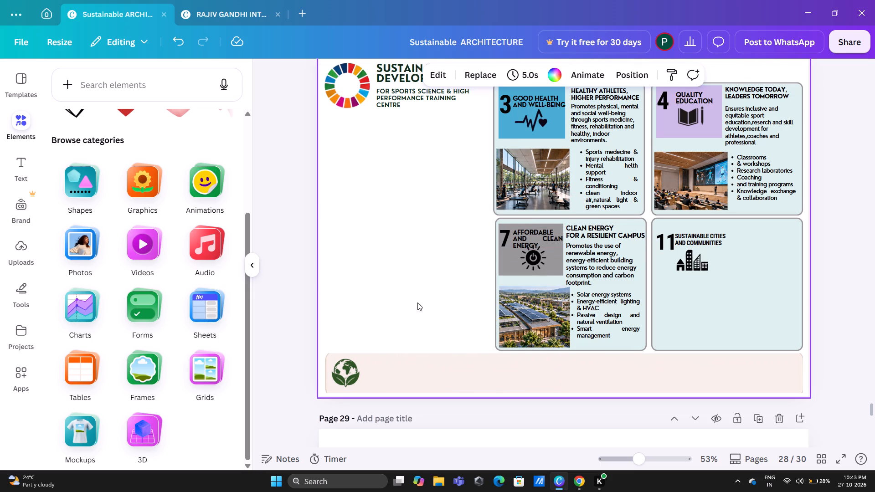
pyautogui.click(528, 229)
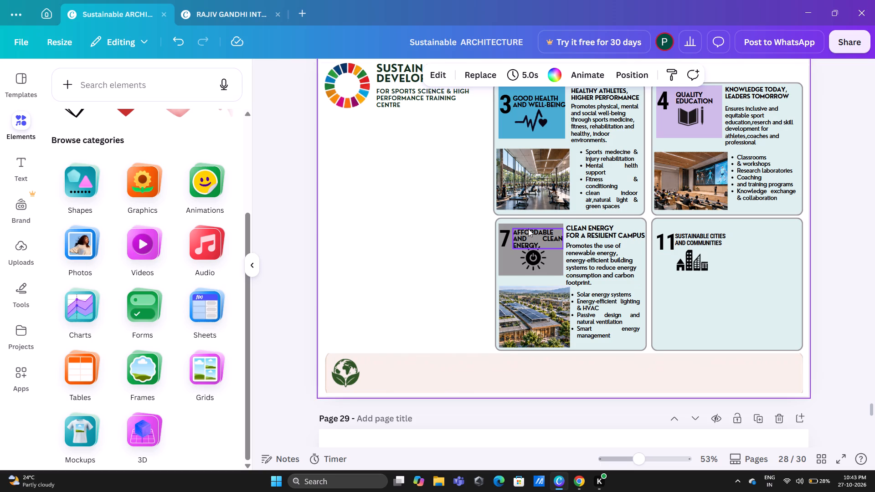
pyautogui.click(430, 274)
# Change card 11's "Sustainable Cities and Communities" title to the Nourd font and widen its text box to fit two lines.
pyautogui.click(710, 239)
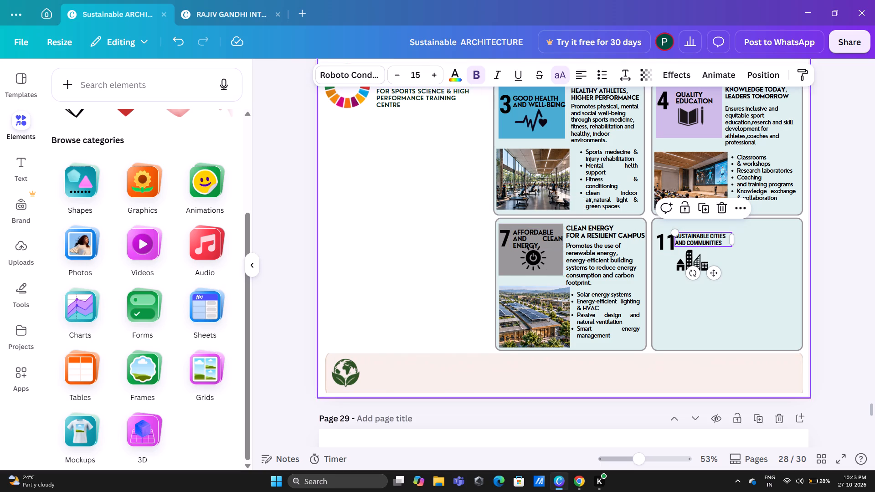
pyautogui.click(378, 80)
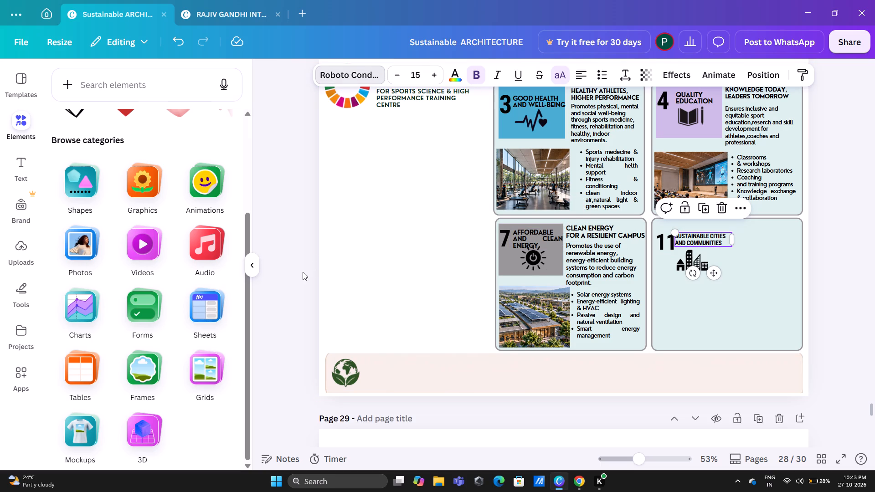
pyautogui.click(123, 299)
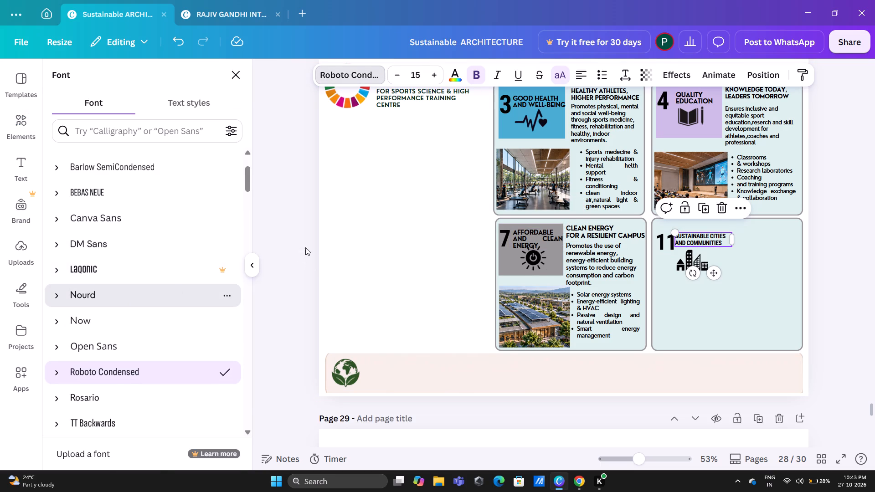
pyautogui.click(348, 232)
pyautogui.click(688, 243)
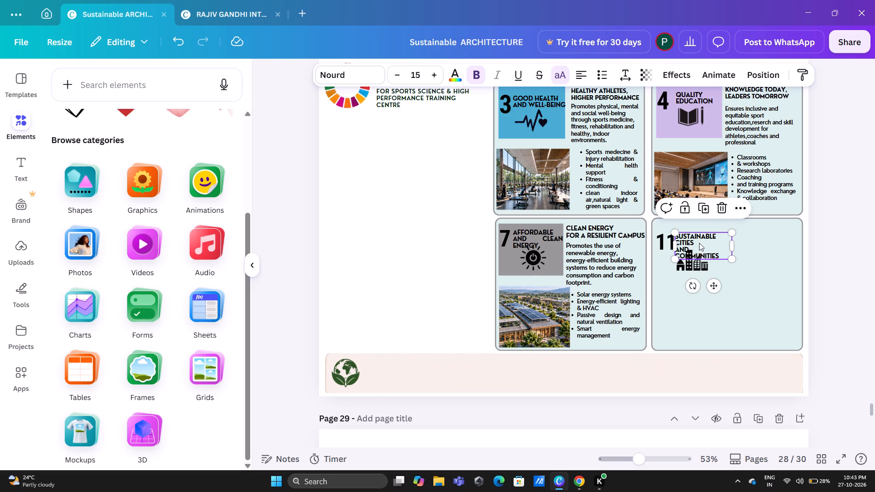
pyautogui.moveTo(733, 243); pyautogui.dragTo(745, 241)
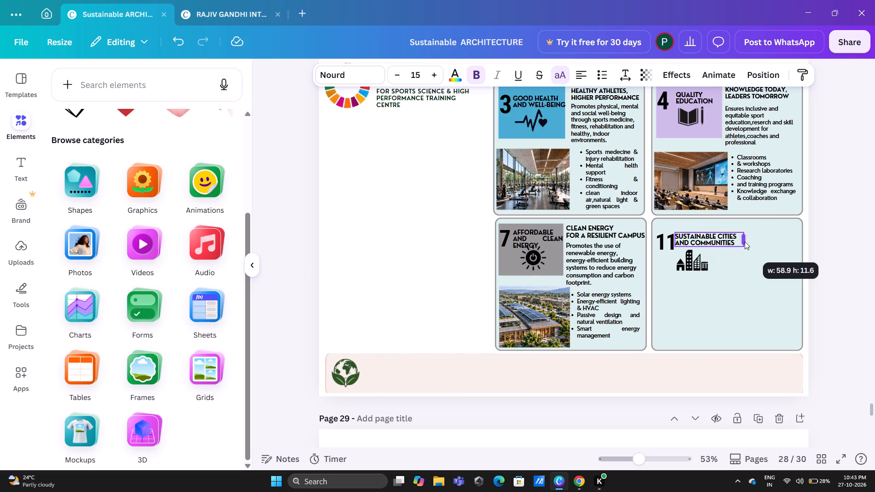
pyautogui.moveTo(745, 241); pyautogui.dragTo(738, 241)
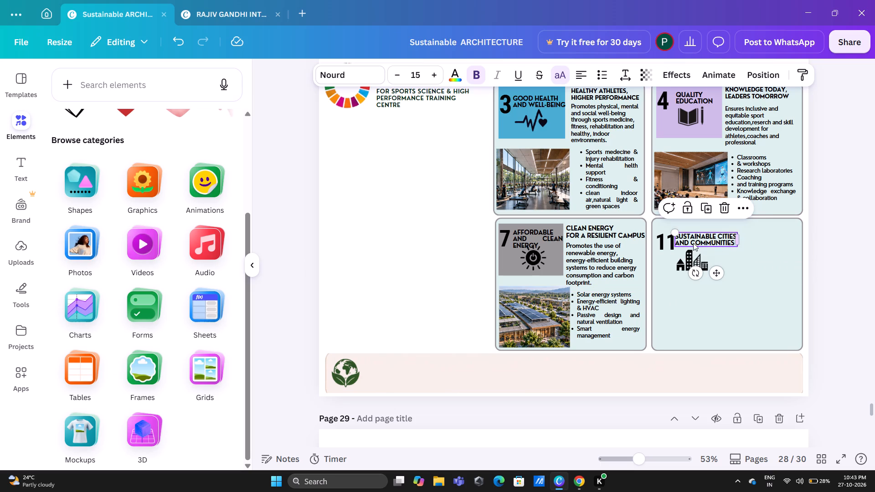
# Break card 11's title after "Sustainable" and widen its text box slightly.
pyautogui.click(718, 233)
pyautogui.click(716, 234)
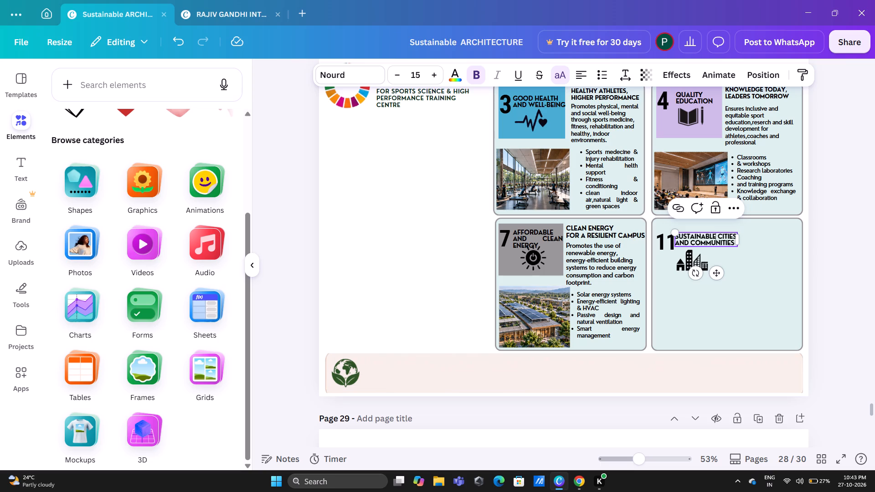
pyautogui.press('Return')
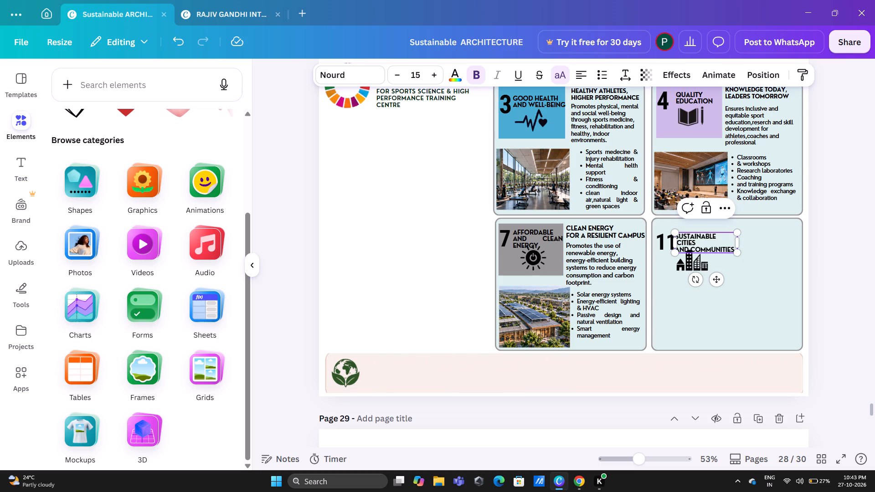
pyautogui.moveTo(739, 242); pyautogui.dragTo(746, 242)
# Justify the whole "Sustainable Cities and Communities" title on card 11.
pyautogui.tripleClick(710, 242)
pyautogui.click(710, 242)
pyautogui.hotkey('ctrl', 'a')
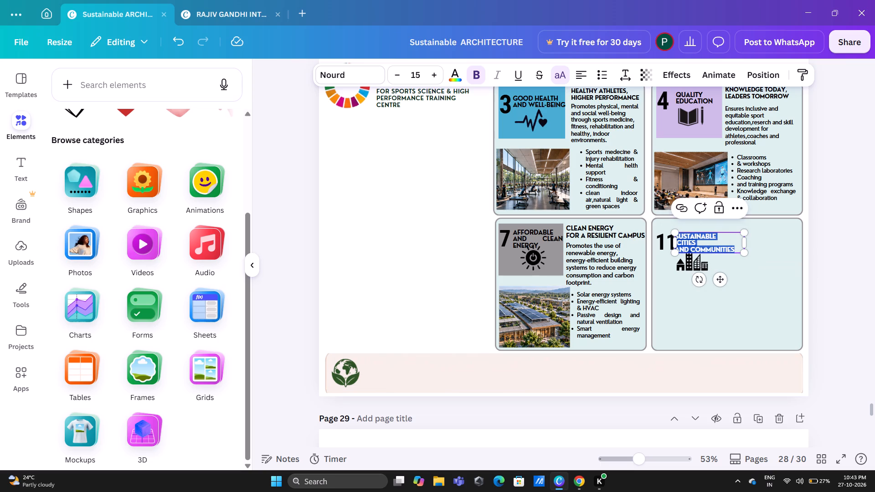
pyautogui.doubleClick(579, 84)
pyautogui.click(579, 82)
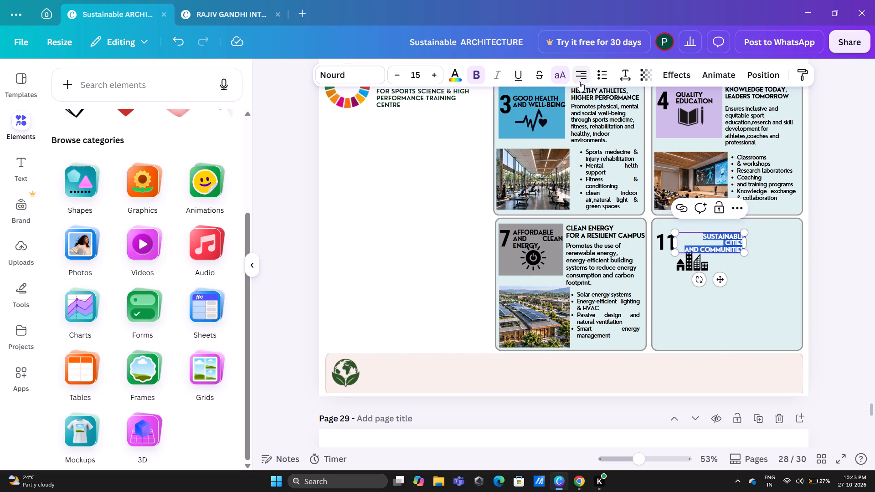
# Rework the line breaks in card 11's title so it reads "Sustainable / Cities and / Communities".
pyautogui.click(691, 251)
pyautogui.press('Return')
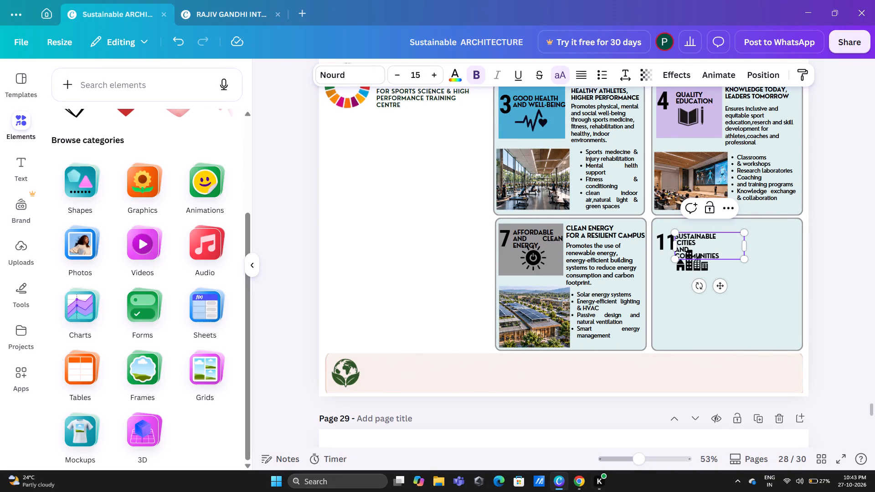
pyautogui.click(680, 247)
pyautogui.press('Left')
pyautogui.press('BackSpace')
pyautogui.press('space')
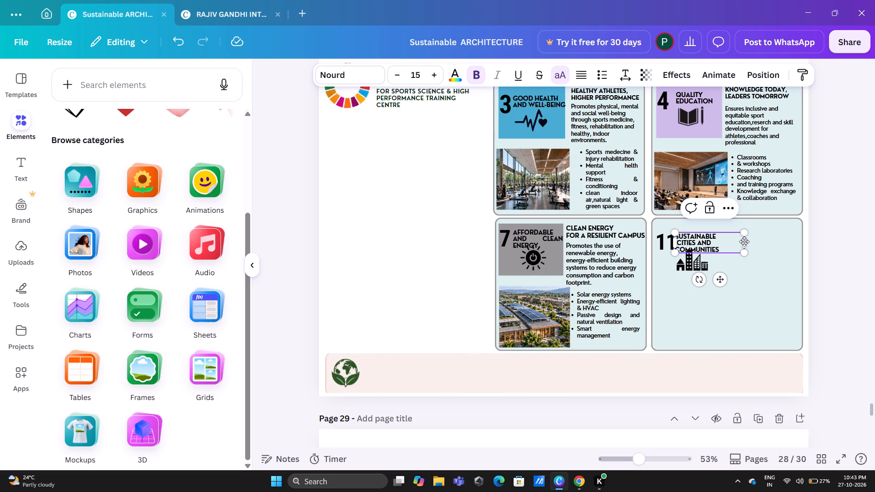
# Narrow card 11's title box to fit its three lines and nudge it slightly right, away from the number 11.
pyautogui.moveTo(745, 246); pyautogui.dragTo(722, 245)
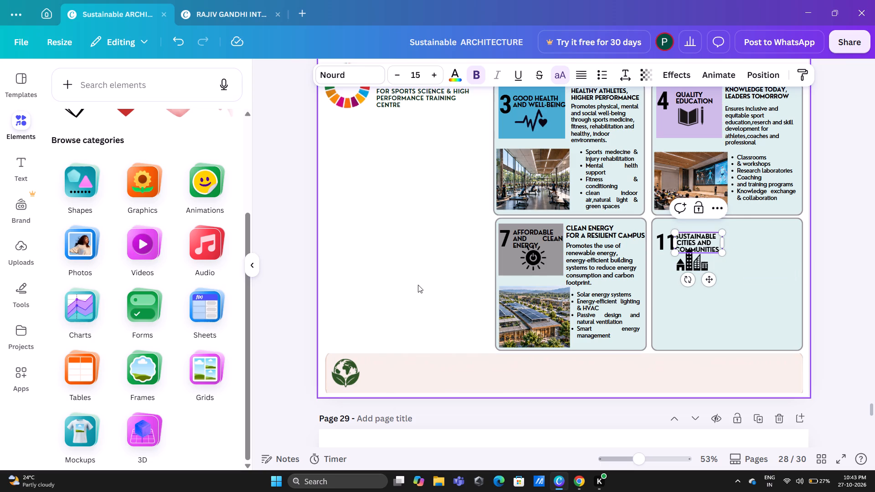
pyautogui.click(418, 285)
pyautogui.click(699, 242)
pyautogui.press('Right')
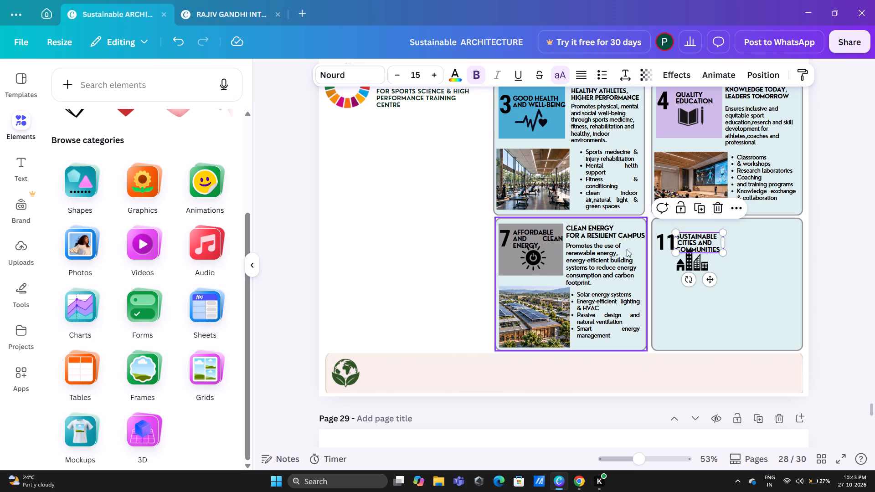
pyautogui.click(421, 237)
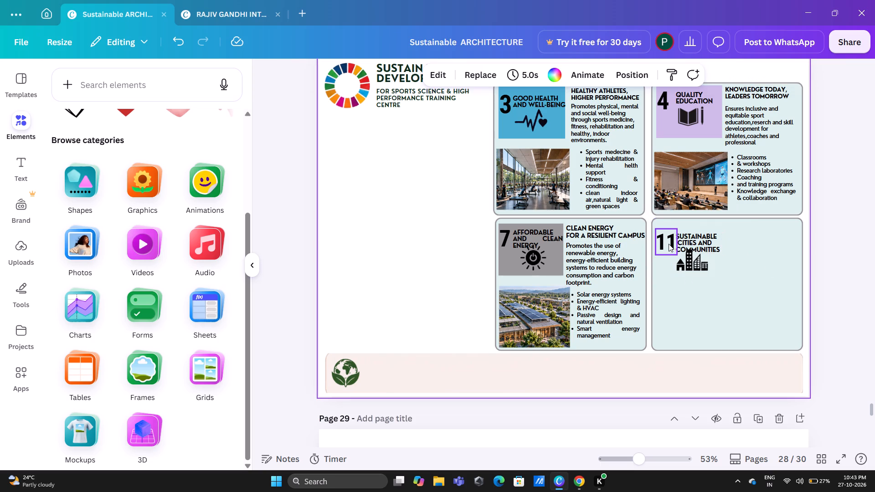
# Move card 11's number and title up together so they sit closer to the card's top edge.
pyautogui.keyDown('ctrl'); pyautogui.click(669, 244); pyautogui.keyUp('ctrl')
pyautogui.keyDown('shift'); pyautogui.click(699, 243); pyautogui.keyUp('shift')
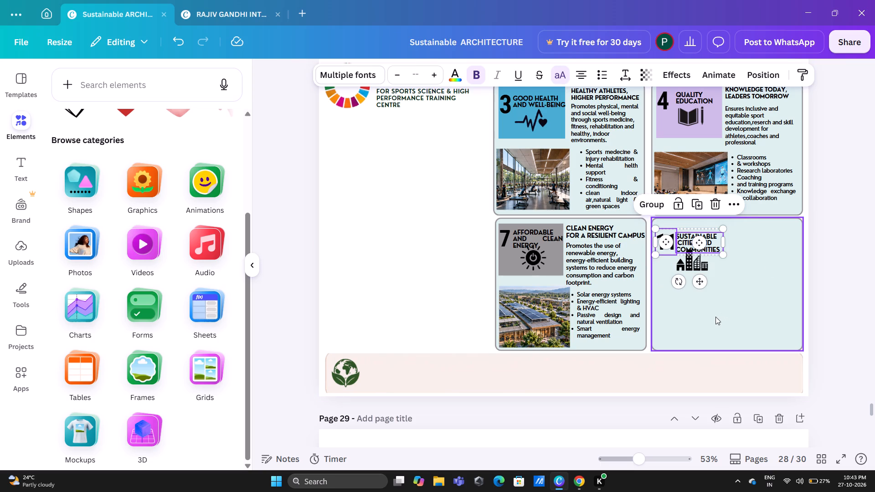
pyautogui.press('Up')
pyautogui.press('Up')
pyautogui.press('Up')
pyautogui.press('Up')
pyautogui.press('Up')
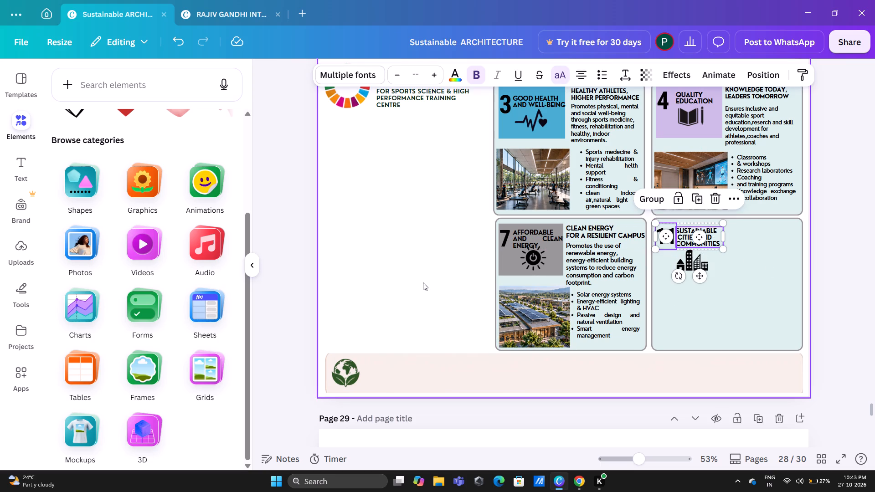
pyautogui.click(423, 282)
pyautogui.press('Escape')
# Add a blue square shape without text and place it in the blank white area beside card 7.
pyautogui.click(113, 73)
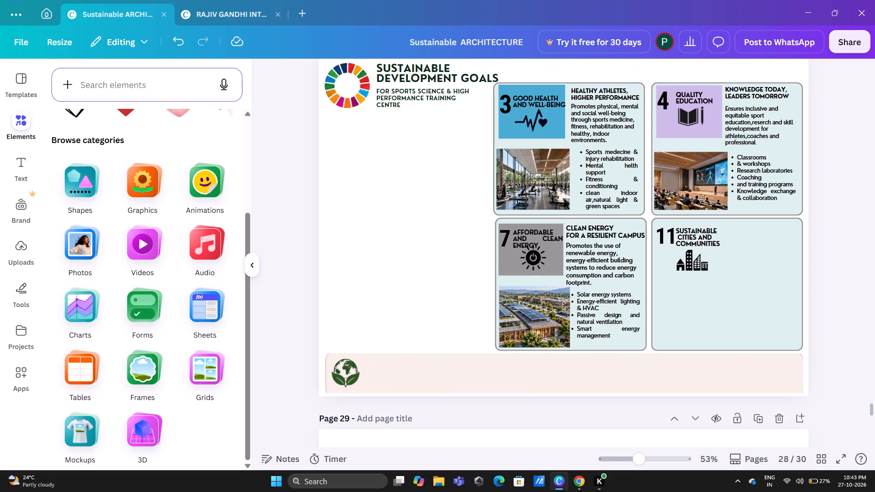
pyautogui.write('re')
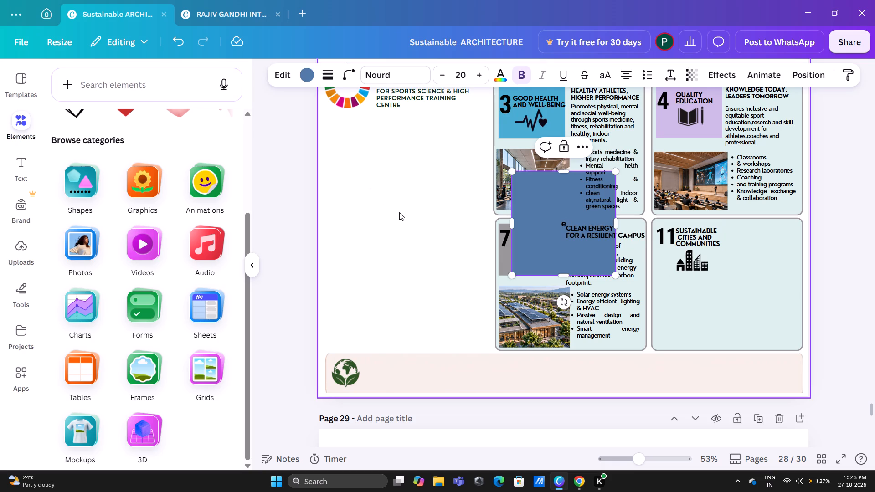
pyautogui.press('BackSpace')
pyautogui.click(428, 235)
pyautogui.moveTo(552, 202); pyautogui.dragTo(388, 247)
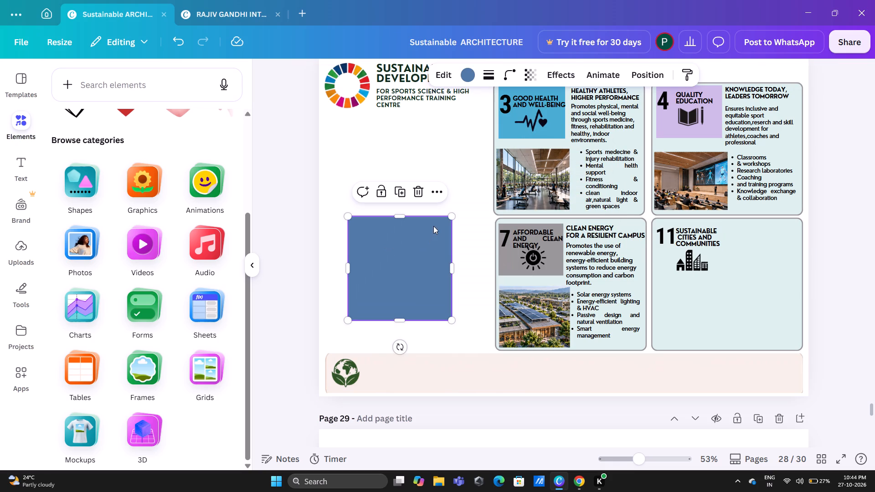
# Resize the blue square to match card 7's grey title block and place it over card 11's number, title and building icon.
pyautogui.moveTo(401, 266); pyautogui.dragTo(560, 221)
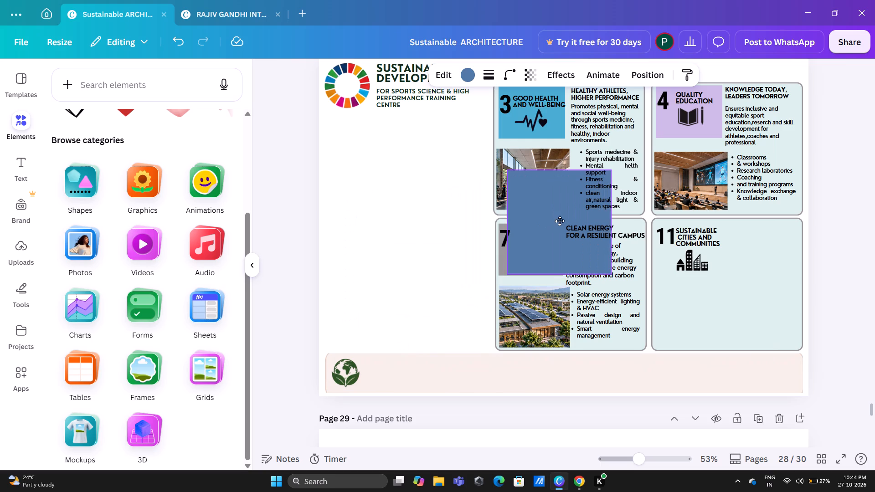
pyautogui.moveTo(560, 221); pyautogui.dragTo(551, 224)
pyautogui.moveTo(601, 172); pyautogui.dragTo(564, 223)
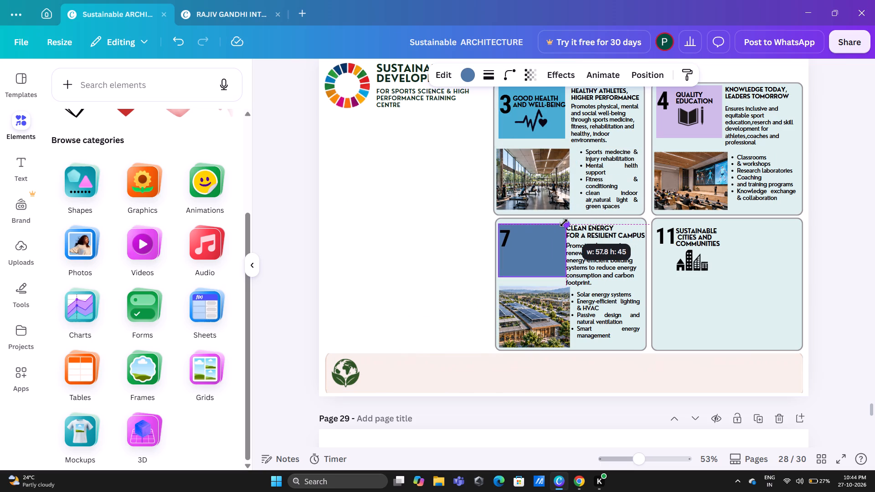
pyautogui.moveTo(564, 223); pyautogui.dragTo(561, 223)
pyautogui.moveTo(528, 254); pyautogui.dragTo(677, 247)
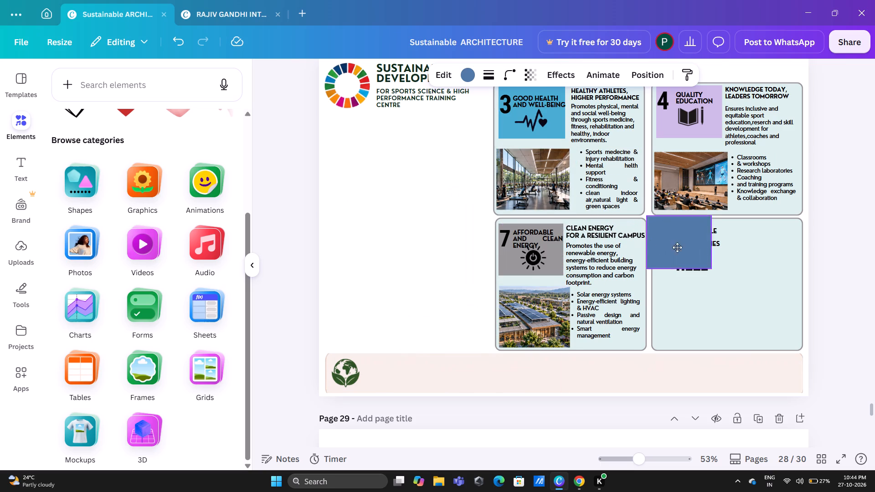
pyautogui.moveTo(677, 247); pyautogui.dragTo(685, 251)
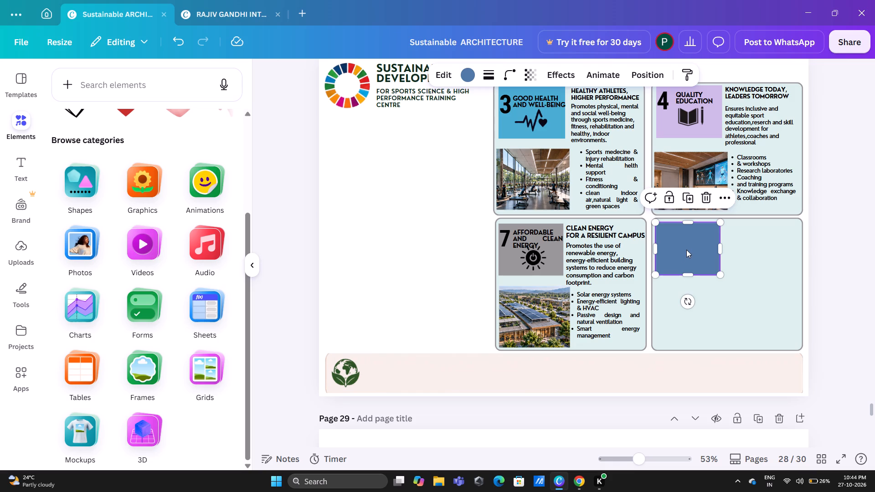
# Send card 11's blue block to the back so it sits behind the number, title and icon.
pyautogui.rightClick(686, 250)
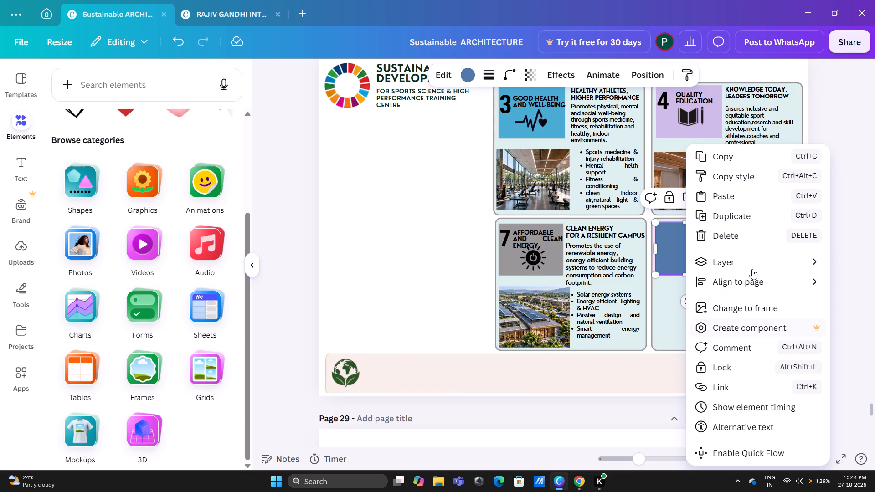
pyautogui.click(759, 261)
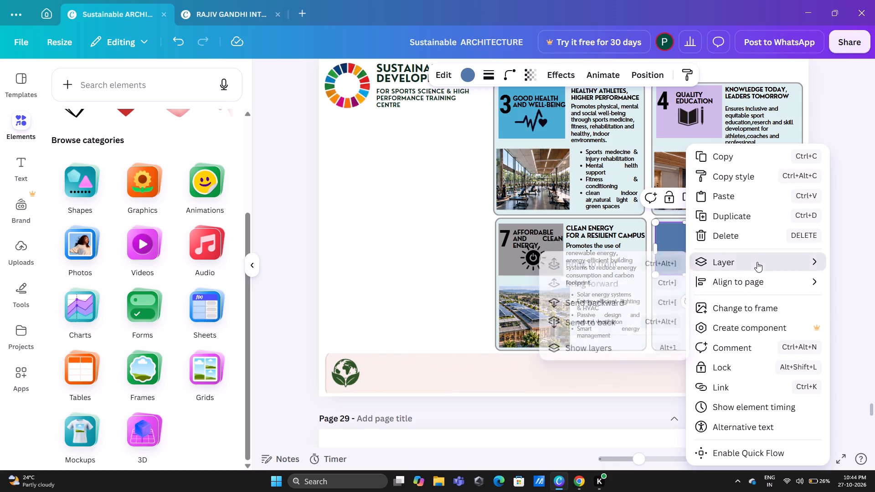
pyautogui.click(750, 261)
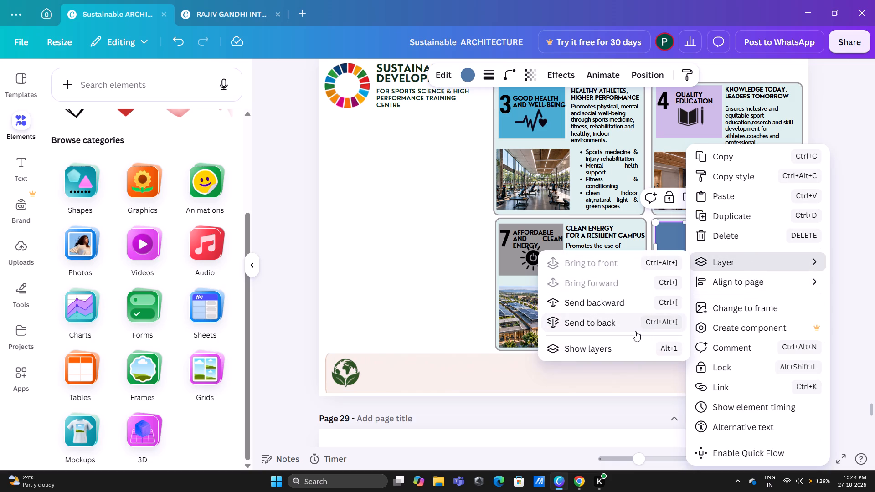
pyautogui.click(635, 331)
pyautogui.click(421, 295)
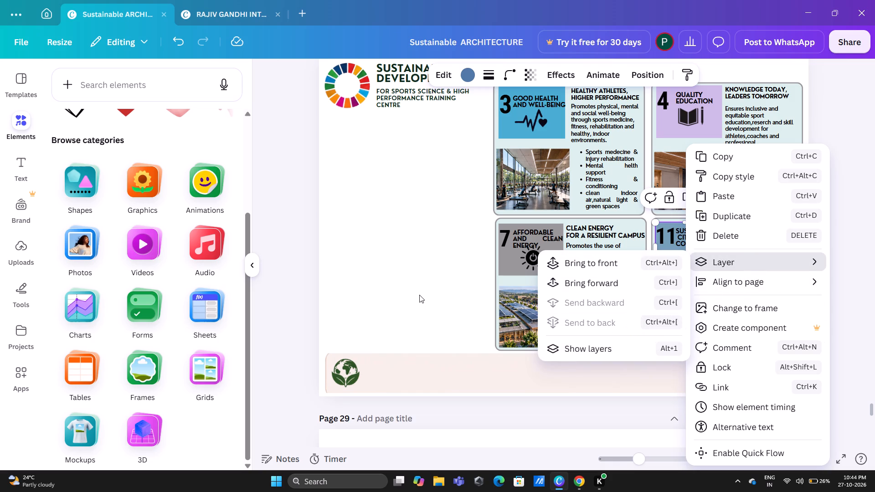
pyautogui.click(405, 289)
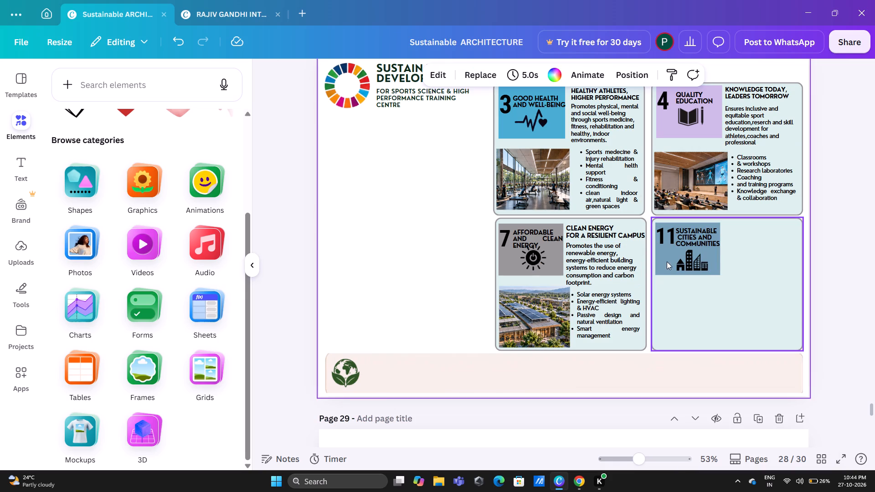
# Send card 11's light background panel to the back so it sits beneath the blue block.
pyautogui.click(727, 259)
pyautogui.rightClick(727, 259)
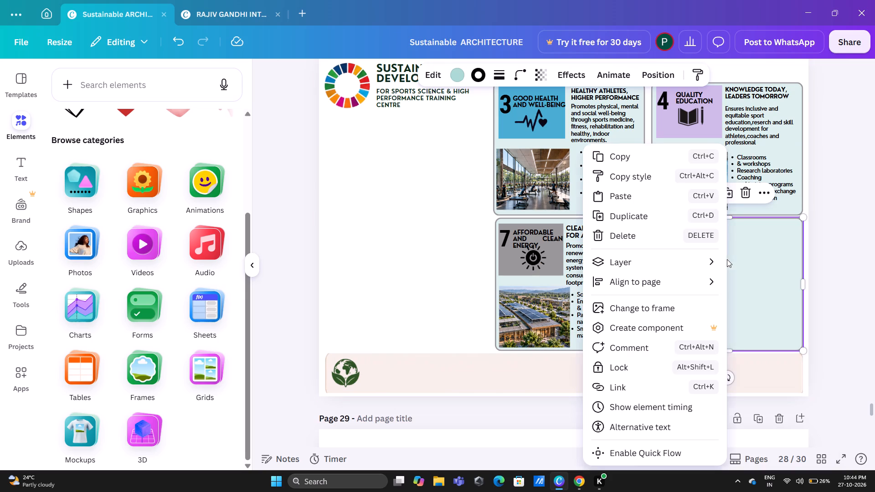
pyautogui.click(653, 263)
pyautogui.click(694, 264)
pyautogui.click(538, 327)
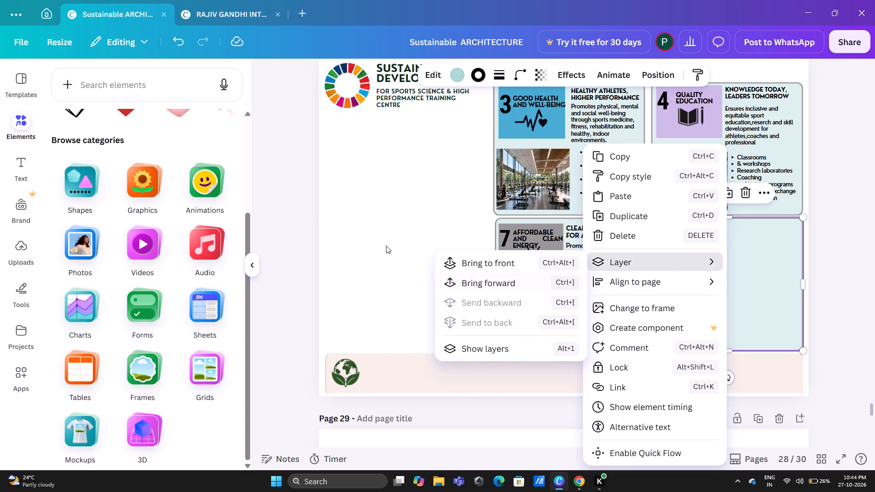
pyautogui.click(379, 255)
# Widen card 11's blue block slightly at its right edge so it fully covers the title.
pyautogui.click(714, 260)
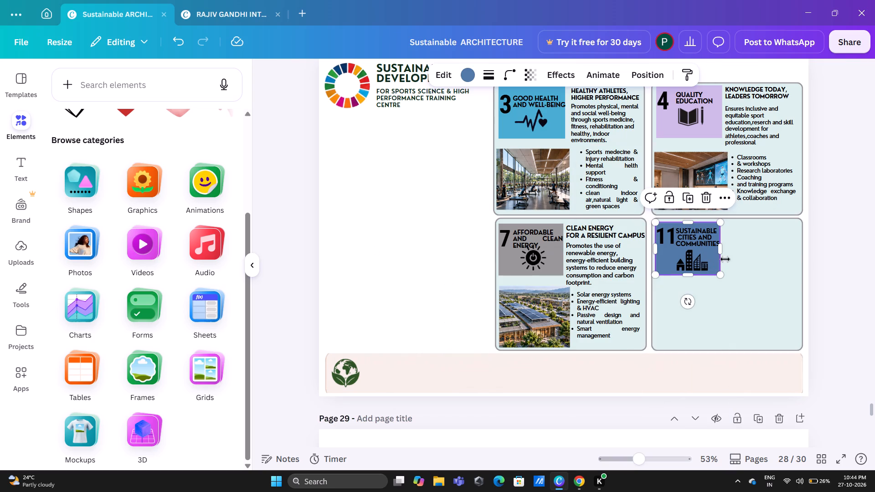
pyautogui.click(720, 251)
pyautogui.click(419, 259)
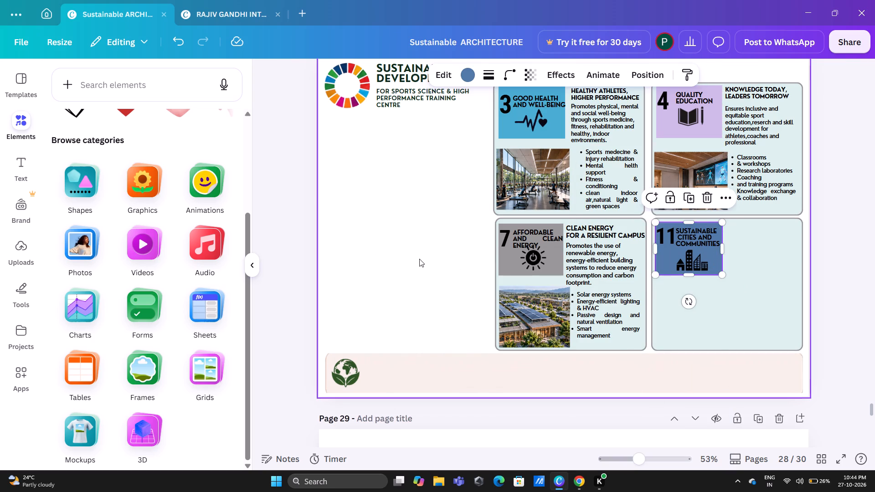
pyautogui.press('Escape')
# Delete the title, orange block, number 11 and building icon from card 11 on page 29.
pyautogui.scroll(-3, 454, 254)
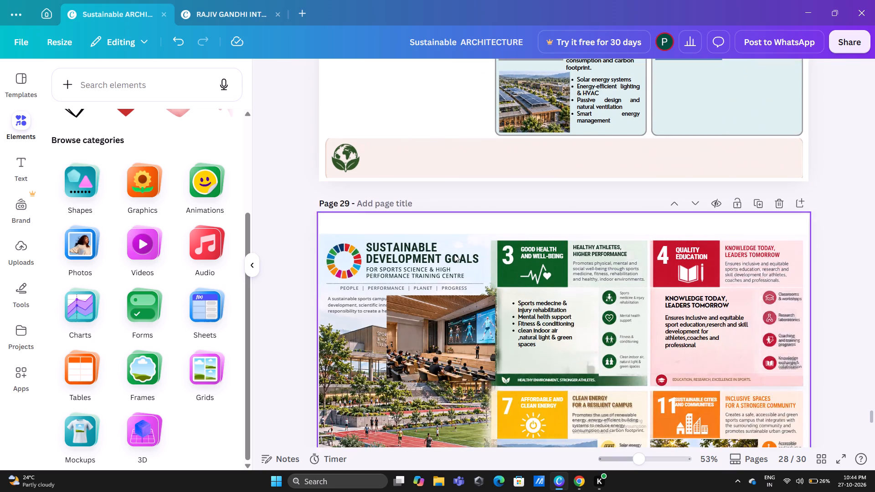
pyautogui.scroll(-1, 454, 255)
pyautogui.scroll(3, 454, 255)
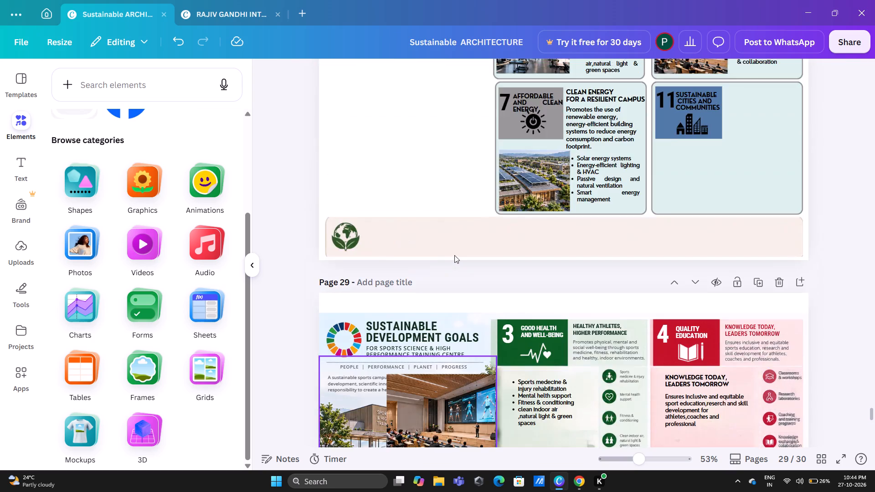
pyautogui.scroll(-2, 458, 255)
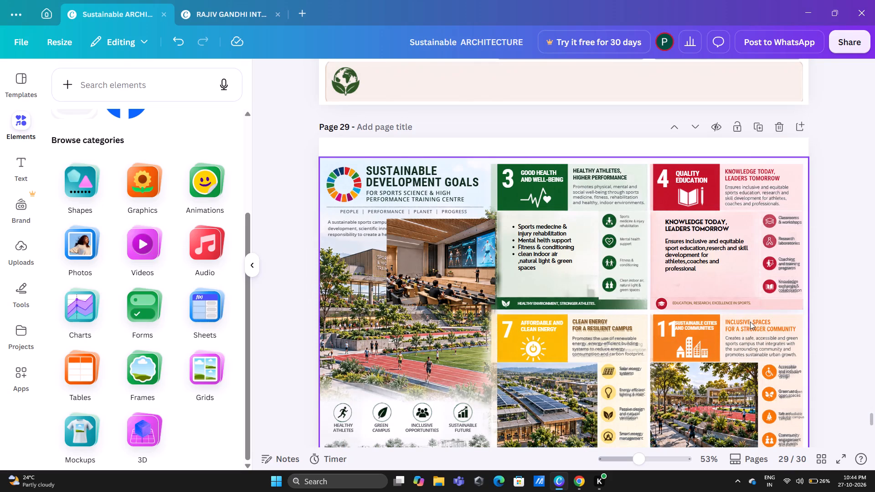
pyautogui.click(687, 328)
pyautogui.press('Delete')
pyautogui.click(684, 333)
pyautogui.press('Delete')
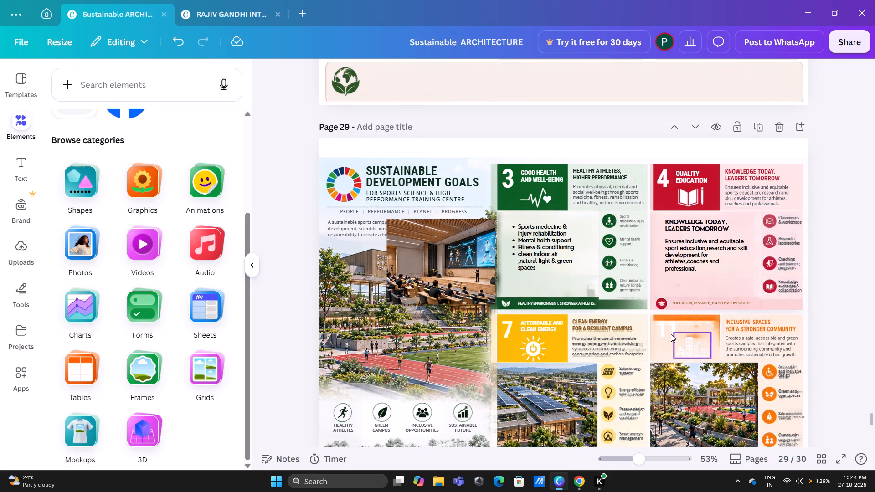
pyautogui.click(671, 334)
pyautogui.press('Delete')
pyautogui.click(685, 340)
pyautogui.press('Delete')
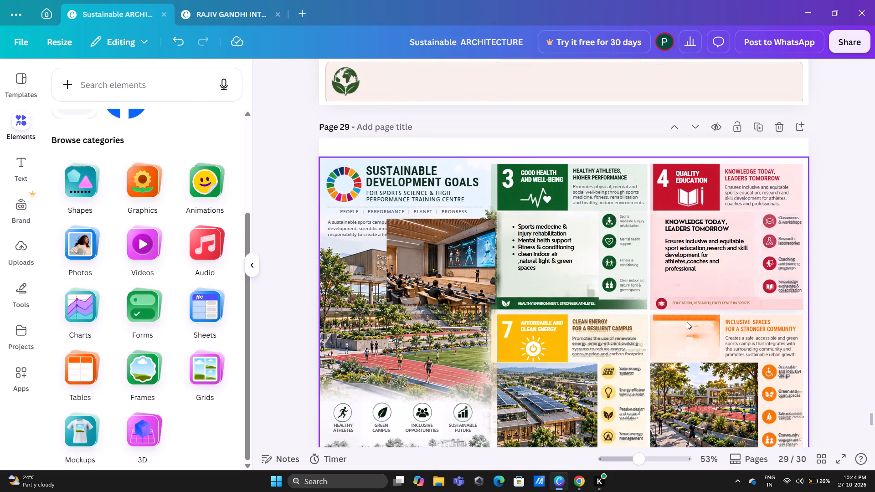
# Copy card 7's "Clean energy for a resilient campus" heading together with its description from page 28.
pyautogui.scroll(2, 667, 328)
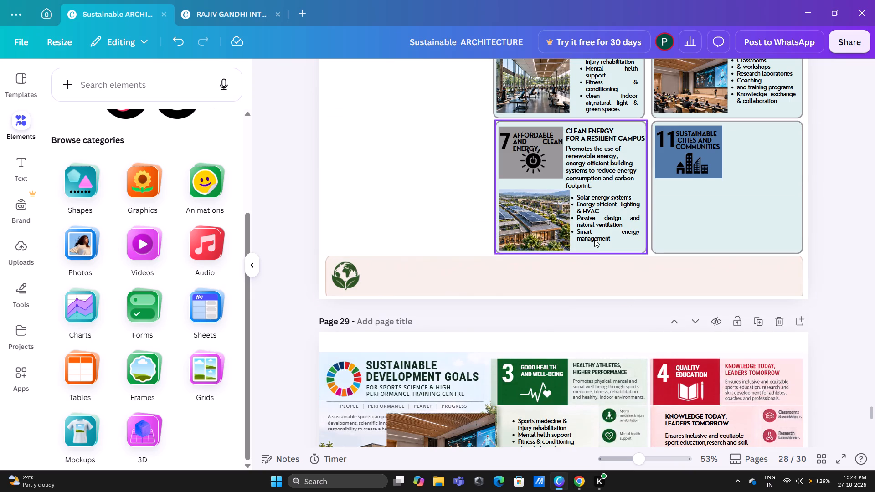
pyautogui.click(605, 142)
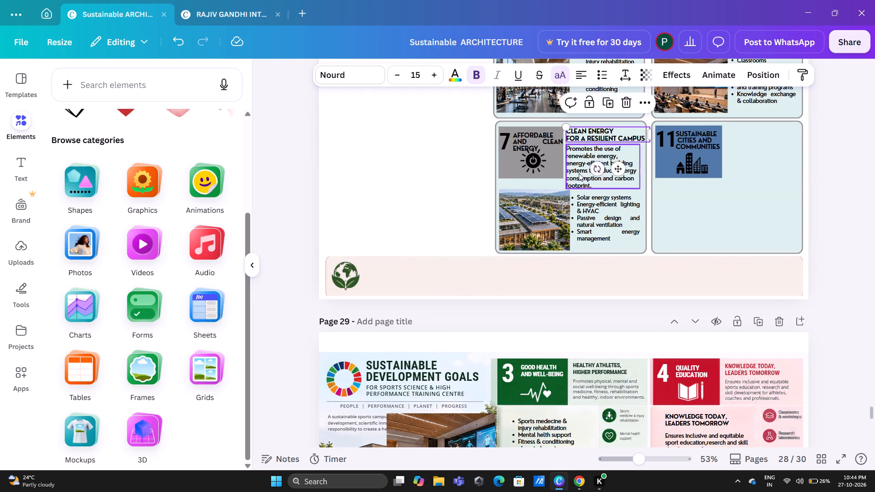
pyautogui.keyDown('shift'); pyautogui.click(579, 173); pyautogui.keyUp('shift')
pyautogui.hotkey('ctrl', 'c')
# Move the campus photo out of card 11 on page 29, onto the large running-track picture.
pyautogui.scroll(-1, 504, 169)
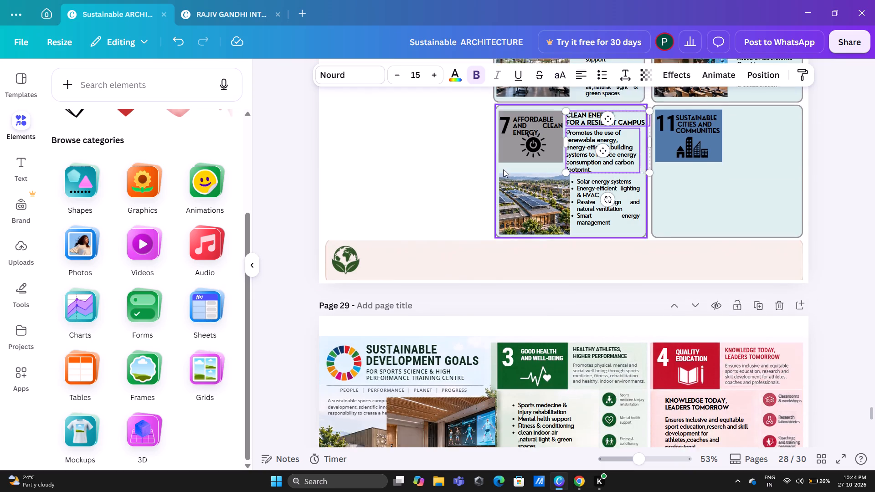
pyautogui.scroll(-2, 503, 169)
pyautogui.click(705, 192)
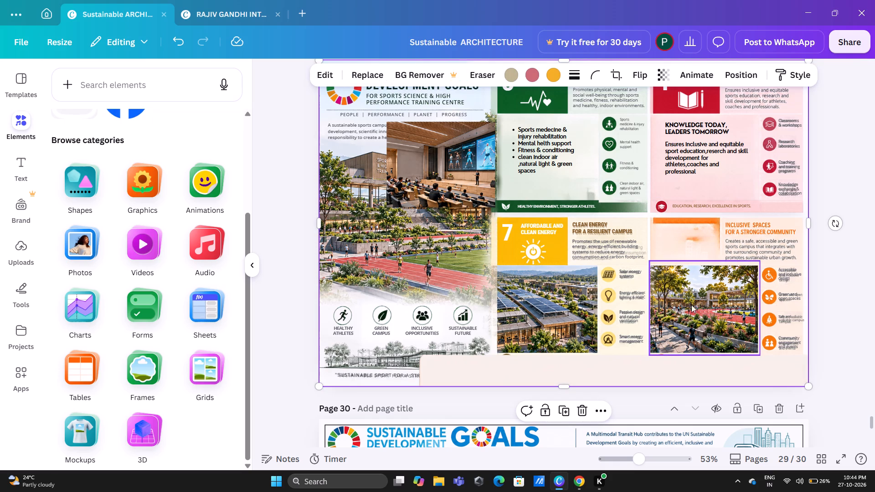
pyautogui.moveTo(697, 307); pyautogui.dragTo(415, 239)
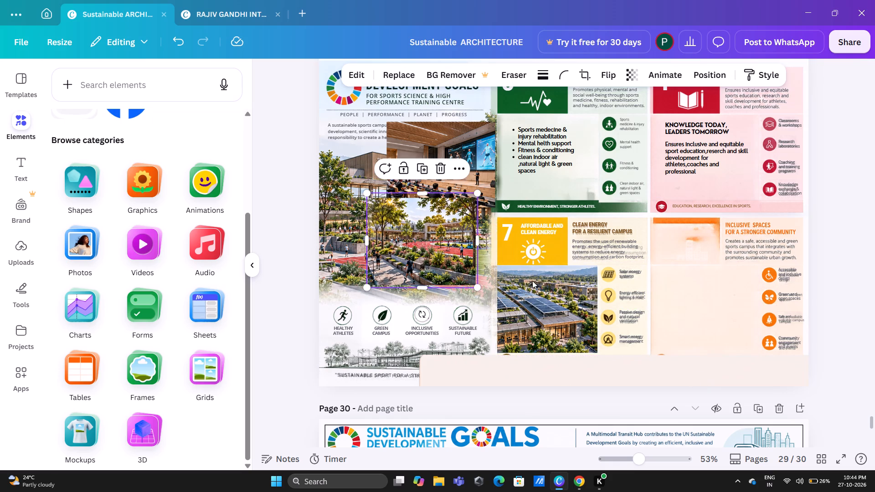
# Paste the copied heading and description on page 29 and place them in card 11's emptied area.
pyautogui.click(668, 292)
pyautogui.hotkey('ctrl', 'v')
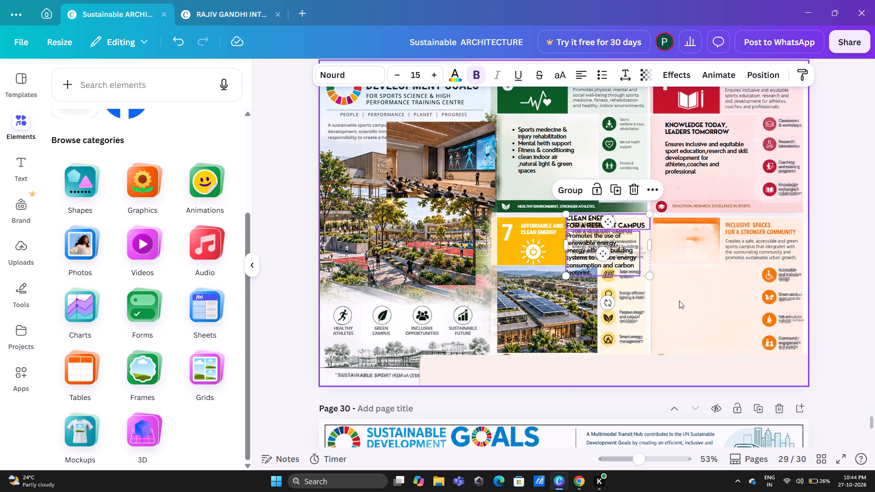
pyautogui.moveTo(602, 253); pyautogui.dragTo(691, 304)
pyautogui.moveTo(603, 254); pyautogui.dragTo(660, 287)
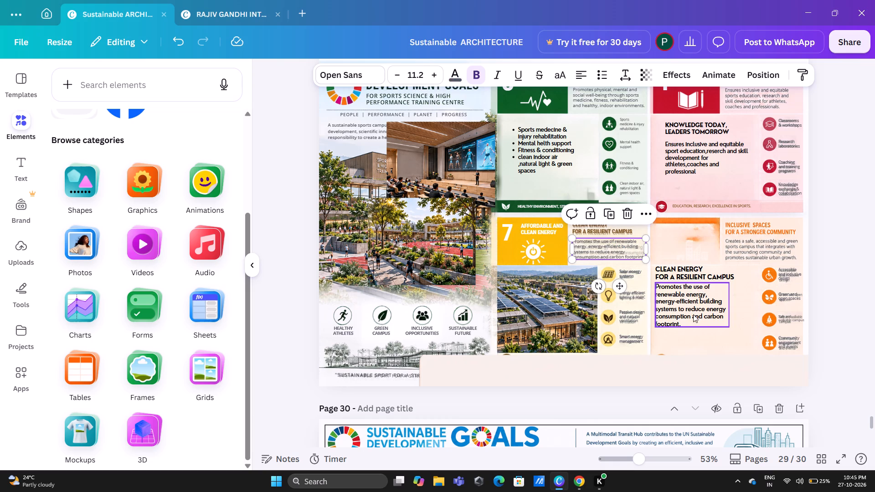
pyautogui.click(836, 231)
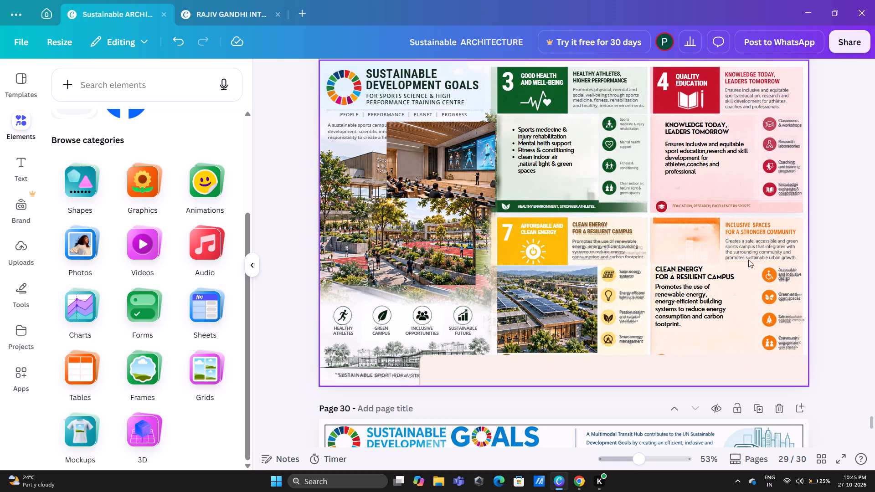
# Replace the pasted "Clean energy for a resilient campus" heading in card 11 with "INCLUSIVE SPACES FOR A STRONGER COMMUNITY".
pyautogui.click(696, 273)
pyautogui.click(696, 273)
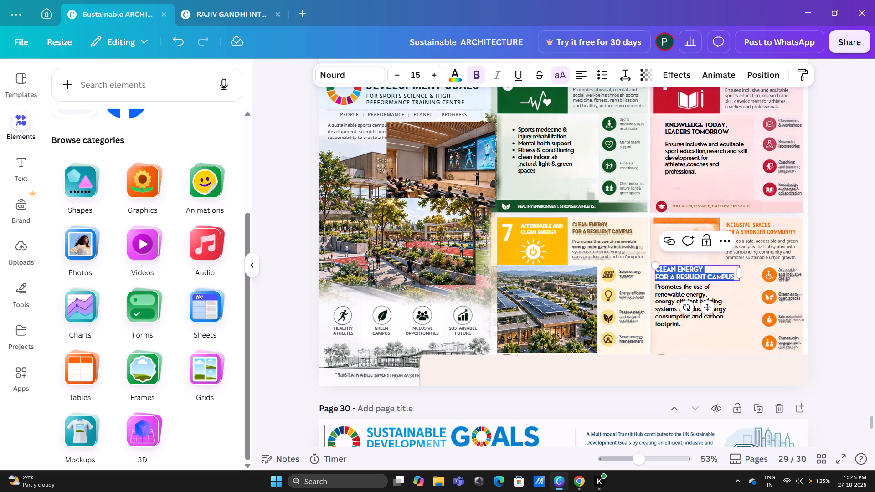
pyautogui.write('IN')
pyautogui.write('CL')
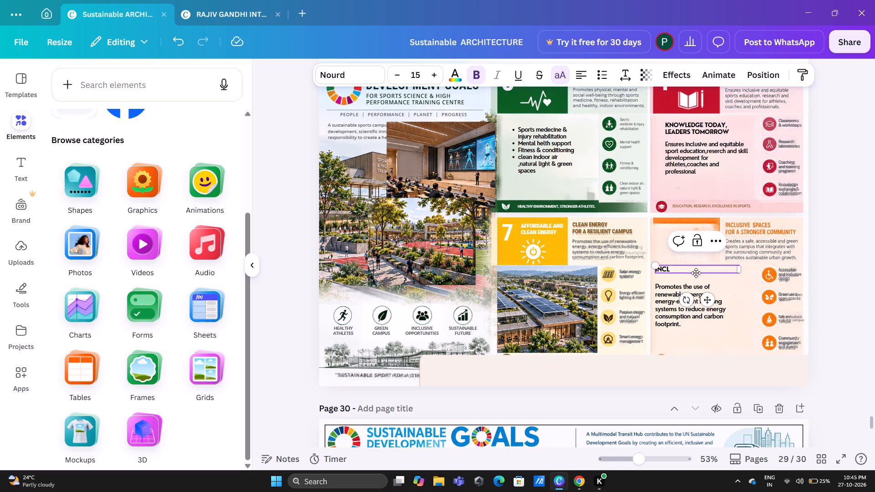
pyautogui.press('u')
pyautogui.write('SI')
pyautogui.write('VE')
pyautogui.press('space')
pyautogui.press('s')
pyautogui.write('PAC')
pyautogui.press('e')
pyautogui.write('S FOR')
pyautogui.press('space')
pyautogui.write('A STRO')
pyautogui.write('NGER')
pyautogui.press('space')
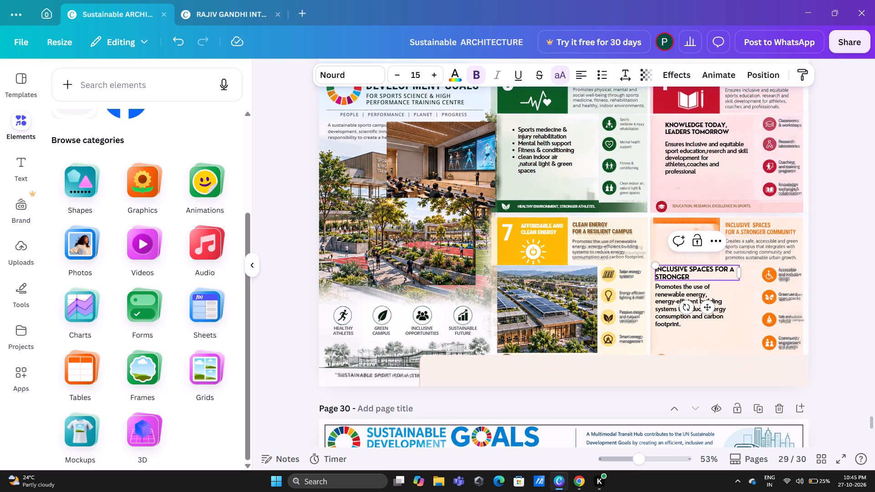
pyautogui.write('COMM')
pyautogui.write('UNI')
pyautogui.write('TY')
pyautogui.click(830, 280)
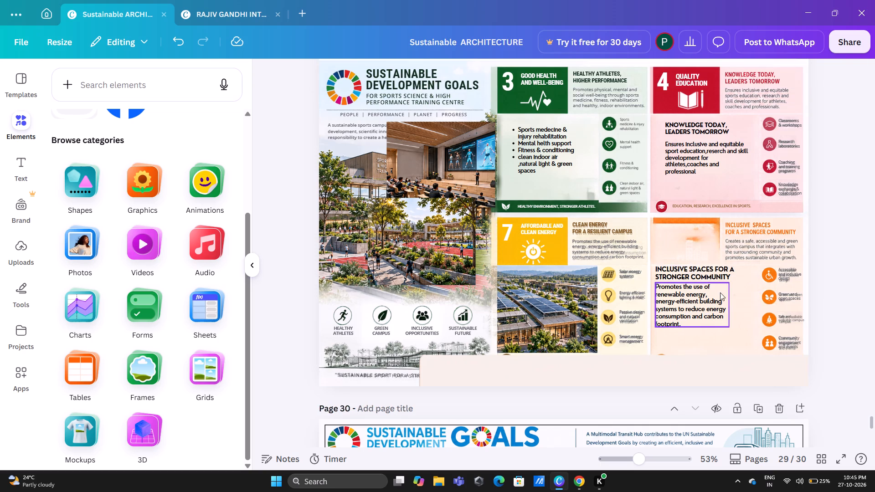
# Replace the pasted description under card 11's heading with "Creates a safe,accessible and green sports campus", overwriting the whole renewable energy paragraph.
pyautogui.click(685, 297)
pyautogui.click(685, 297)
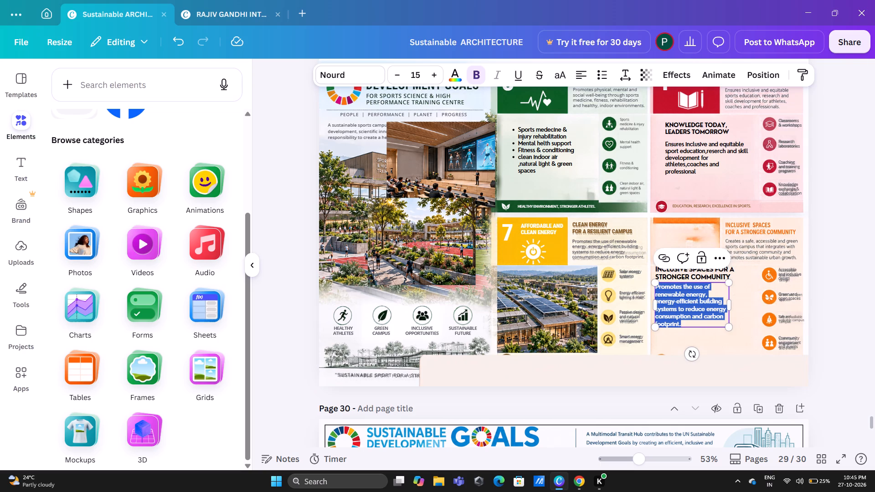
pyautogui.press('c')
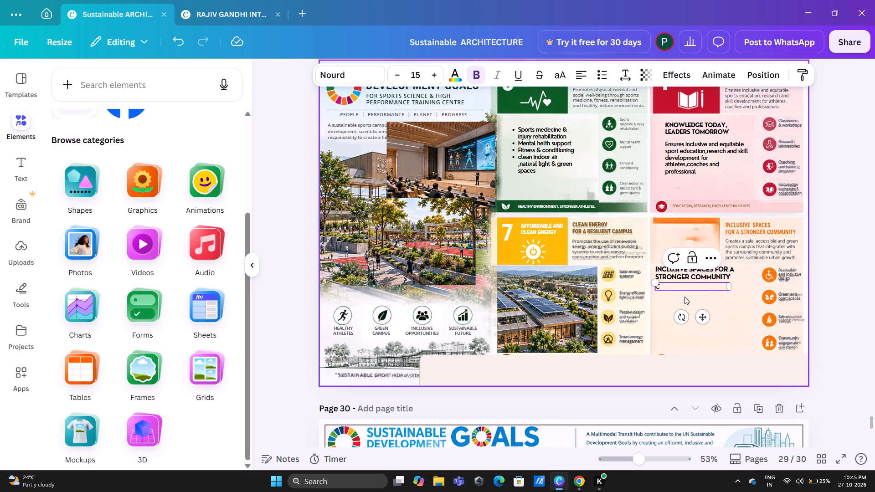
pyautogui.write('re')
pyautogui.write('at')
pyautogui.write('es')
pyautogui.press('space')
pyautogui.write('a sa')
pyautogui.write('fe')
pyautogui.press(',')
pyautogui.write('acce')
pyautogui.write('ssibl')
pyautogui.write('e and')
pyautogui.press('space')
pyautogui.write('green')
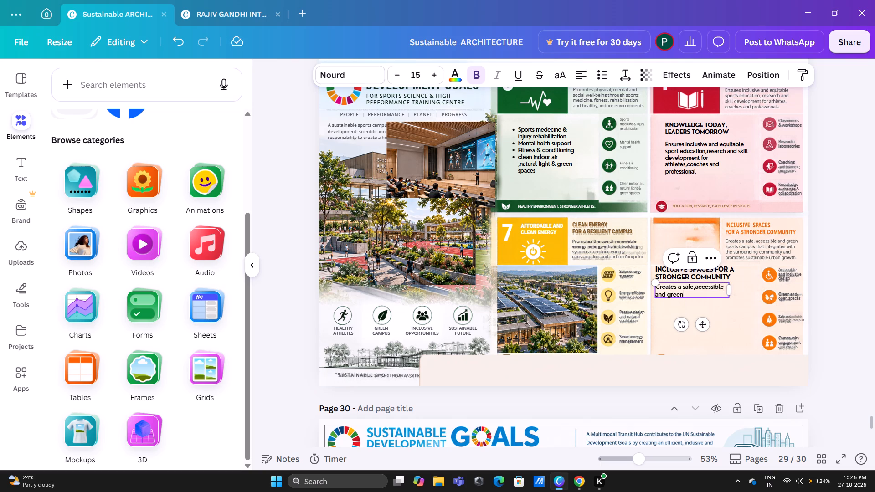
pyautogui.press('space')
pyautogui.write('so')
pyautogui.press('BackSpace')
pyautogui.write('port')
pyautogui.press('s')
pyautogui.press('space')
pyautogui.write('ca')
pyautogui.write('mpu')
pyautogui.press('s')
# Continue the description under card 11's heading on page 29 with "that integrates with the surrounding community".
pyautogui.press('space')
pyautogui.write('that')
pyautogui.press('space')
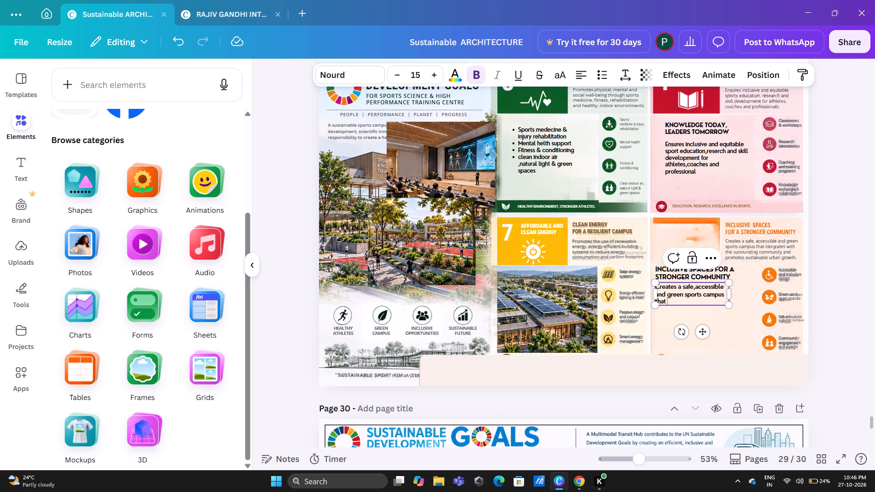
pyautogui.write('int')
pyautogui.press('e')
pyautogui.write('gr')
pyautogui.write('ate')
pyautogui.write('s')
pyautogui.press('space')
pyautogui.write('with')
pyautogui.press('space')
pyautogui.write('the')
pyautogui.press('space')
pyautogui.write('surro')
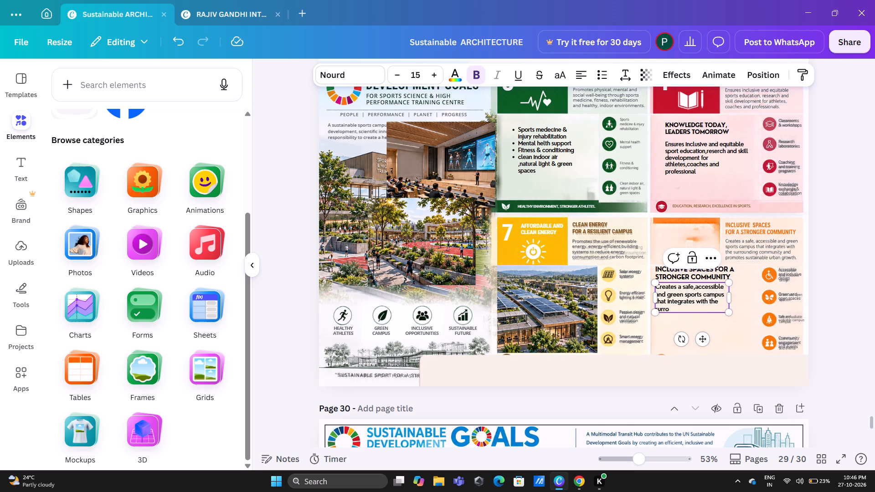
pyautogui.write('undin')
pyautogui.write('g')
pyautogui.press('space')
pyautogui.write('comm')
pyautogui.press('i')
pyautogui.press('BackSpace')
pyautogui.write('unit')
pyautogui.write('y')
pyautogui.press('space')
# Complete card 11's description on page 29 with "and promotes sustainable urban growth." and finish editing the text.
pyautogui.write('and')
pyautogui.press('space')
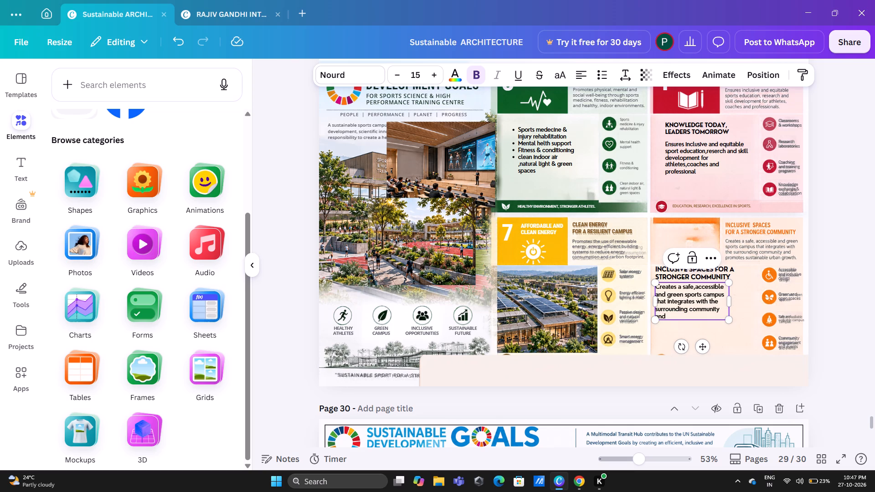
pyautogui.write('prom')
pyautogui.write('ot')
pyautogui.press('e')
pyautogui.write('s')
pyautogui.press('space')
pyautogui.write('sustainable')
pyautogui.press('space')
pyautogui.press('u')
pyautogui.write('rban')
pyautogui.press('space')
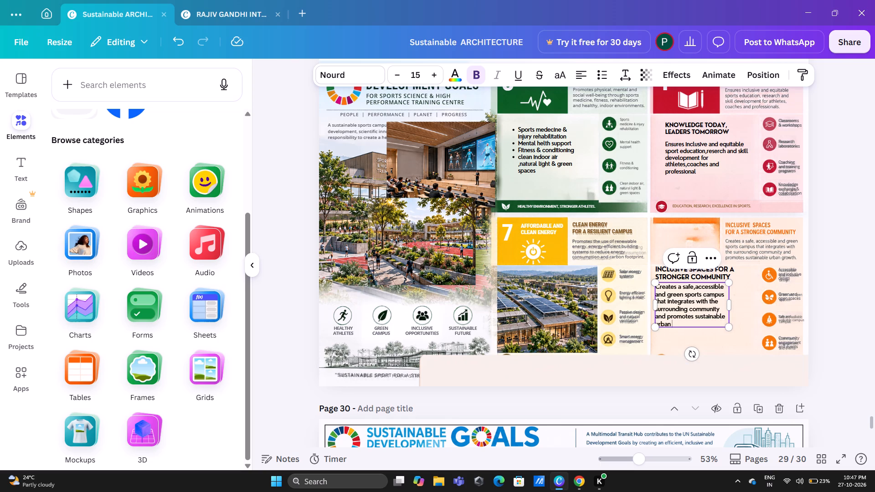
pyautogui.write('gr')
pyautogui.write('oe')
pyautogui.press('BackSpace')
pyautogui.write('wth')
pyautogui.press('.')
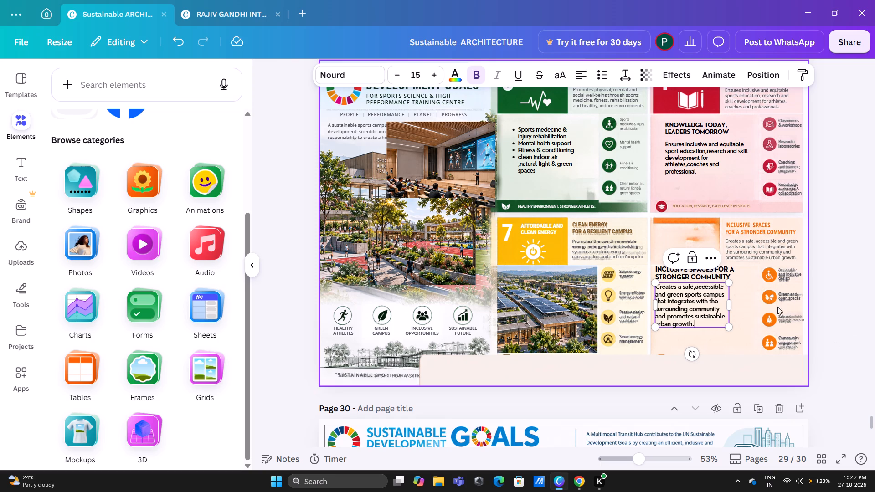
pyautogui.click(842, 289)
# Copy card 11's black heading and description together from page 29 and paste them onto page 28.
pyautogui.click(702, 273)
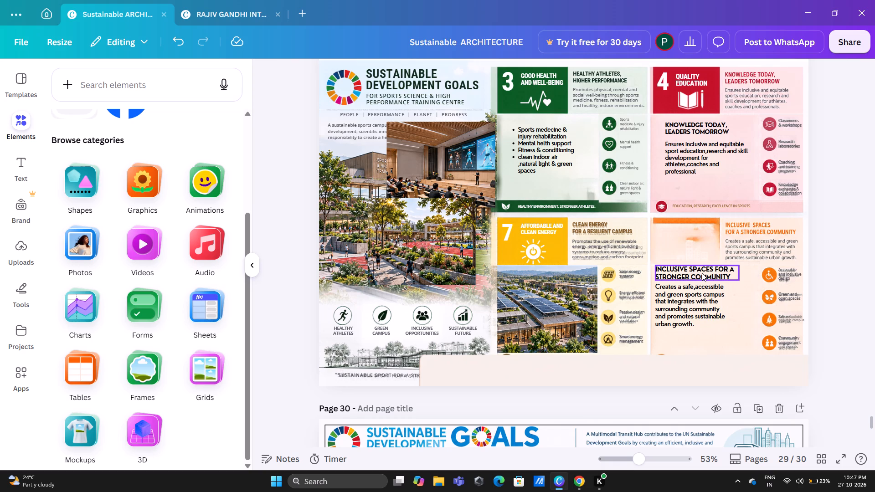
pyautogui.keyDown('shift'); pyautogui.click(677, 296); pyautogui.keyUp('shift')
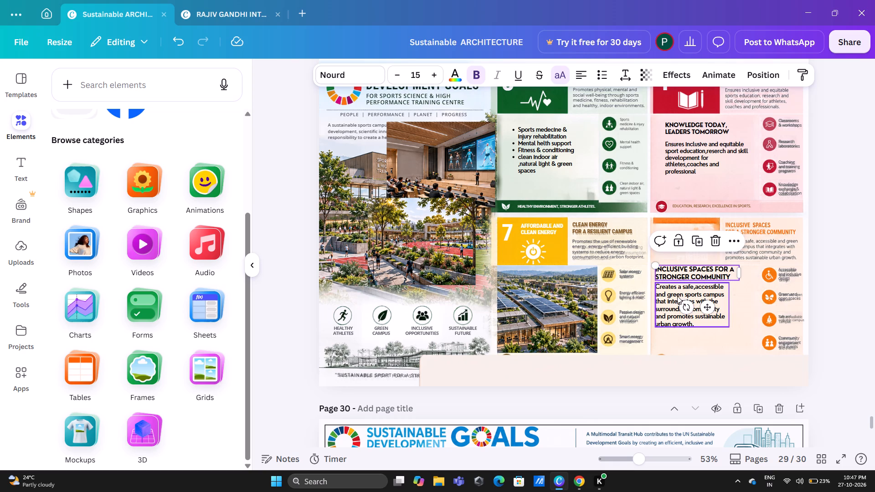
pyautogui.hotkey('ctrl', 'c')
pyautogui.scroll(3, 669, 331)
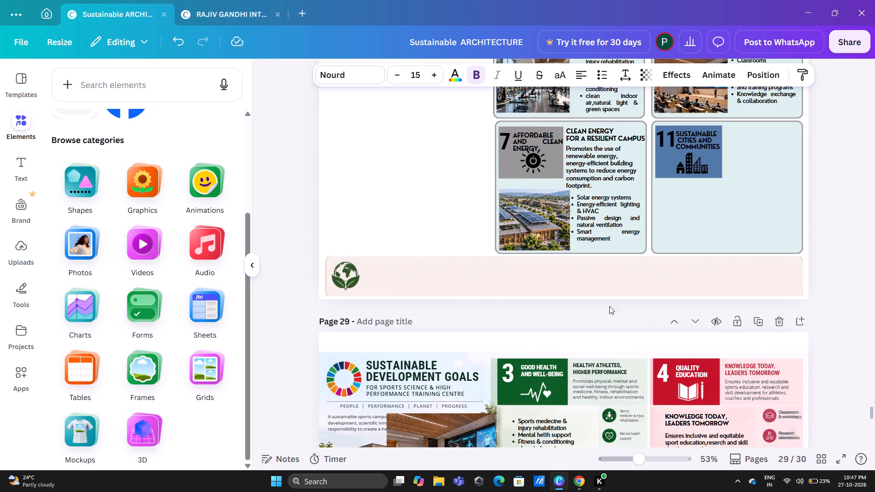
pyautogui.click(425, 191)
pyautogui.hotkey('ctrl', 'v')
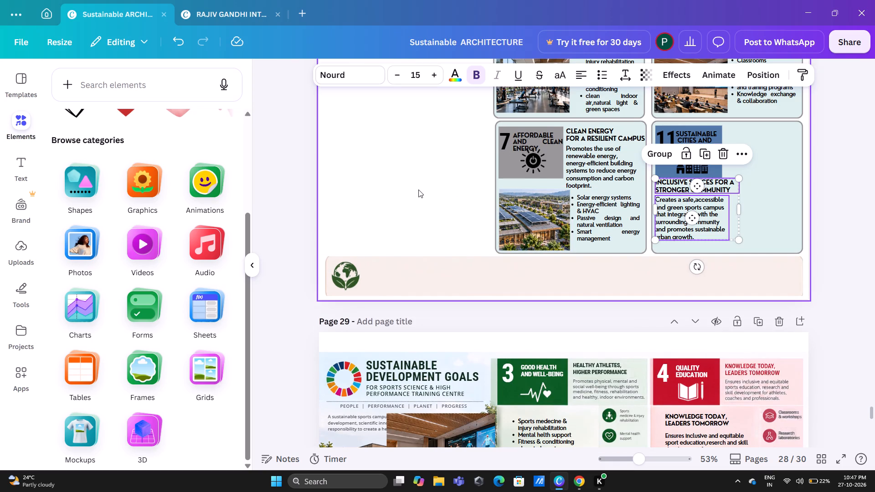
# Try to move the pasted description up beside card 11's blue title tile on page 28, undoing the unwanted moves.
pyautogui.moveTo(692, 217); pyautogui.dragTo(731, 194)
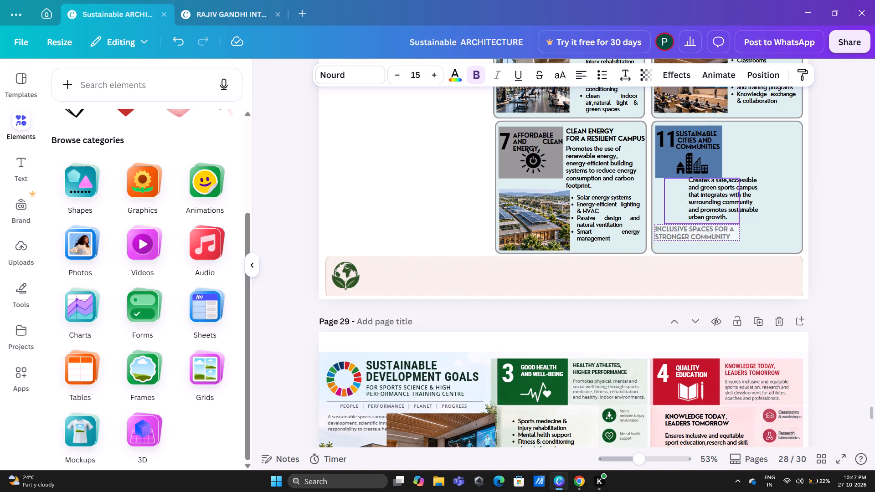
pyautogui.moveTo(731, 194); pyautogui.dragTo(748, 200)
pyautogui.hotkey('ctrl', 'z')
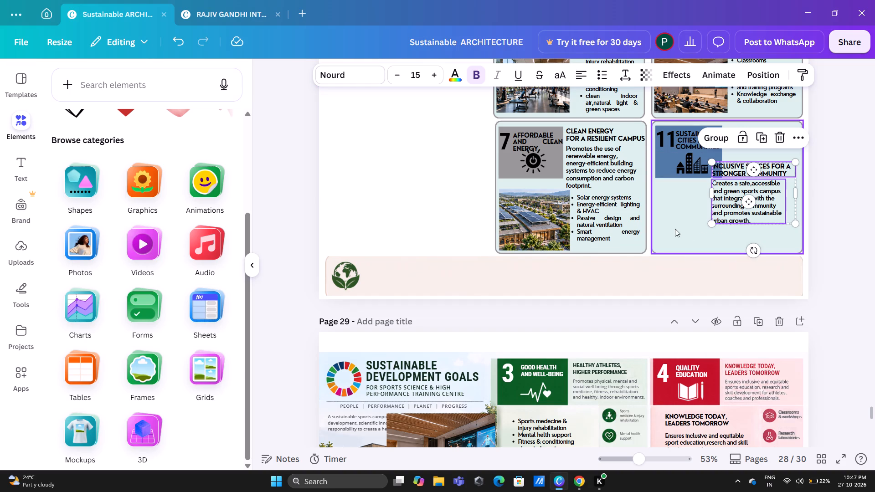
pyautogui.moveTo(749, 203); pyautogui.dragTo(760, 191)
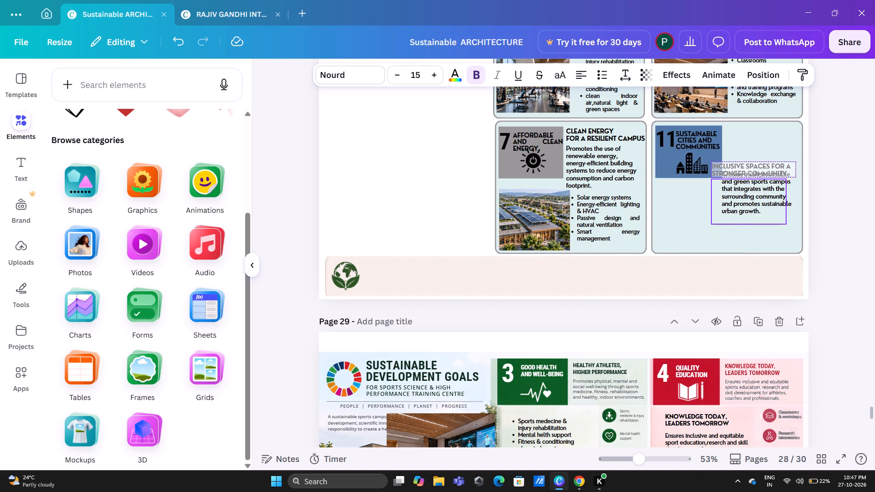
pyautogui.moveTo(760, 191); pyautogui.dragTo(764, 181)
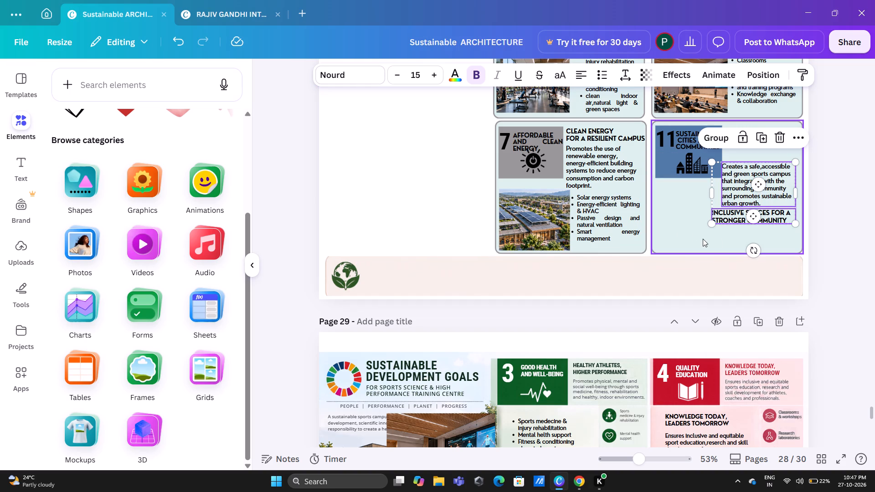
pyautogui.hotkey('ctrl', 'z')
# Select card 11's heading and description on page 28 and move them together into the space beside the blue title tile.
pyautogui.click(831, 184)
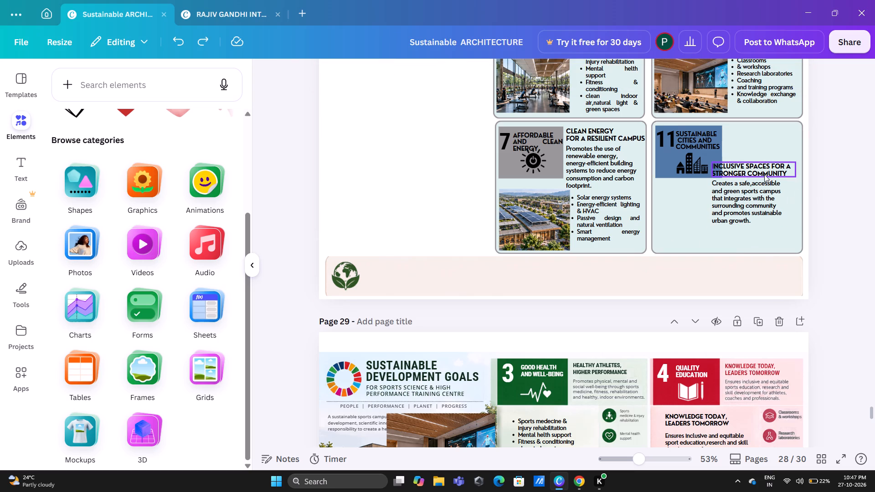
pyautogui.click(762, 172)
pyautogui.keyDown('shift'); pyautogui.click(732, 198); pyautogui.keyUp('shift')
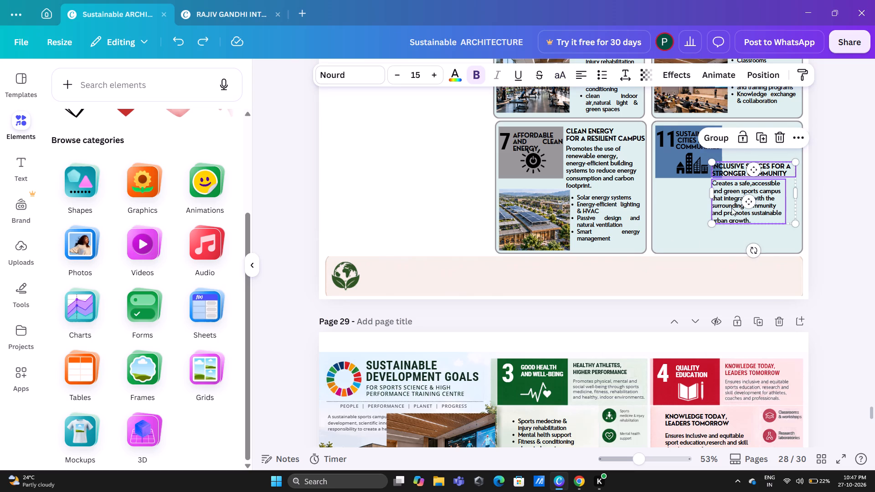
pyautogui.moveTo(731, 208); pyautogui.dragTo(744, 174)
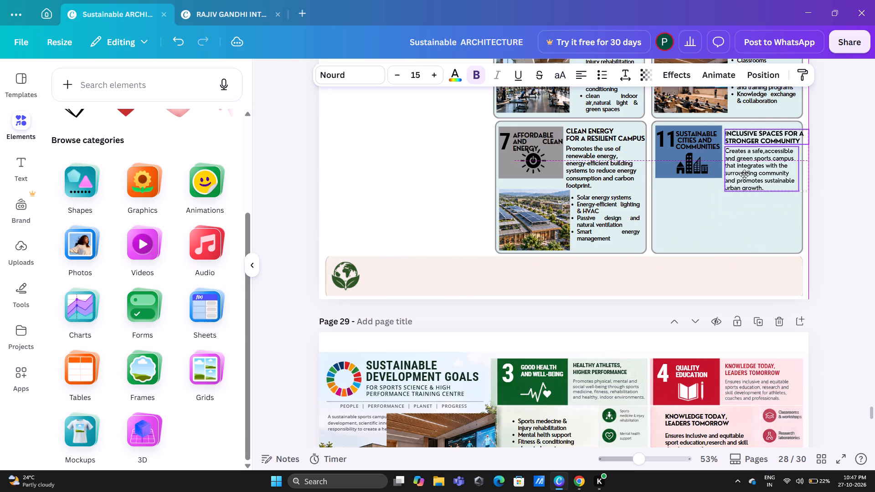
pyautogui.moveTo(744, 174); pyautogui.dragTo(744, 174)
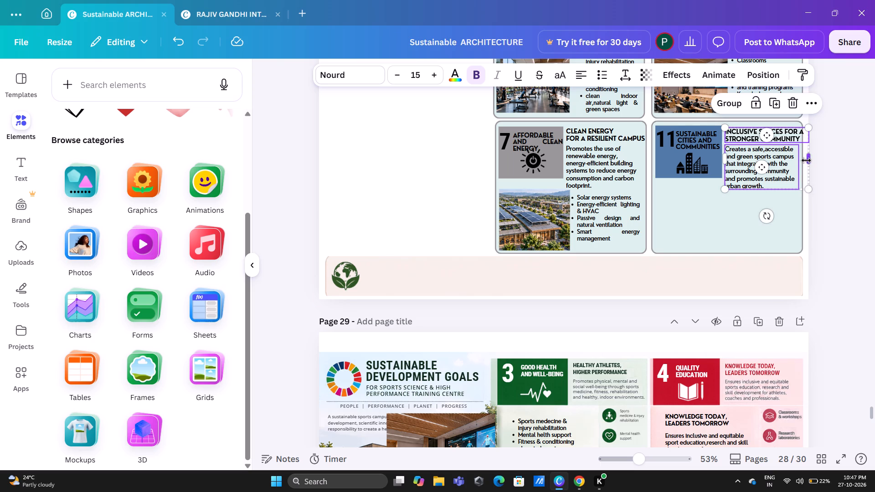
# Narrow card 11's heading box on page 28 so it fits inside the card, and shift the description down below it.
pyautogui.click(826, 154)
pyautogui.click(786, 135)
pyautogui.moveTo(808, 135); pyautogui.dragTo(801, 135)
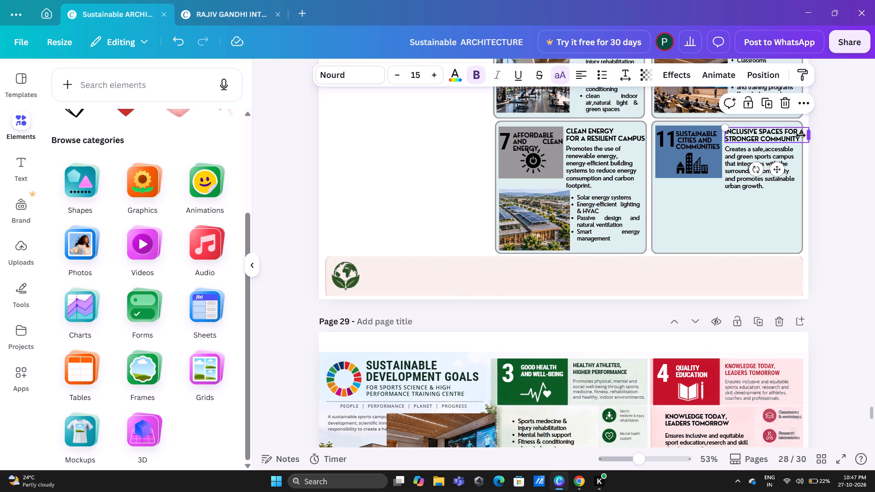
pyautogui.moveTo(801, 135); pyautogui.dragTo(798, 135)
pyautogui.moveTo(828, 167); pyautogui.dragTo(824, 168)
pyautogui.moveTo(767, 169); pyautogui.dragTo(766, 175)
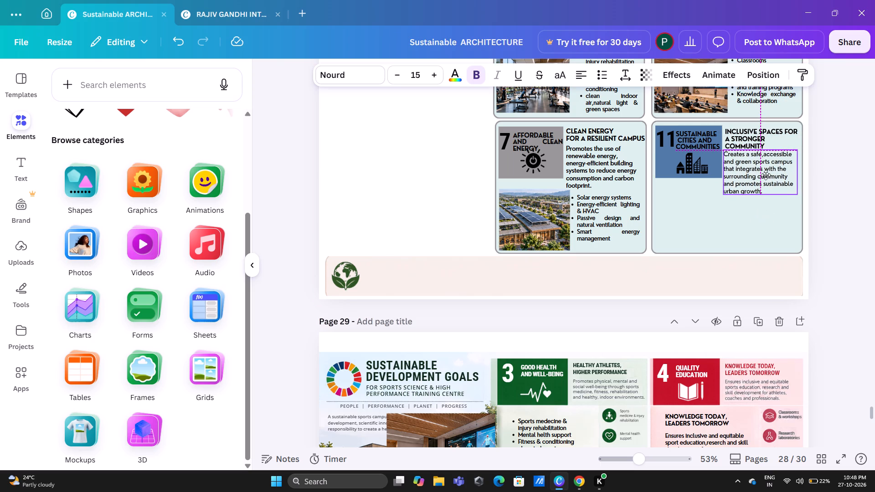
pyautogui.moveTo(766, 175); pyautogui.dragTo(766, 174)
pyautogui.click(840, 176)
# Copy card 11's four small feature labels from page 29 and paste them into the blank area of page 28.
pyautogui.scroll(-4, 690, 209)
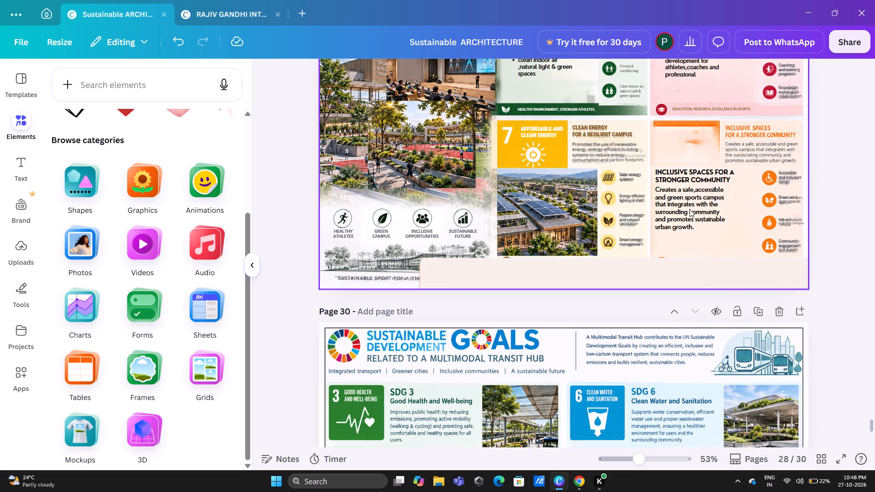
pyautogui.click(786, 176)
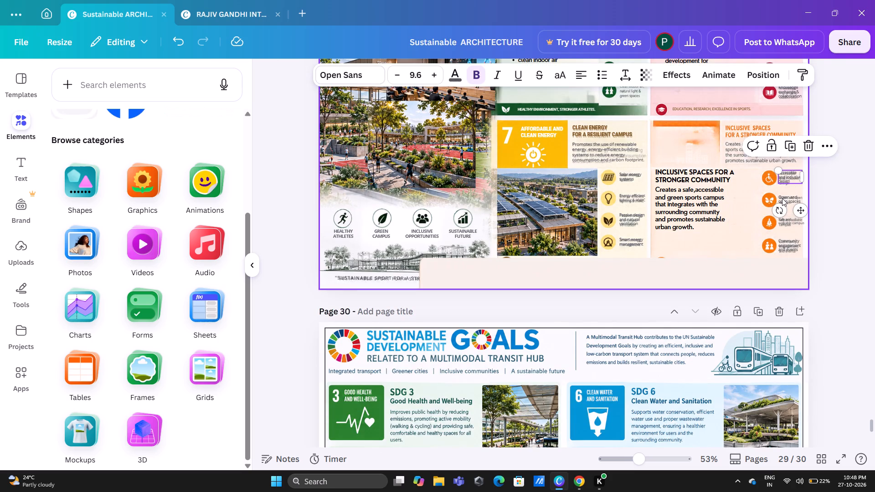
pyautogui.keyDown('shift'); pyautogui.click(782, 198); pyautogui.keyUp('shift')
pyautogui.keyDown('shift'); pyautogui.click(789, 223); pyautogui.keyUp('shift')
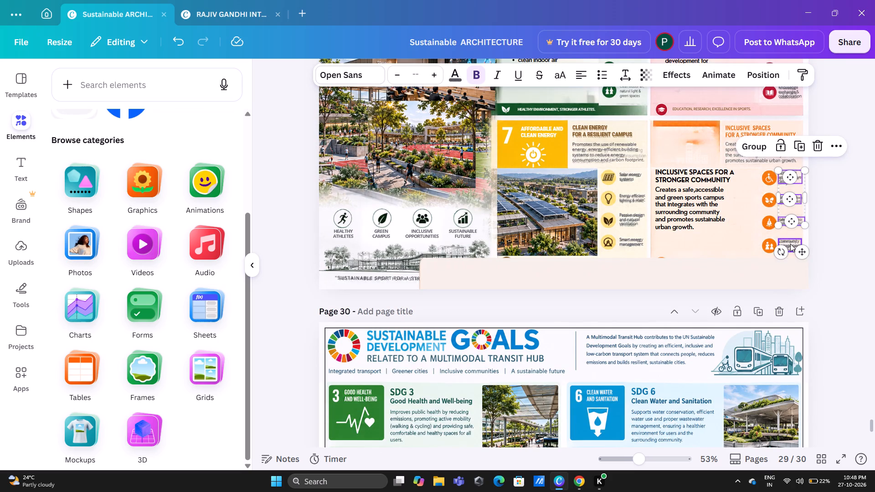
pyautogui.keyDown('shift'); pyautogui.click(790, 244); pyautogui.keyUp('shift')
pyautogui.hotkey('ctrl', 'c')
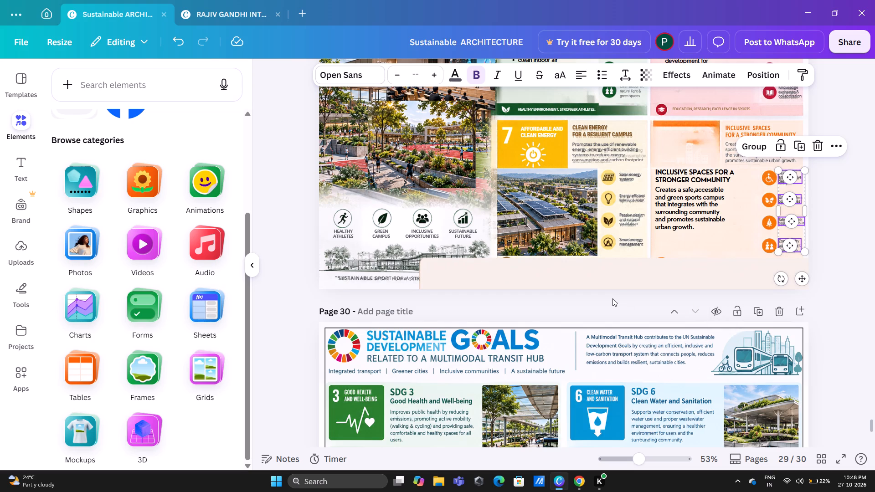
pyautogui.scroll(4, 612, 298)
pyautogui.scroll(1, 568, 295)
pyautogui.click(425, 271)
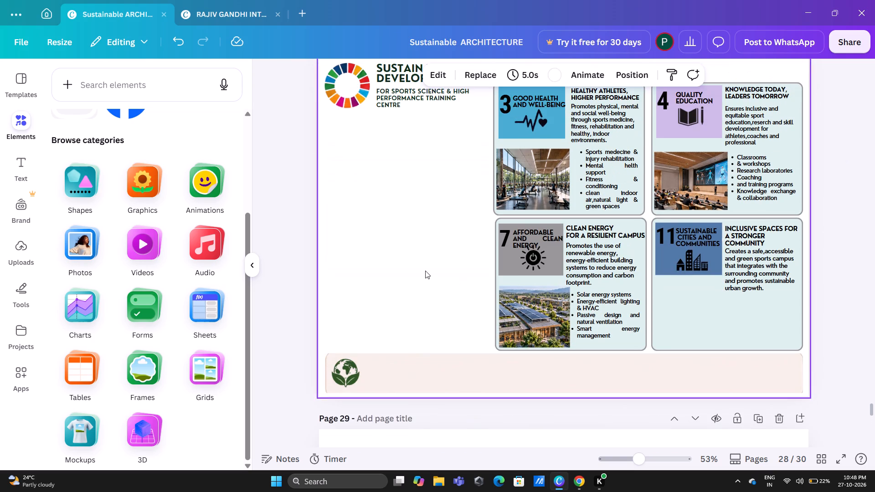
pyautogui.hotkey('ctrl', 'v')
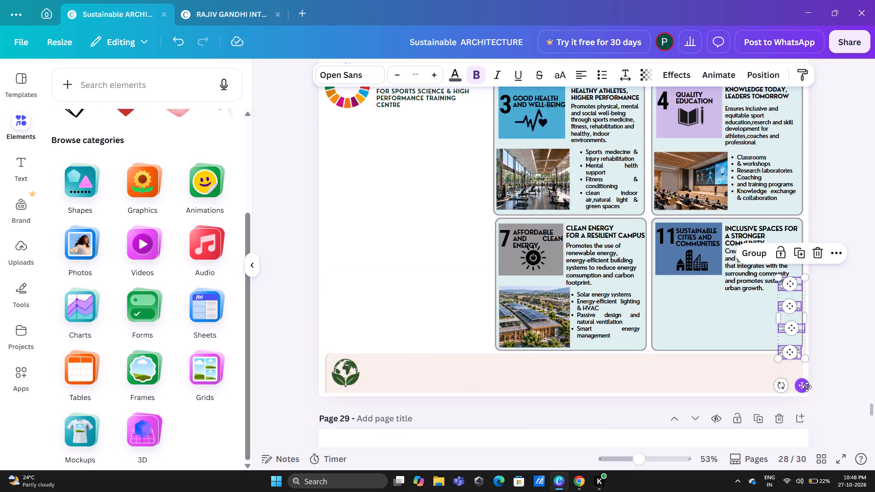
pyautogui.moveTo(807, 387); pyautogui.dragTo(419, 288)
pyautogui.click(458, 241)
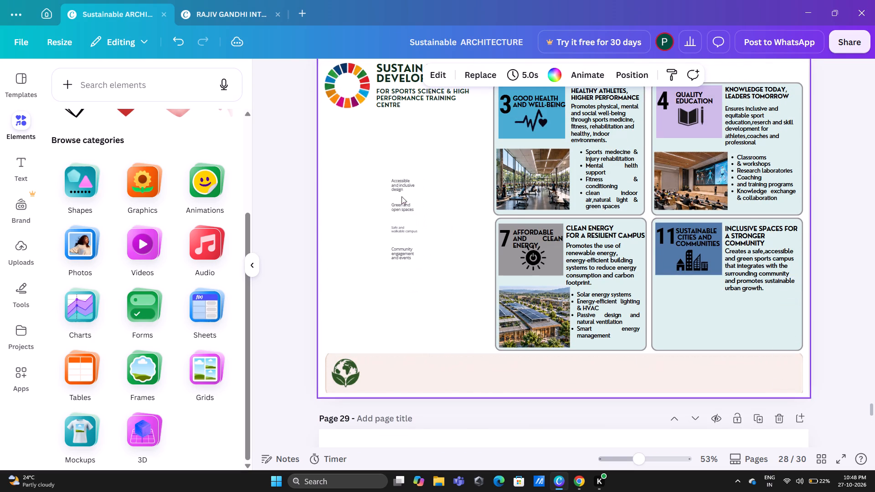
# Copy the "Green and open spaces" label and append it on a new line in the "Accessible and inclusive design" text box.
pyautogui.click(401, 210)
pyautogui.hotkey('ctrl', 'c')
pyautogui.click(400, 208)
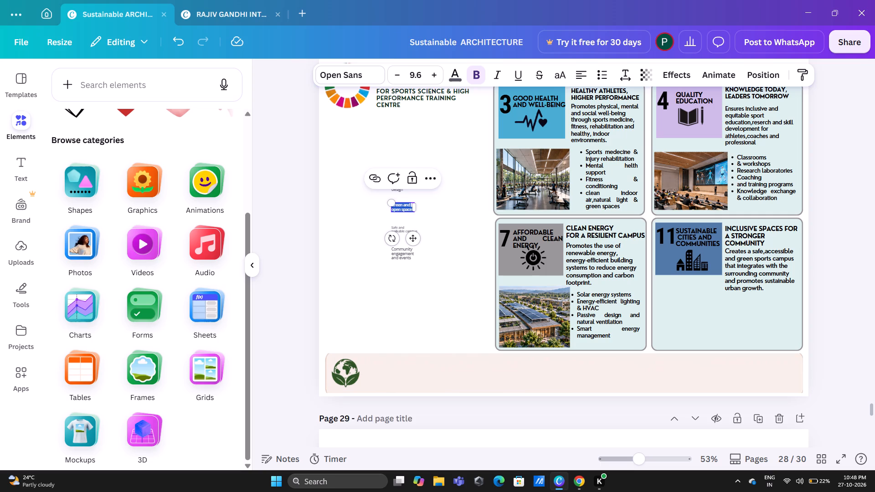
pyautogui.click(428, 195)
pyautogui.doubleClick(407, 191)
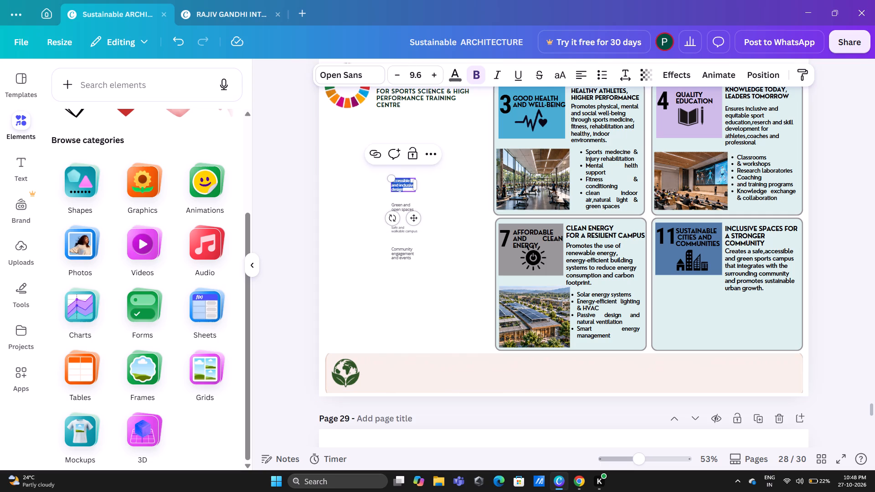
pyautogui.click(407, 191)
pyautogui.press('Return')
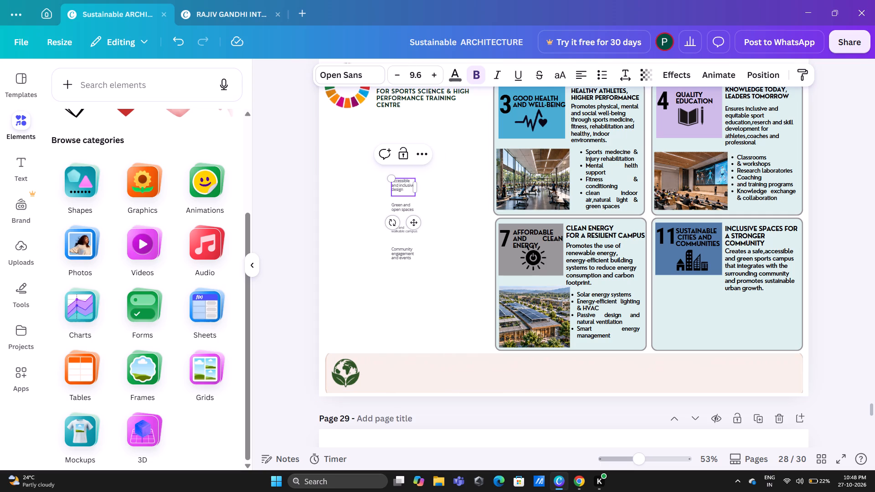
pyautogui.hotkey('ctrl', 'v')
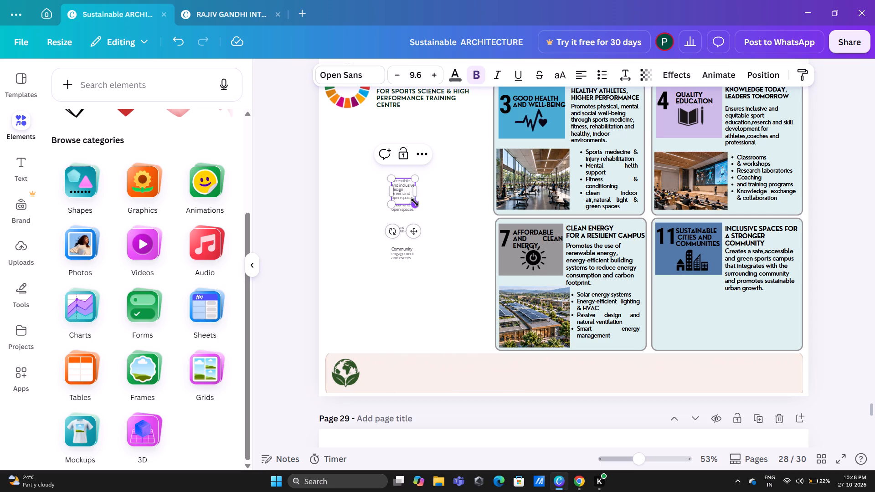
# Enlarge the combined label text box to font size 21 and move it up beneath the page's subtitle.
pyautogui.moveTo(416, 202); pyautogui.dragTo(447, 229)
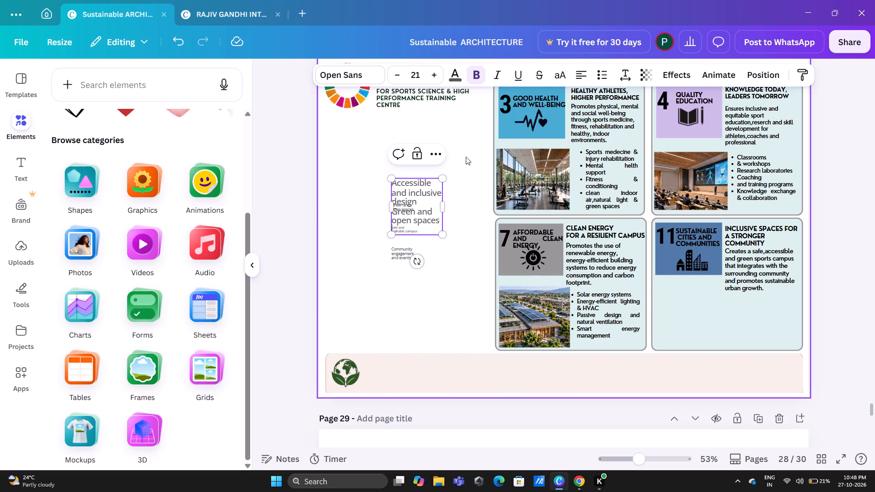
pyautogui.click(466, 157)
pyautogui.moveTo(424, 197); pyautogui.dragTo(388, 137)
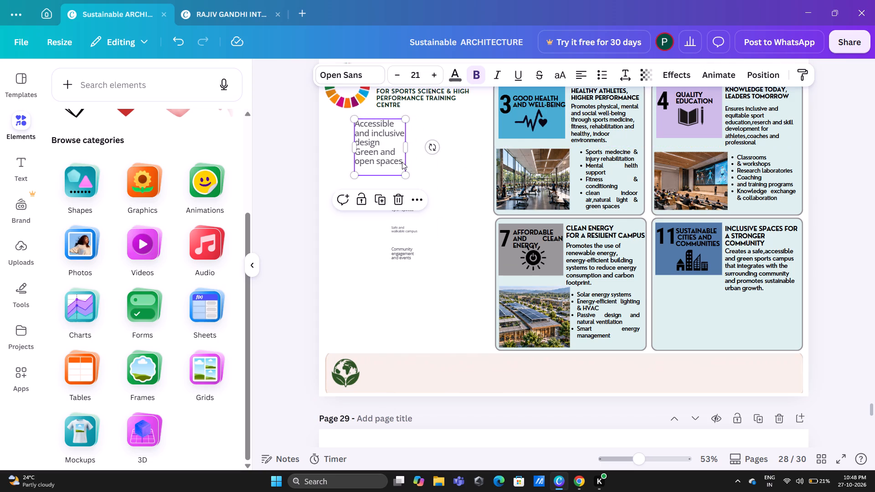
# Append the "Safe and walkable campus" label text to the end of the enlarged combined text box.
pyautogui.click(402, 161)
pyautogui.press('Return')
pyautogui.click(449, 202)
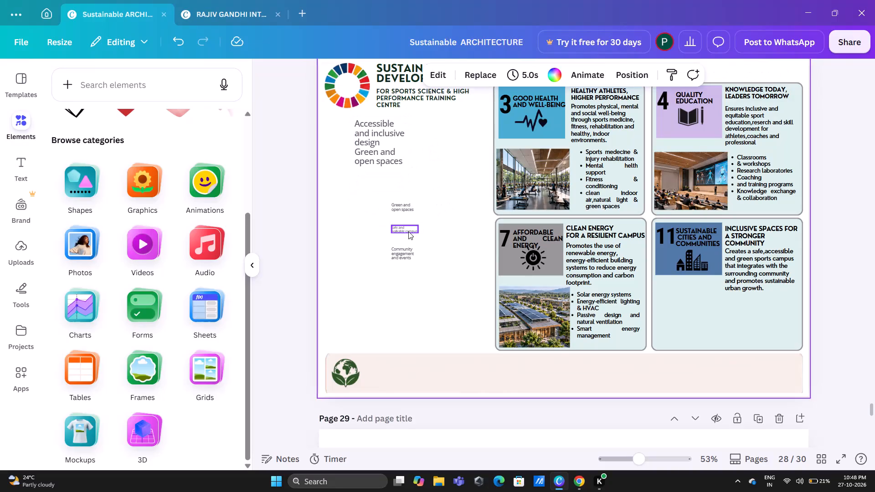
pyautogui.click(408, 232)
pyautogui.hotkey('ctrl', 'c')
pyautogui.click(399, 169)
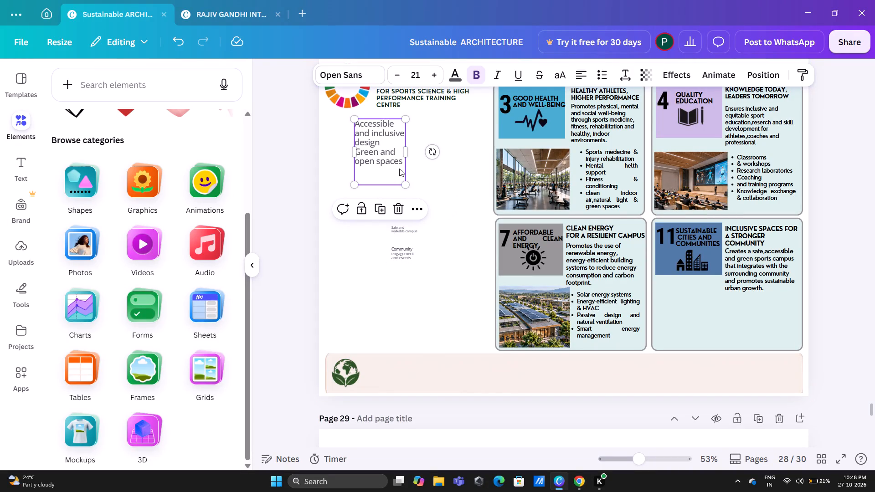
pyautogui.click(399, 169)
pyautogui.hotkey('ctrl', 'v')
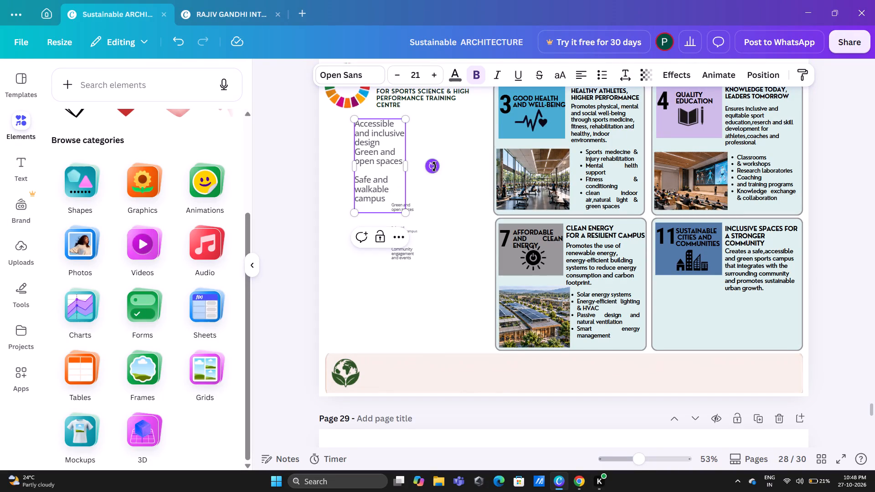
pyautogui.click(434, 167)
# Append the "Community engagement and events" label text to the end of the combined text box.
pyautogui.click(414, 252)
pyautogui.hotkey('ctrl', 'c')
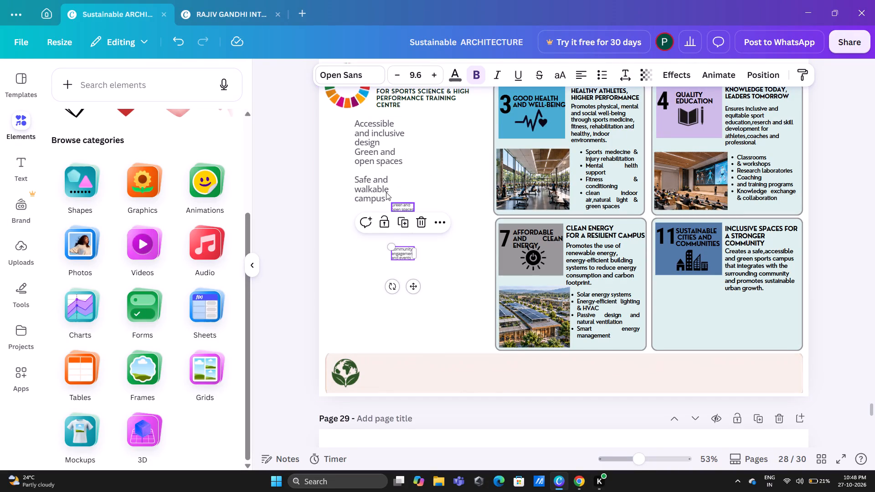
pyautogui.click(388, 189)
pyautogui.click(388, 207)
pyautogui.hotkey('ctrl', 'v')
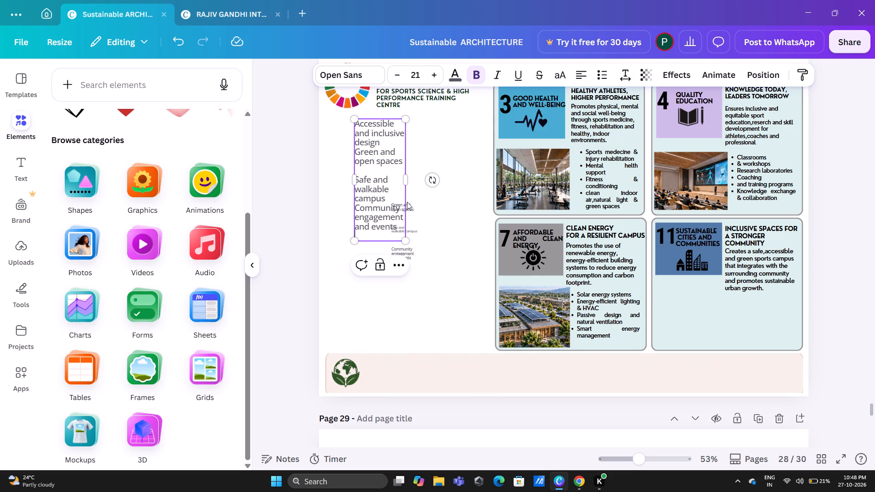
pyautogui.click(441, 219)
# Delete the three leftover small source labels beside the combined text box on page 28.
pyautogui.moveTo(438, 272); pyautogui.dragTo(416, 205)
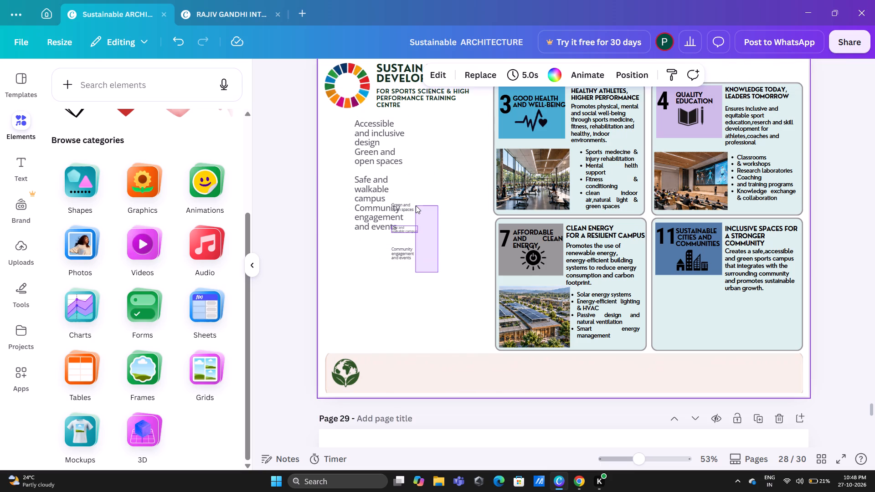
pyautogui.moveTo(416, 205); pyautogui.dragTo(413, 205)
pyautogui.press('Delete')
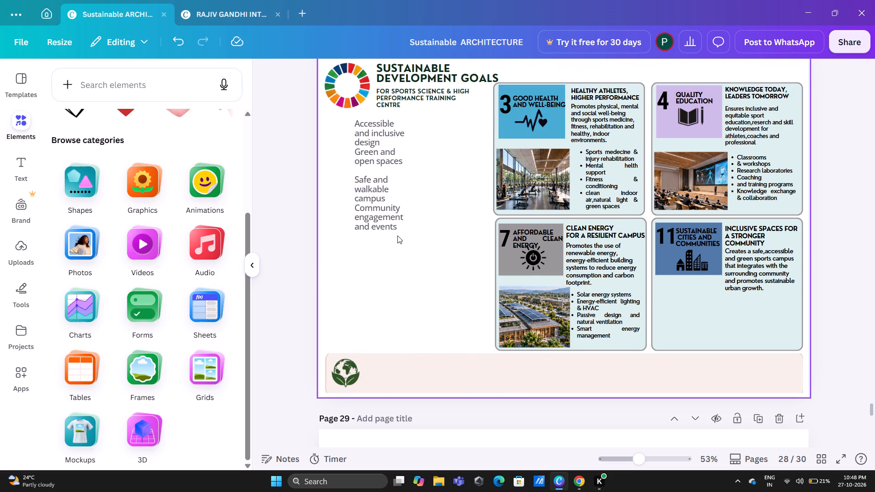
# Format all the combined label text as a black bulleted list in Nourd at size 14.
pyautogui.doubleClick(382, 202)
pyautogui.hotkey('ctrl', 'a')
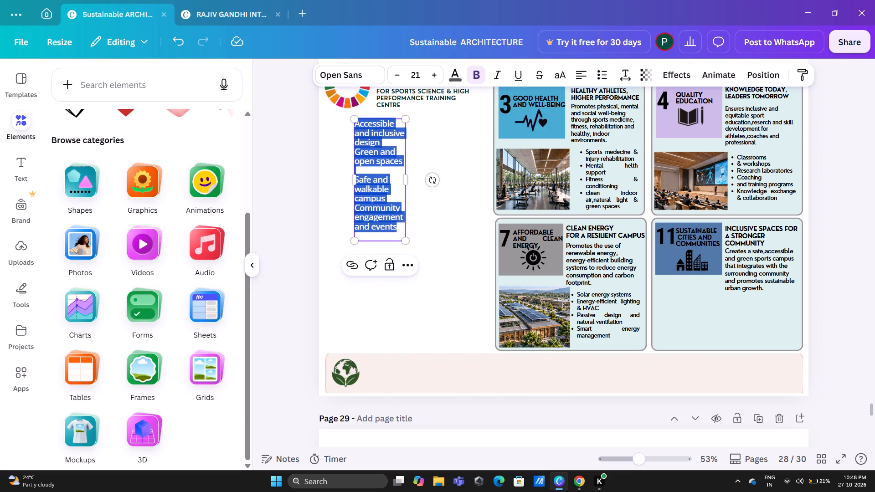
pyautogui.click(423, 75)
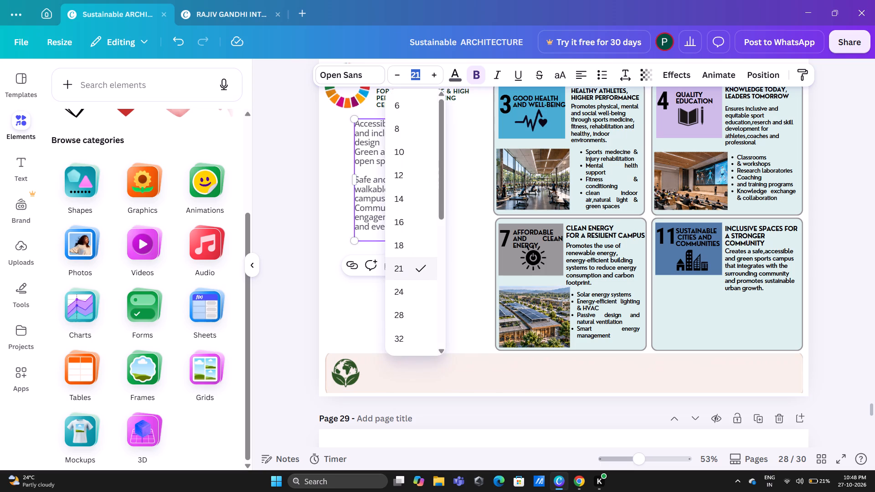
pyautogui.write('14')
pyautogui.click(362, 72)
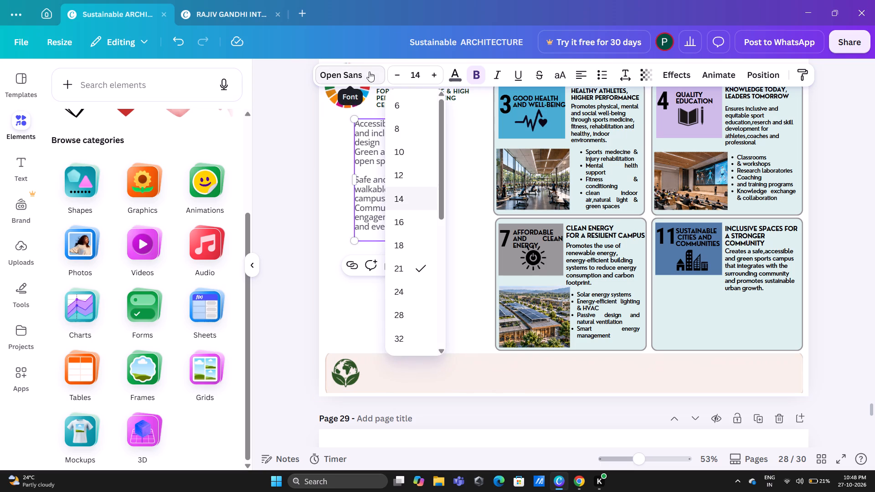
pyautogui.click(75, 294)
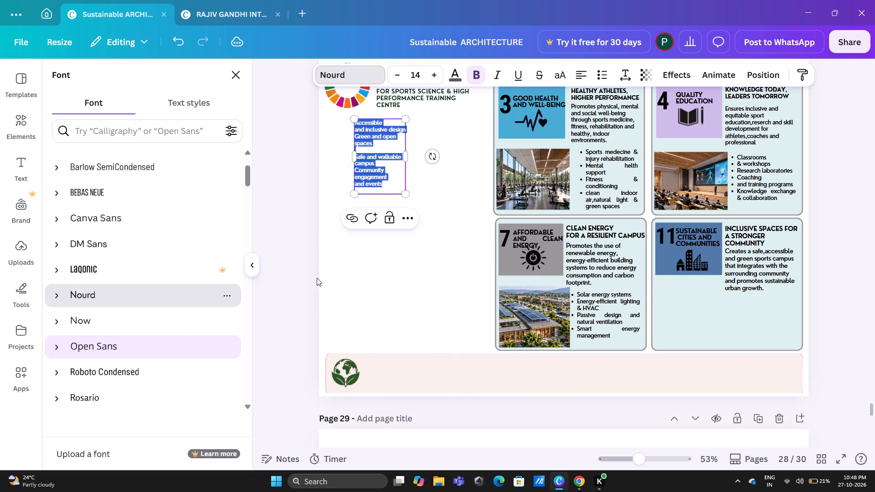
pyautogui.click(598, 76)
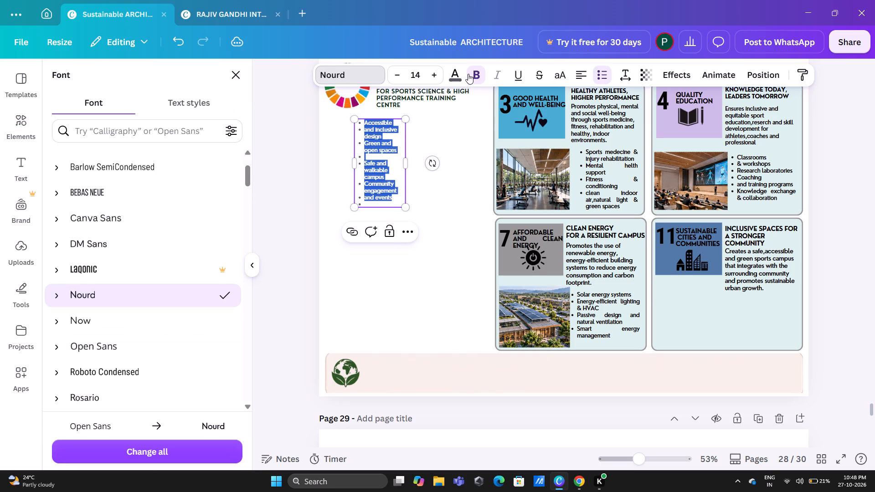
pyautogui.click(452, 81)
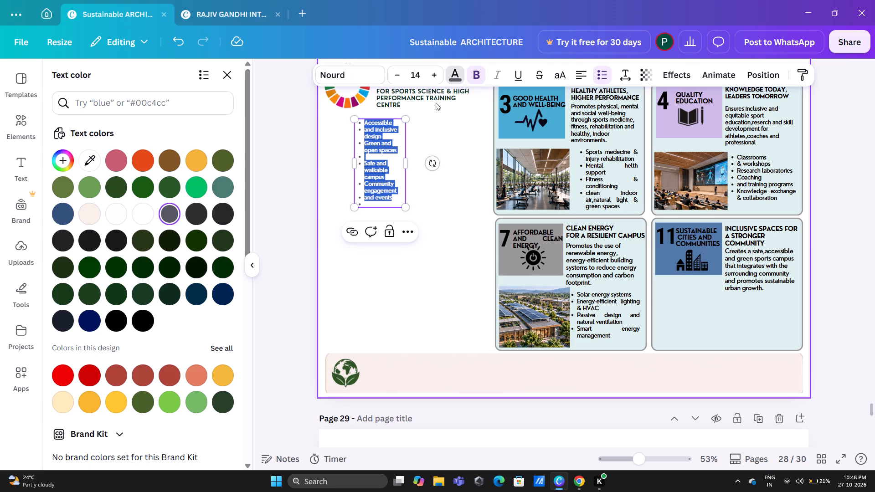
pyautogui.click(456, 75)
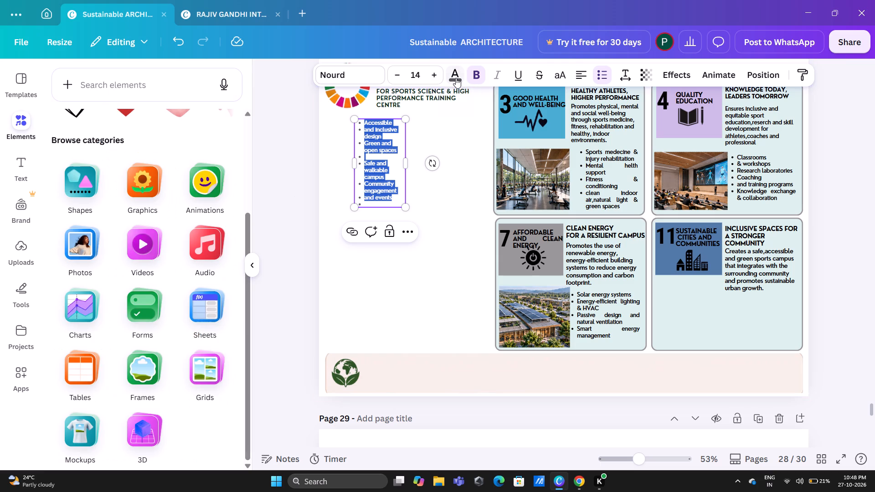
pyautogui.click(456, 78)
pyautogui.click(139, 316)
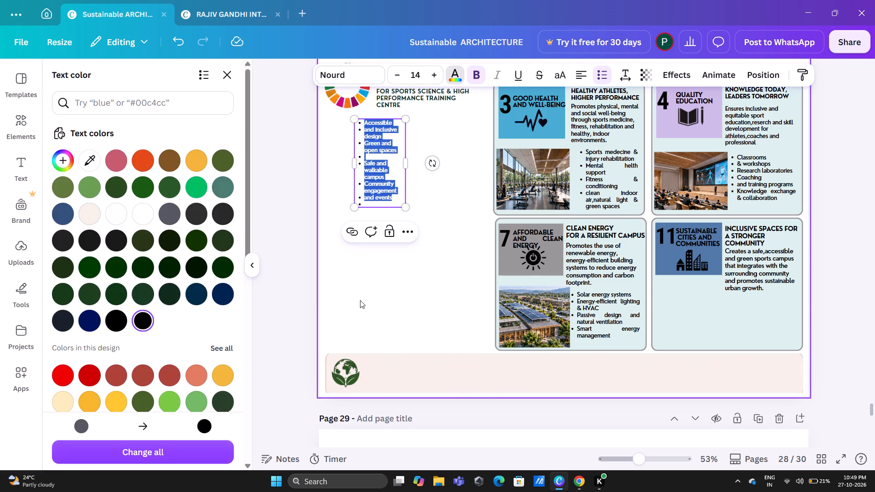
pyautogui.click(374, 293)
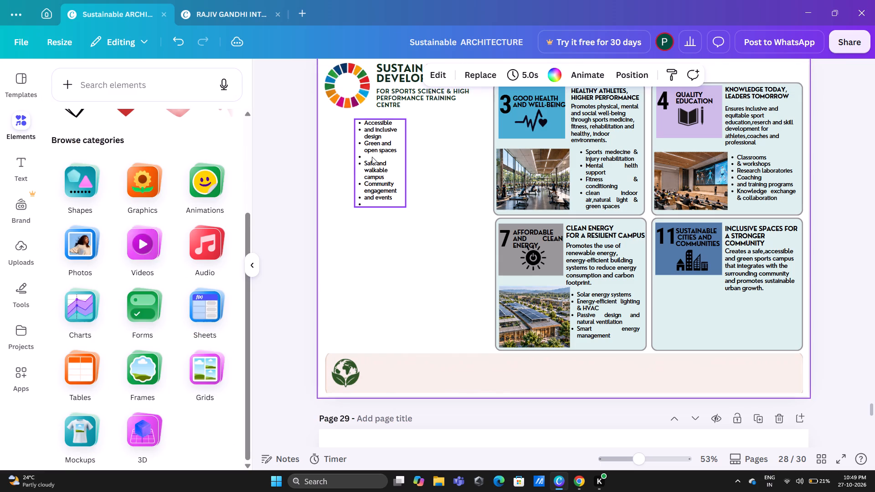
# Remove the empty bullets after "open spaces" and at the end of the bulleted list on page 28.
pyautogui.click(372, 157)
pyautogui.click(372, 157)
pyautogui.click(369, 157)
pyautogui.press('BackSpace')
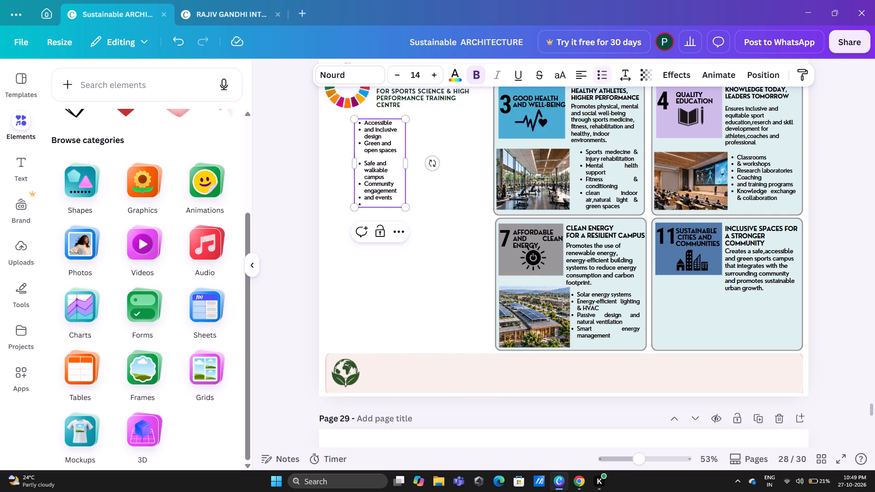
pyautogui.press('BackSpace')
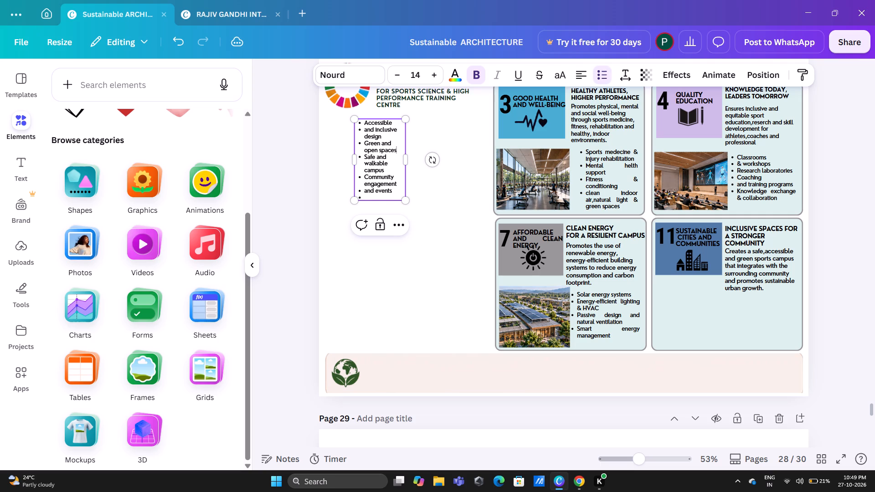
pyautogui.click(371, 198)
pyautogui.press('BackSpace')
pyautogui.scroll(-3, 458, 216)
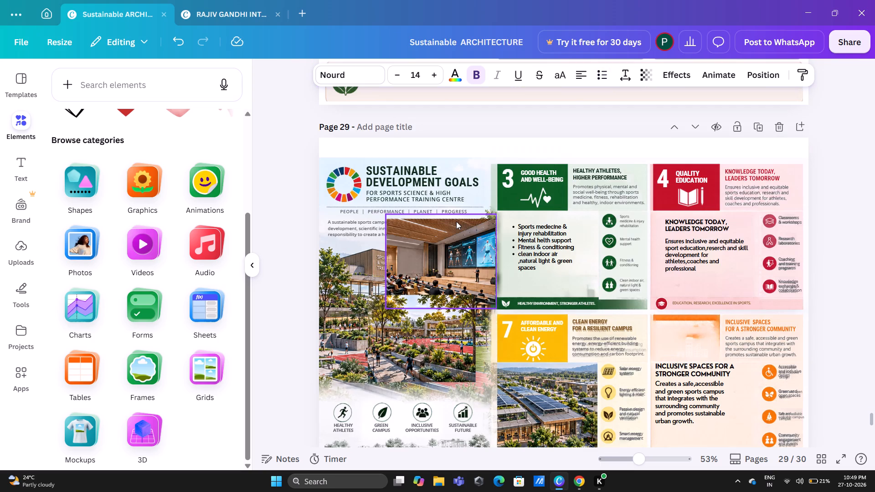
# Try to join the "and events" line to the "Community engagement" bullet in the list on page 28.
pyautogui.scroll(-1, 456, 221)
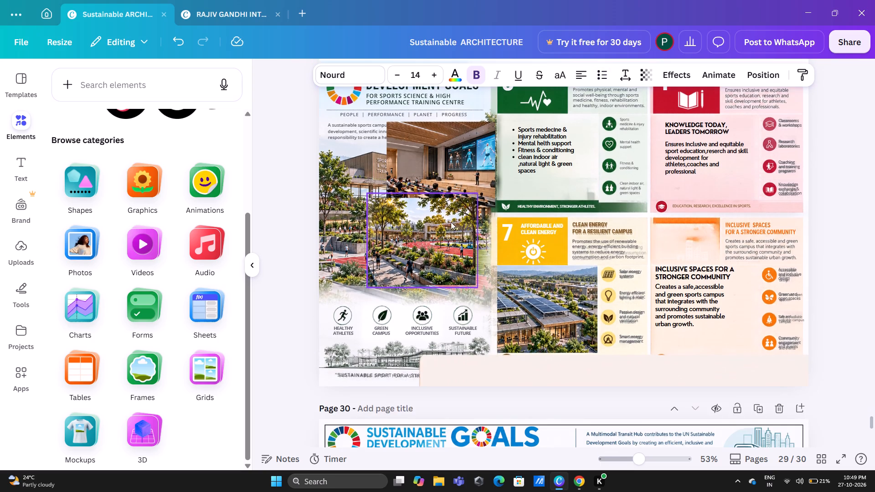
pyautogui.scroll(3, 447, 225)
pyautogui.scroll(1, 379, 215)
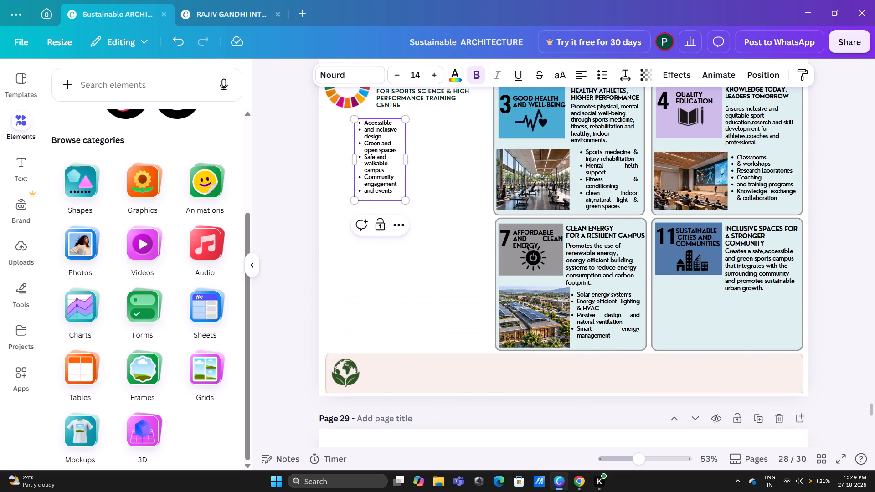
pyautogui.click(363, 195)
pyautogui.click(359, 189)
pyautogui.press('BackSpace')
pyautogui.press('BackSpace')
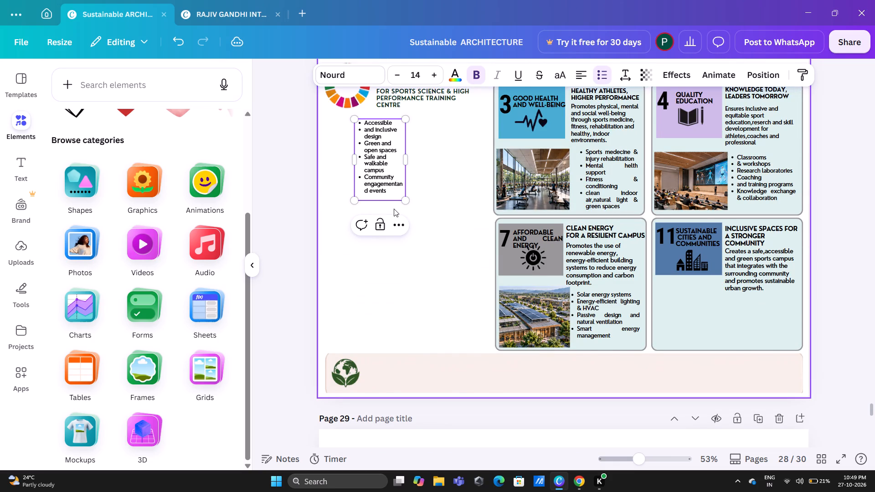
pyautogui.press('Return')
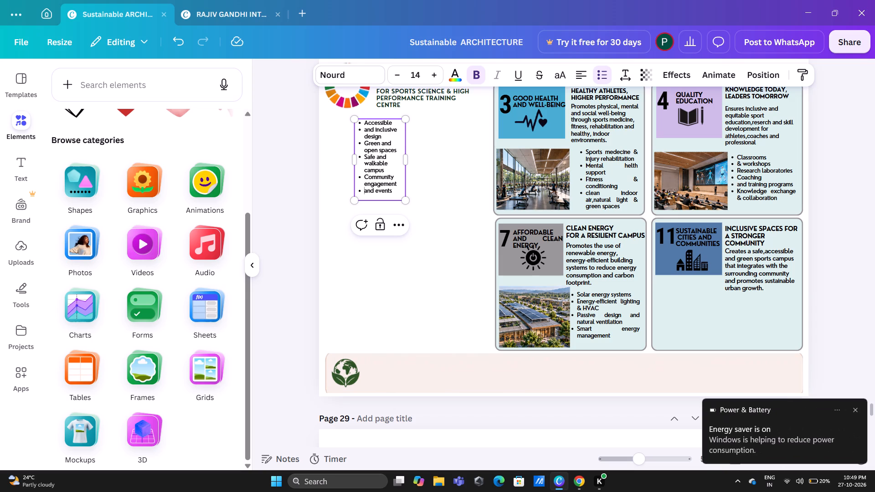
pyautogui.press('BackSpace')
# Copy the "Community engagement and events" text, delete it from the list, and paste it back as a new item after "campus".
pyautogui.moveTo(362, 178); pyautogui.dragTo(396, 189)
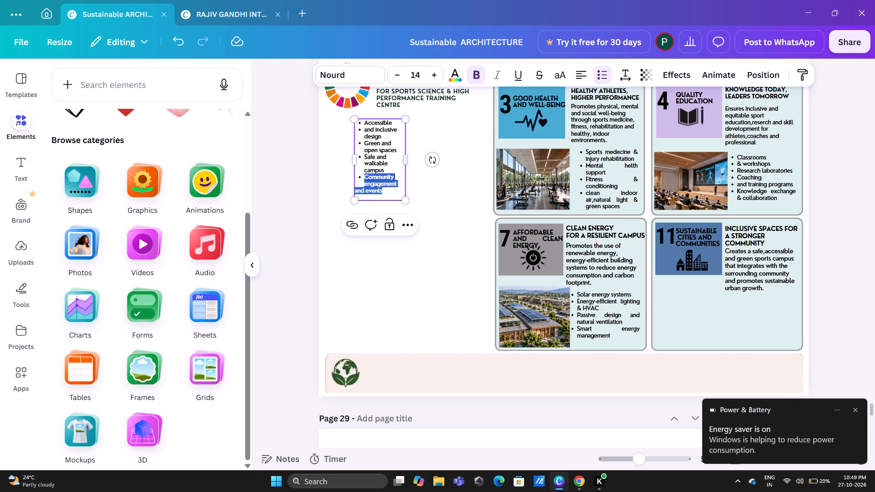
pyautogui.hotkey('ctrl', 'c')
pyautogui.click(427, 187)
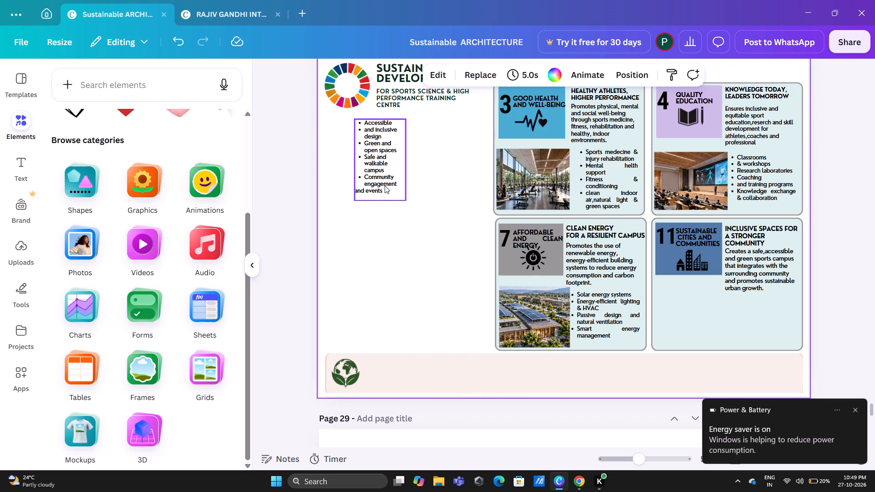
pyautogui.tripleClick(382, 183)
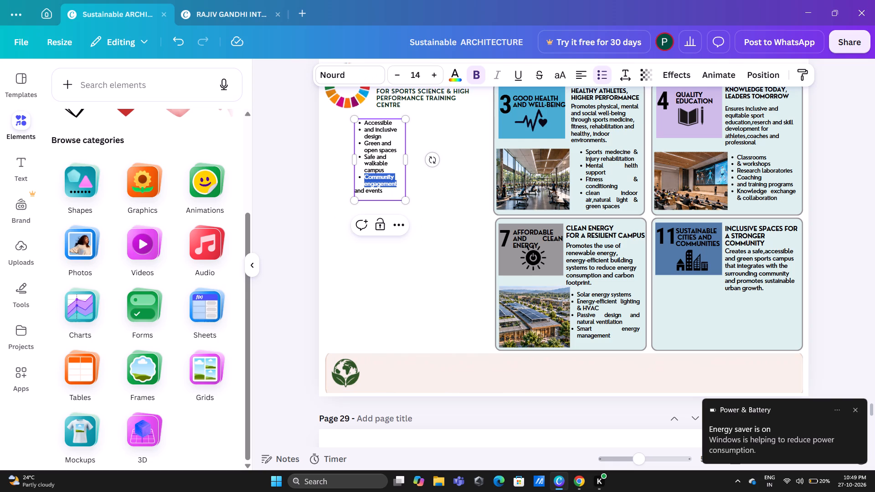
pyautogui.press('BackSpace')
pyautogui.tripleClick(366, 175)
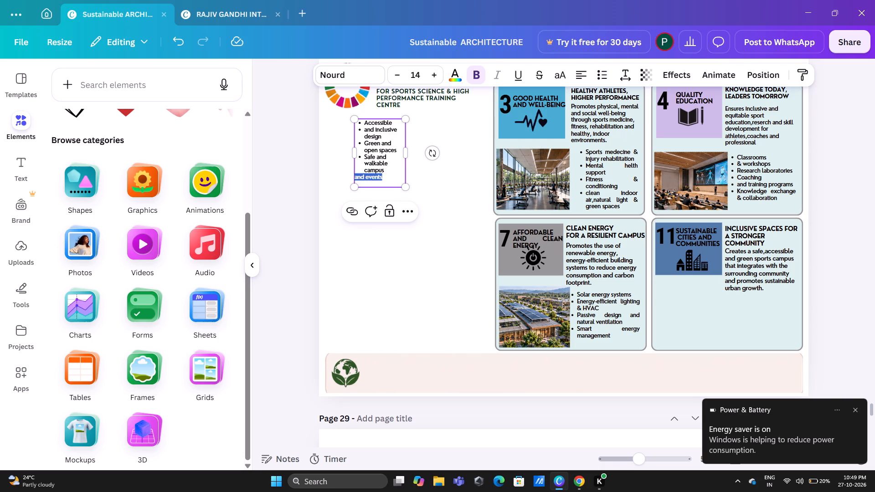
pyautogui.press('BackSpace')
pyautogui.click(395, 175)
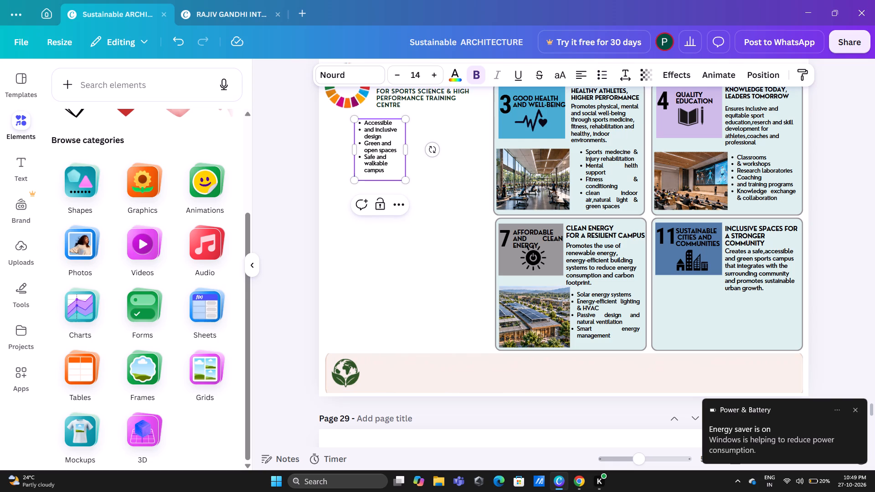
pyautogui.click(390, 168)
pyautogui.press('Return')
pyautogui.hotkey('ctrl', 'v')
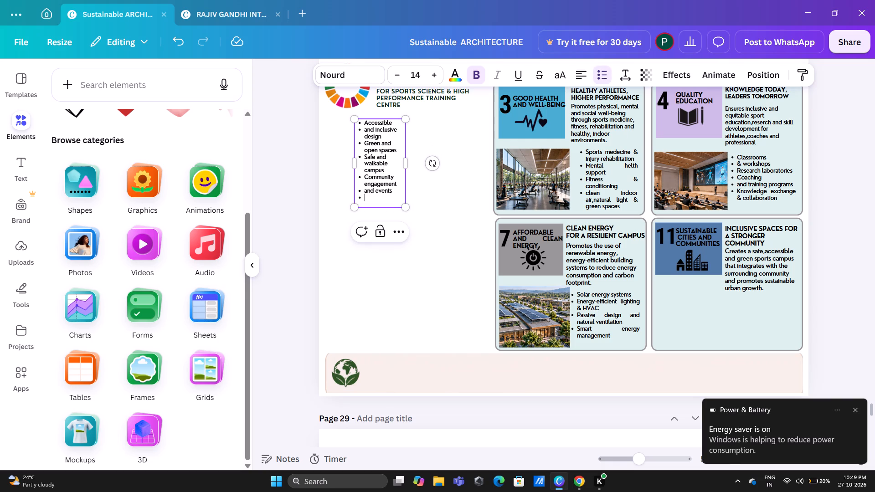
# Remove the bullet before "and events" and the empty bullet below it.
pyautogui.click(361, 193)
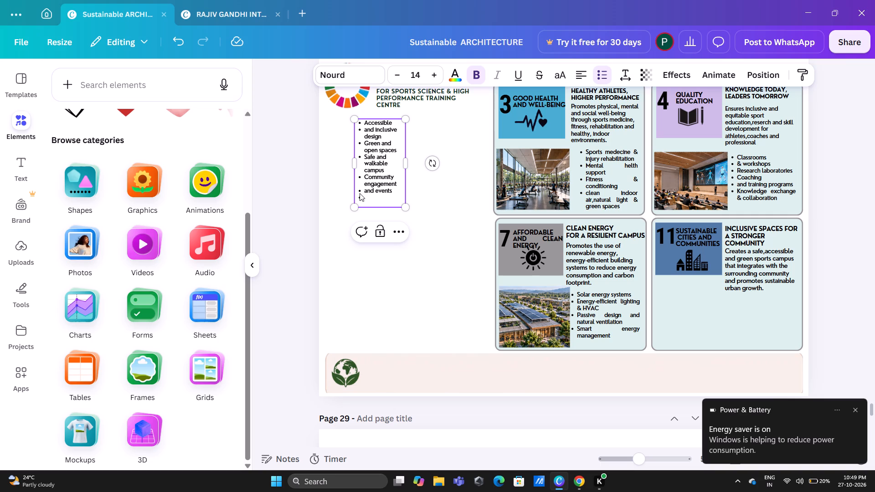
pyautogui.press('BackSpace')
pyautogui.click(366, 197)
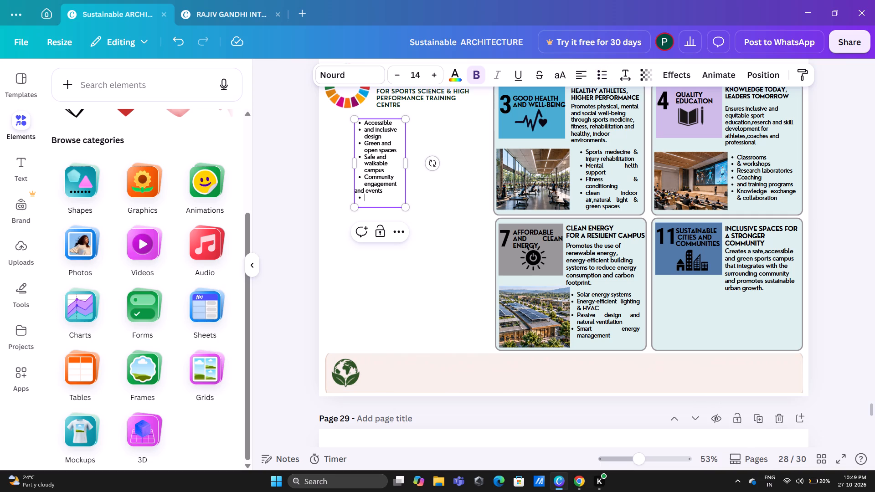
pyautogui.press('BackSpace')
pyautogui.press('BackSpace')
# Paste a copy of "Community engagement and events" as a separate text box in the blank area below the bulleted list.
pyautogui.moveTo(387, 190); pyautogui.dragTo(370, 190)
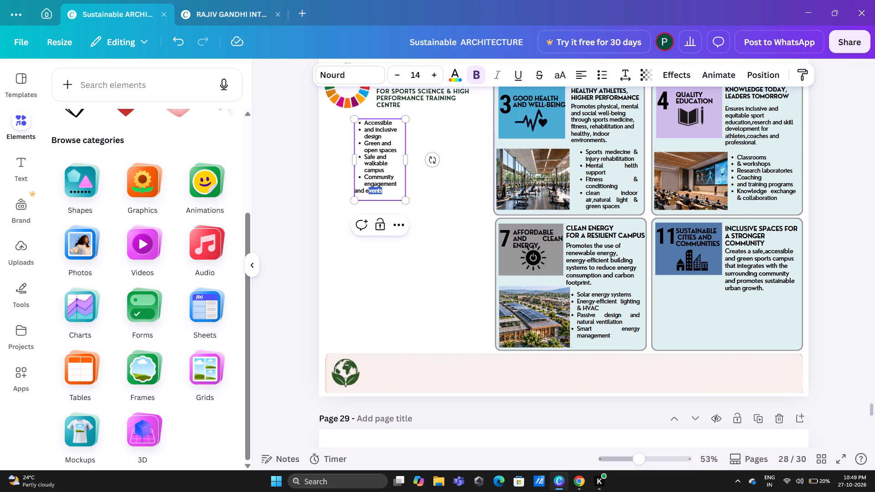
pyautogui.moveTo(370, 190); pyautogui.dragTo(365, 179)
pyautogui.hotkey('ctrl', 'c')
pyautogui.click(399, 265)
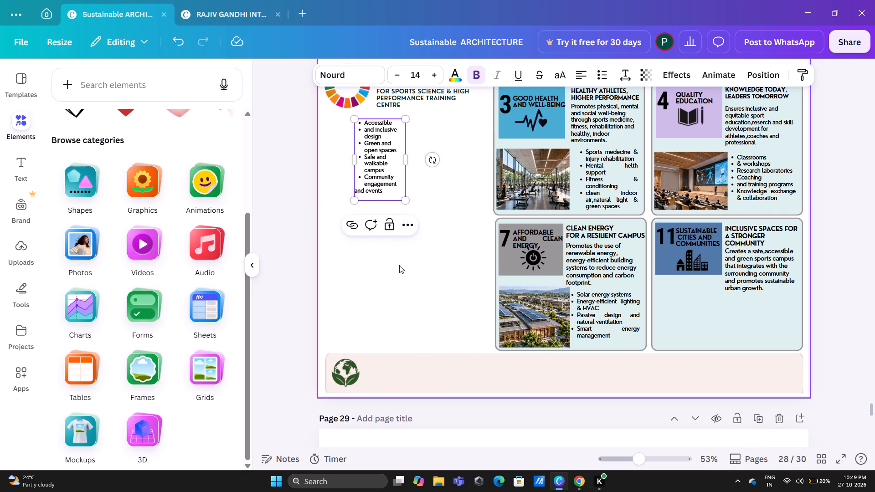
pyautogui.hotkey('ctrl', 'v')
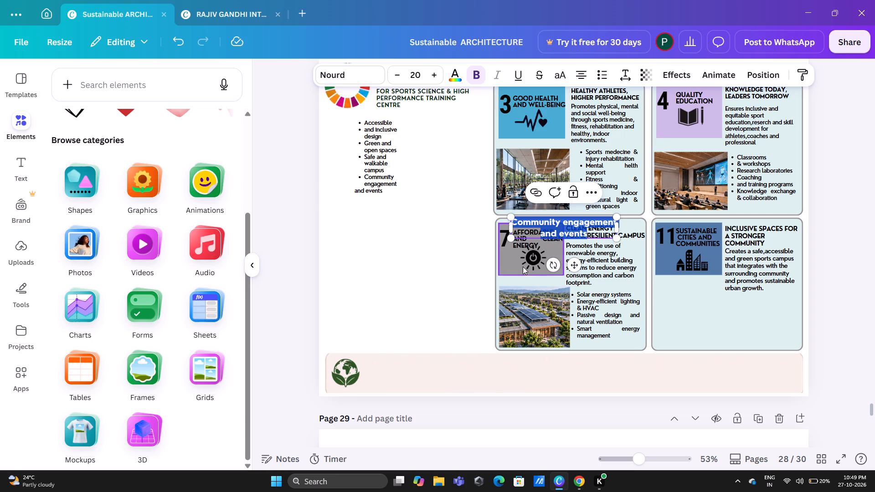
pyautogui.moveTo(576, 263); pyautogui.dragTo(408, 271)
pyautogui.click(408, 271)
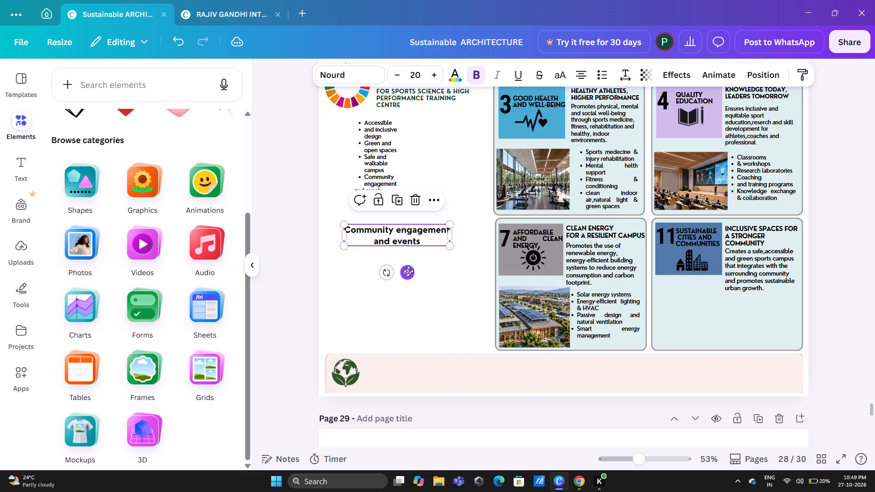
# Rewrite the end of the bulleted list so "Community engagement and events" forms one bullet.
pyautogui.doubleClick(379, 180)
pyautogui.moveTo(384, 188); pyautogui.dragTo(361, 191)
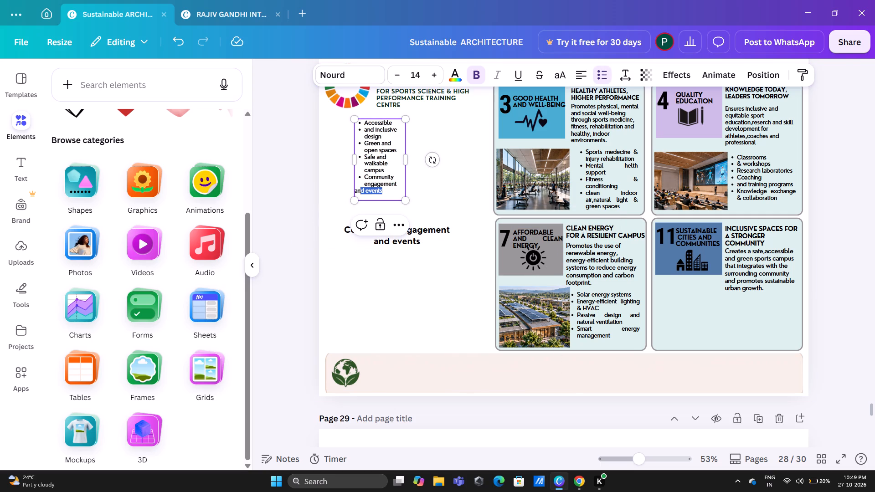
pyautogui.moveTo(361, 191); pyautogui.dragTo(359, 190)
pyautogui.press('BackSpace')
pyautogui.press('BackSpace')
pyautogui.press('BackSpace')
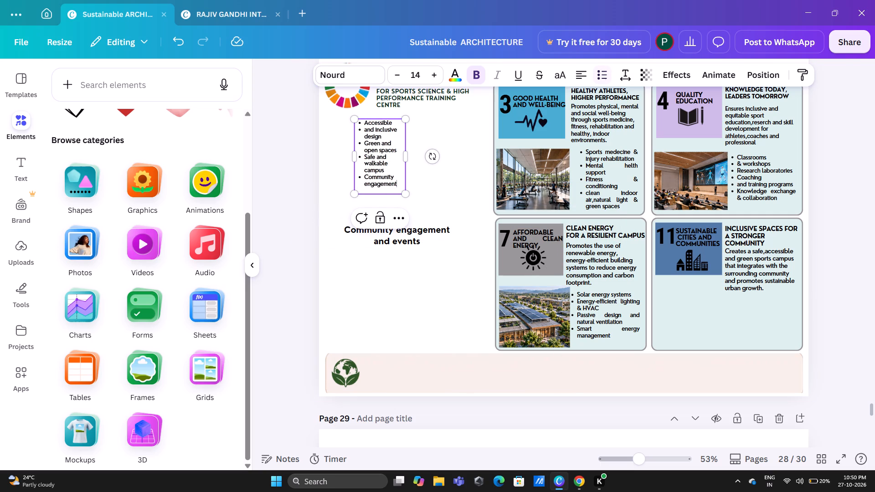
pyautogui.press('BackSpace')
pyautogui.press('BackSpace')
pyautogui.press('BackSpace')
pyautogui.press('BackSpace')
pyautogui.press('BackSpace')
pyautogui.press('BackSpace')
pyautogui.press('BackSpace')
pyautogui.press('BackSpace')
pyautogui.press('BackSpace')
pyautogui.press('BackSpace')
pyautogui.press('BackSpace')
pyautogui.press('BackSpace')
pyautogui.press('BackSpace')
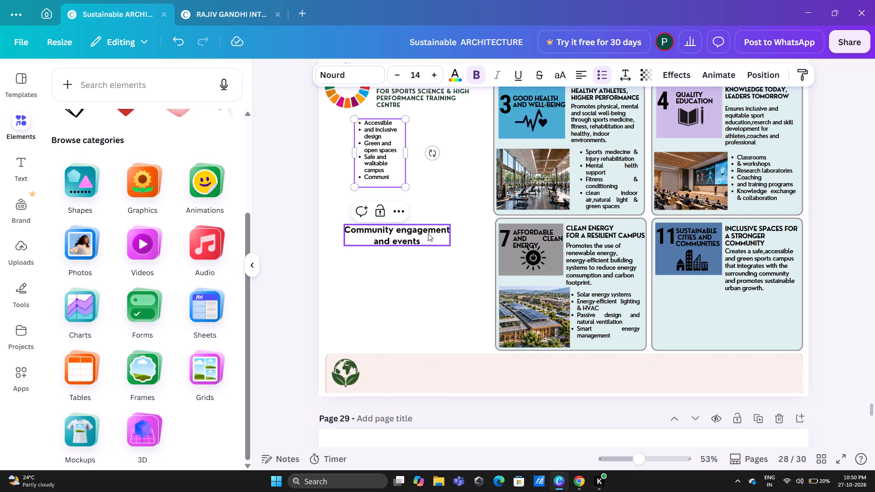
pyautogui.write('ty')
pyautogui.press('space')
pyautogui.write('en')
pyautogui.write('gag')
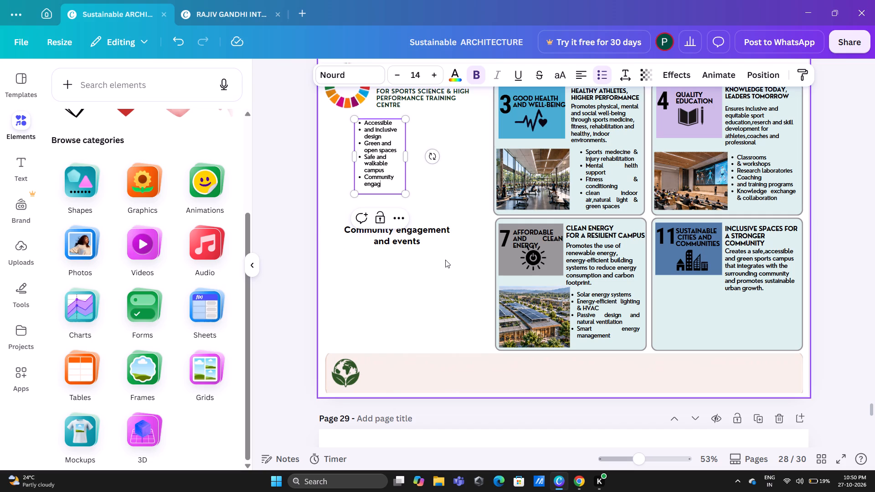
pyautogui.press('e')
pyautogui.write('ment')
pyautogui.press('space')
pyautogui.write('and')
pyautogui.press('space')
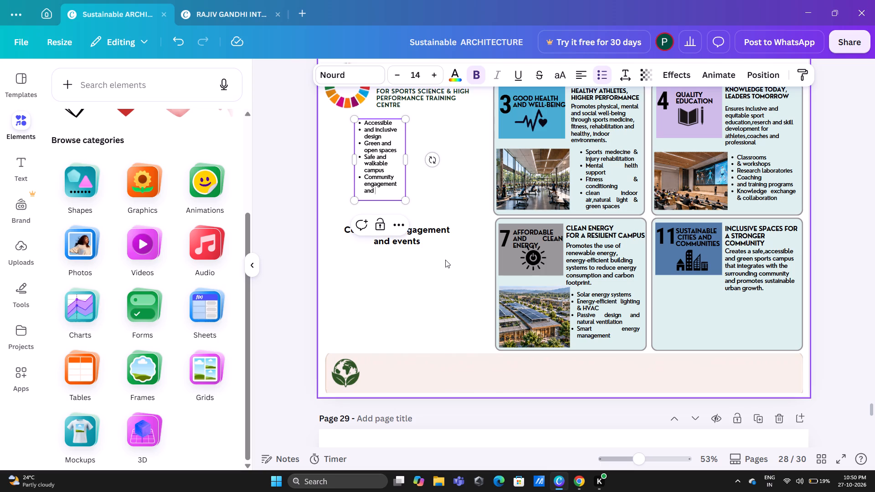
pyautogui.press('e')
pyautogui.press('v')
pyautogui.write('ents')
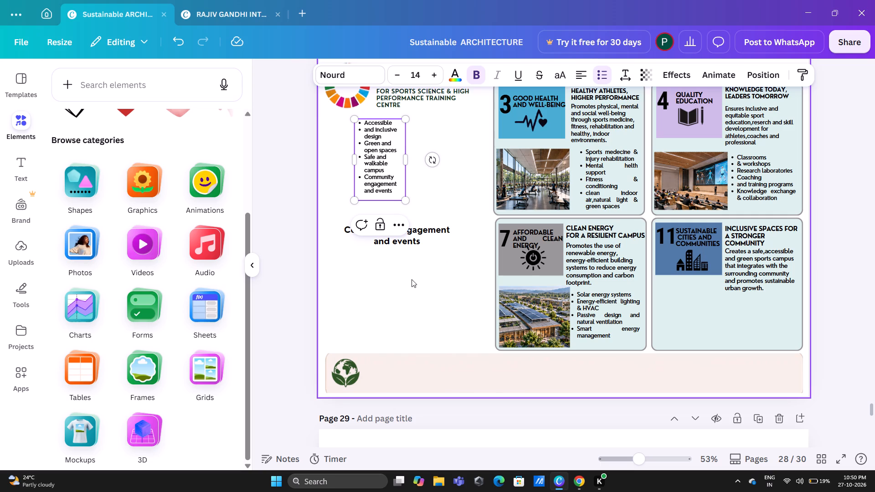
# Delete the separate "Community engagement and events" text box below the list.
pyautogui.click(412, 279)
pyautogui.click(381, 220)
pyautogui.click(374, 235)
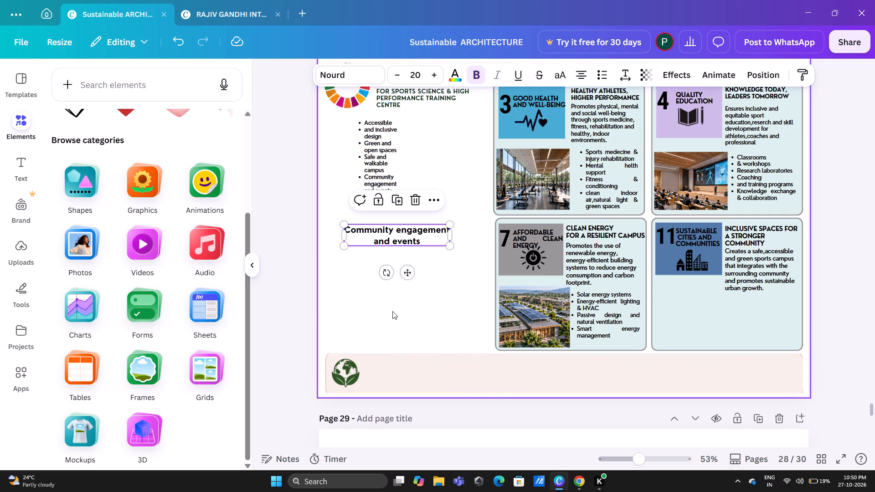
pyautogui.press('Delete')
# Widen the bulleted list's text box so "and inclusive design" fits on one line.
pyautogui.click(372, 178)
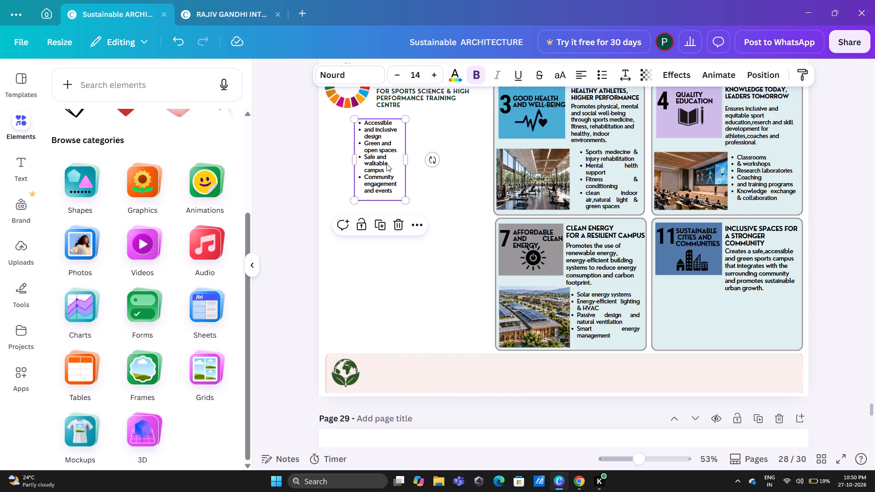
pyautogui.click(386, 163)
pyautogui.moveTo(407, 160); pyautogui.dragTo(416, 160)
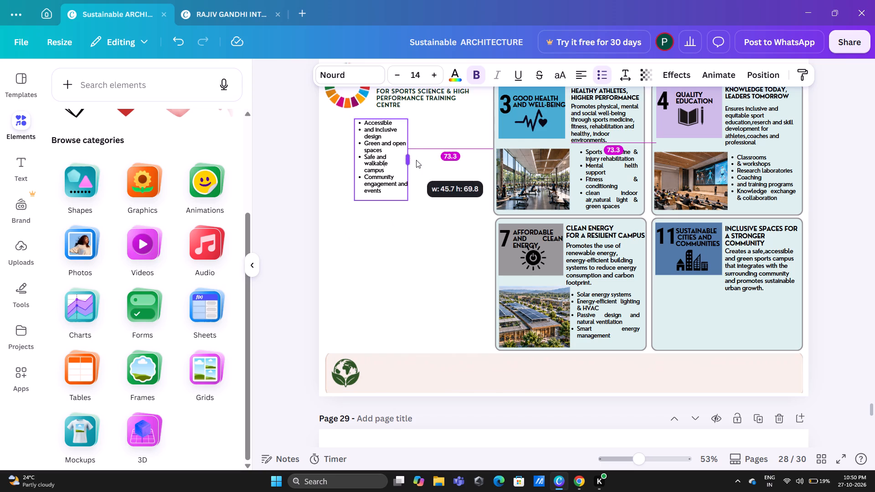
pyautogui.moveTo(416, 160); pyautogui.dragTo(418, 160)
pyautogui.click(421, 241)
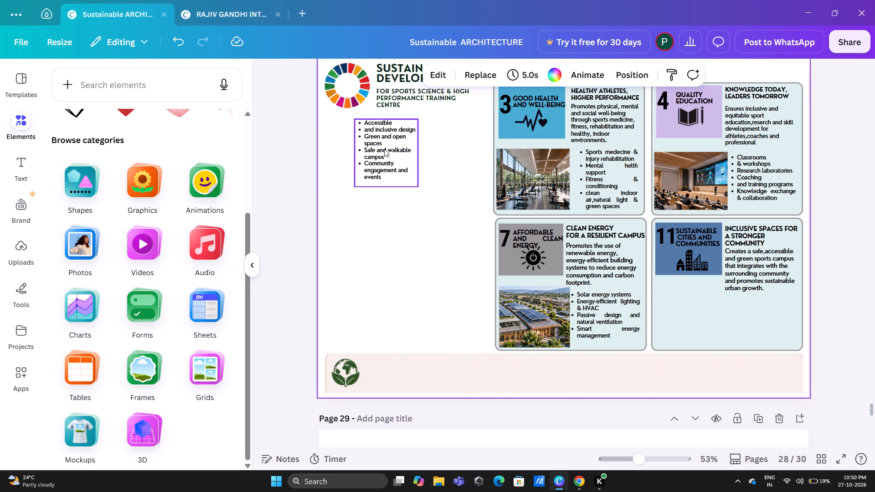
# Place the bulleted list in card 11 beneath its description and widen its text box to fit inside the card.
pyautogui.moveTo(384, 149); pyautogui.dragTo(754, 319)
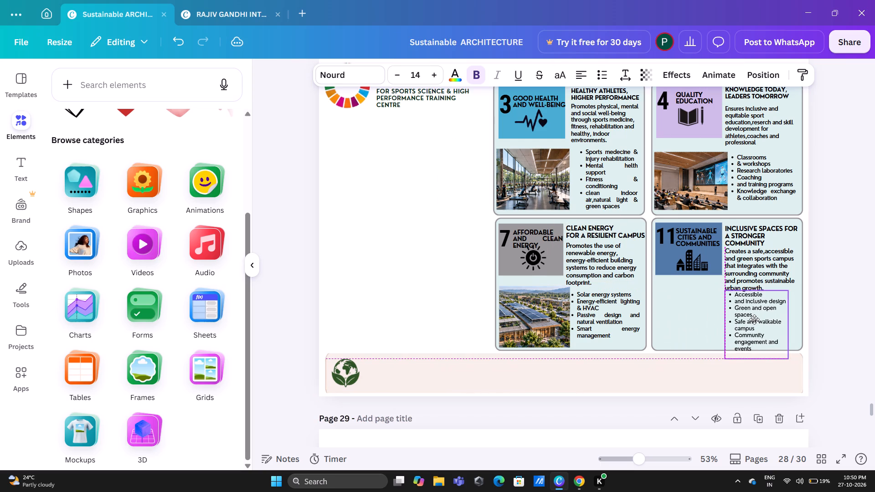
pyautogui.moveTo(754, 319); pyautogui.dragTo(392, 232)
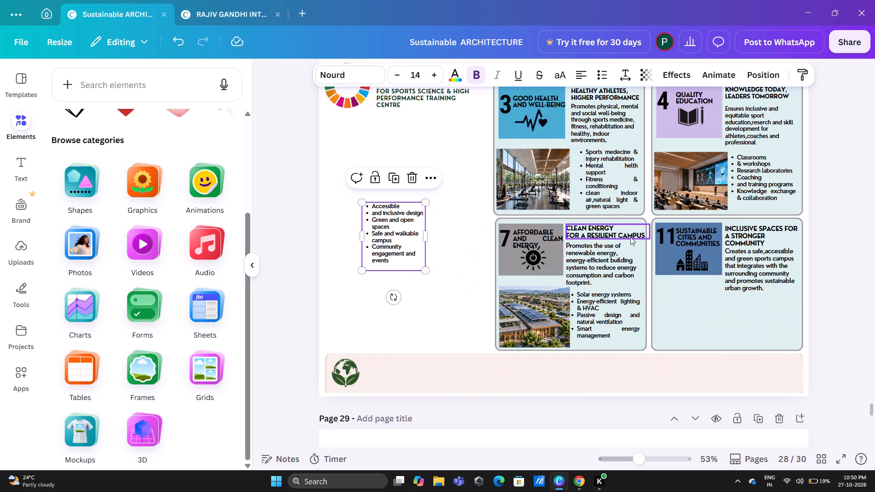
pyautogui.click(610, 297)
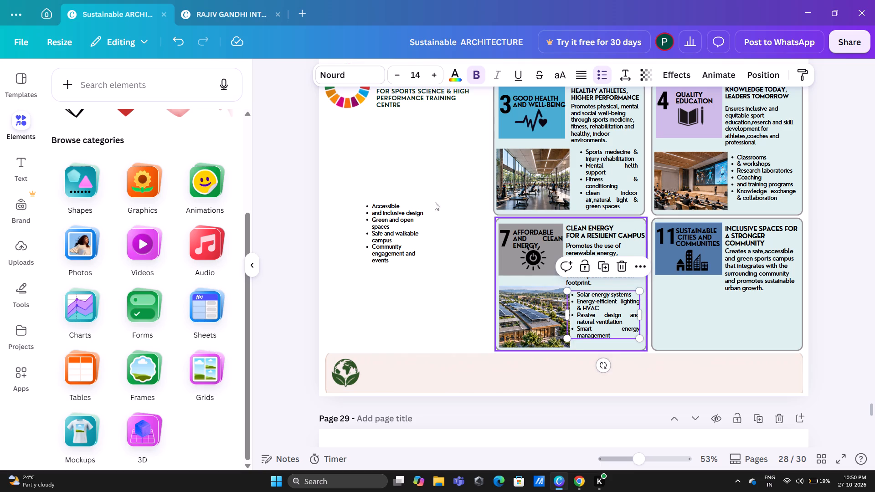
pyautogui.click(441, 196)
pyautogui.click(370, 230)
pyautogui.moveTo(376, 228); pyautogui.dragTo(744, 326)
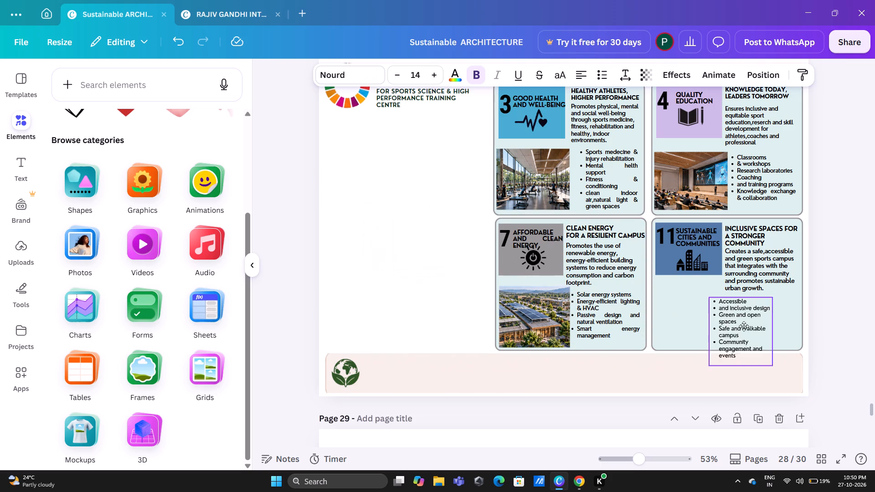
pyautogui.moveTo(744, 326); pyautogui.dragTo(739, 318)
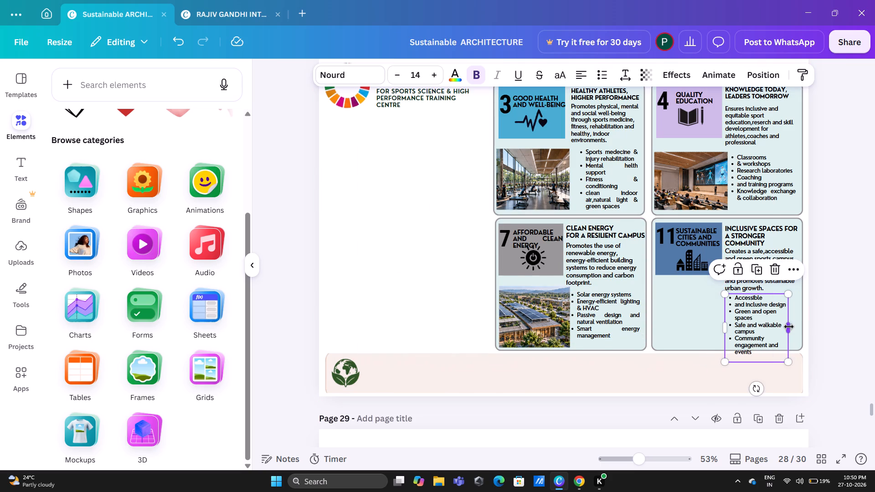
pyautogui.moveTo(789, 327); pyautogui.dragTo(799, 323)
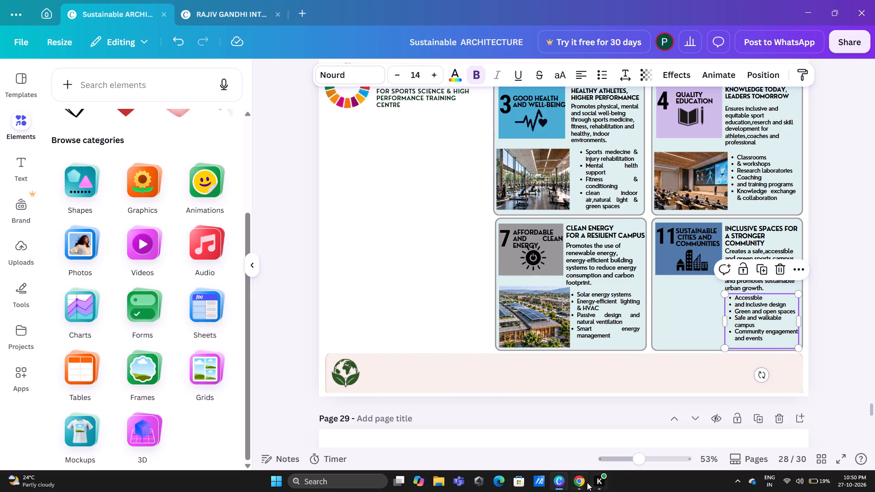
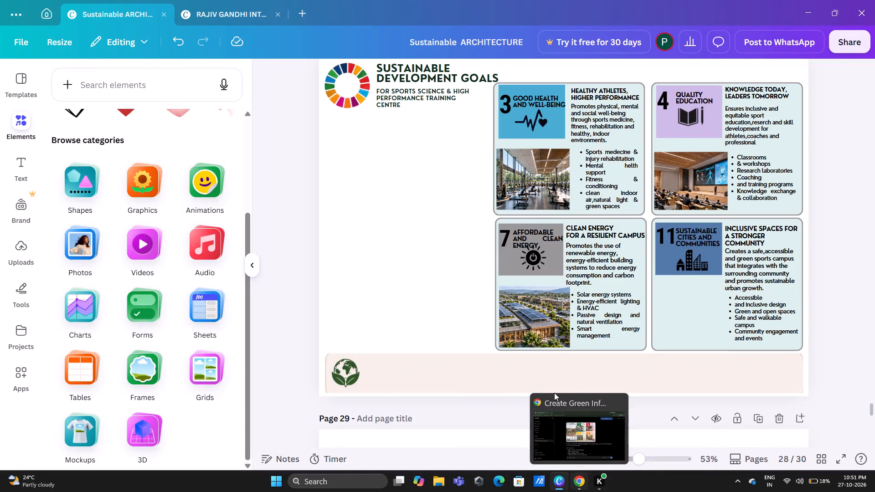
# Move the bullet list of the Sustainable Cities and Communities card out to the blank area of page 28.
pyautogui.scroll(-3, 474, 275)
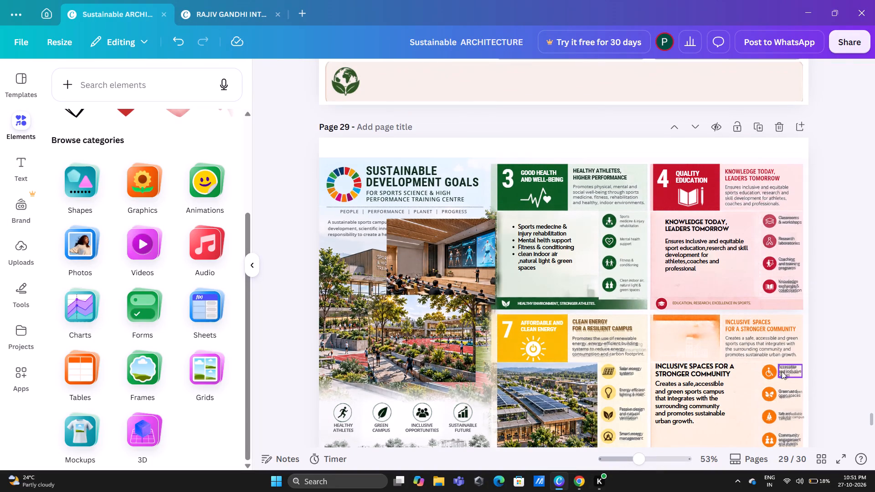
pyautogui.scroll(2, 647, 342)
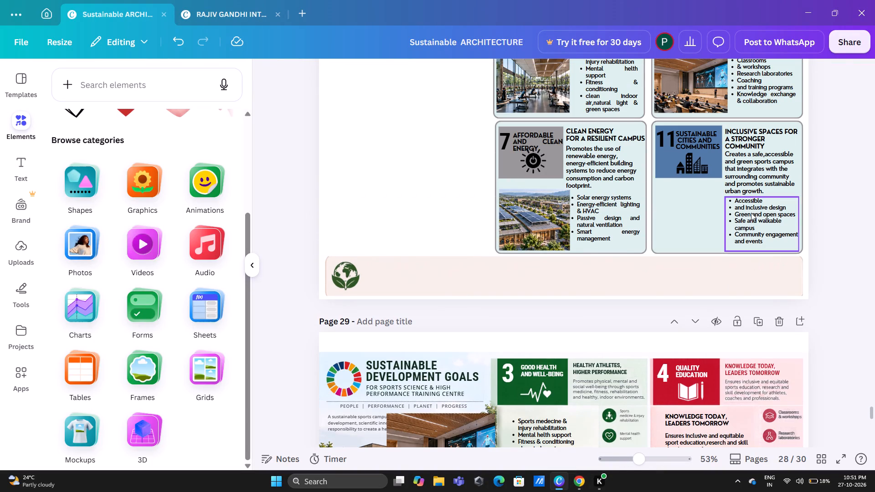
pyautogui.moveTo(751, 213); pyautogui.dragTo(371, 153)
pyautogui.click(369, 144)
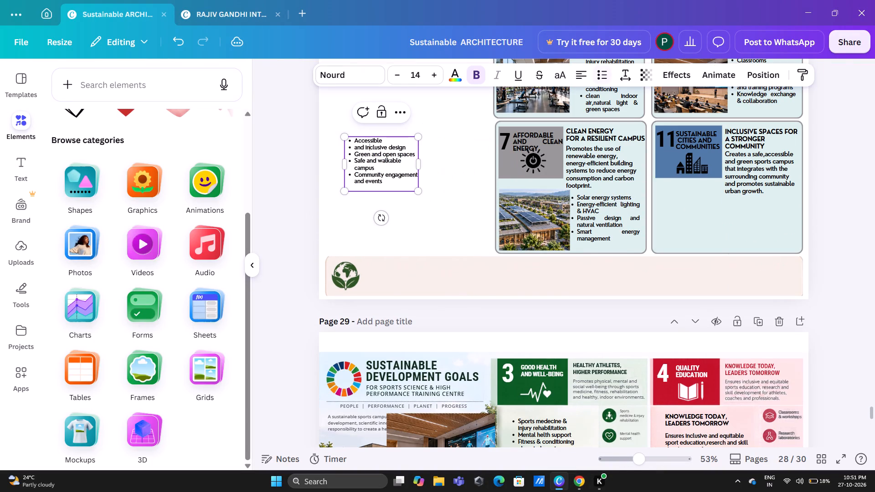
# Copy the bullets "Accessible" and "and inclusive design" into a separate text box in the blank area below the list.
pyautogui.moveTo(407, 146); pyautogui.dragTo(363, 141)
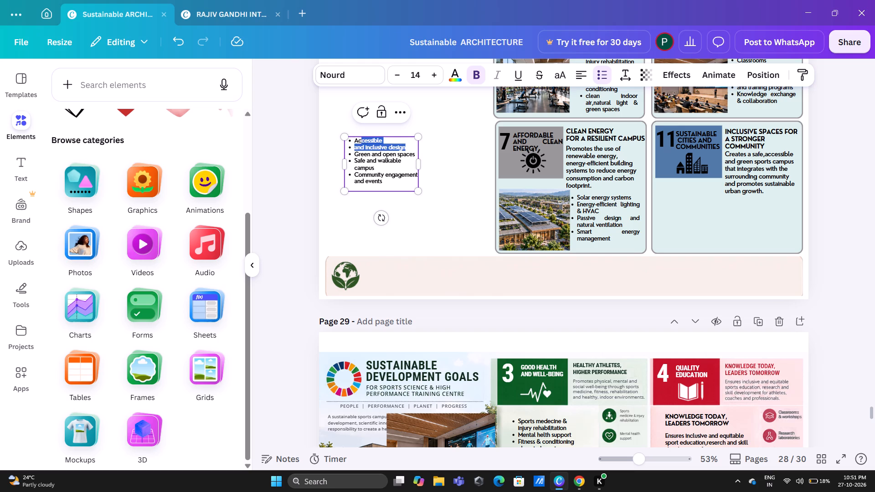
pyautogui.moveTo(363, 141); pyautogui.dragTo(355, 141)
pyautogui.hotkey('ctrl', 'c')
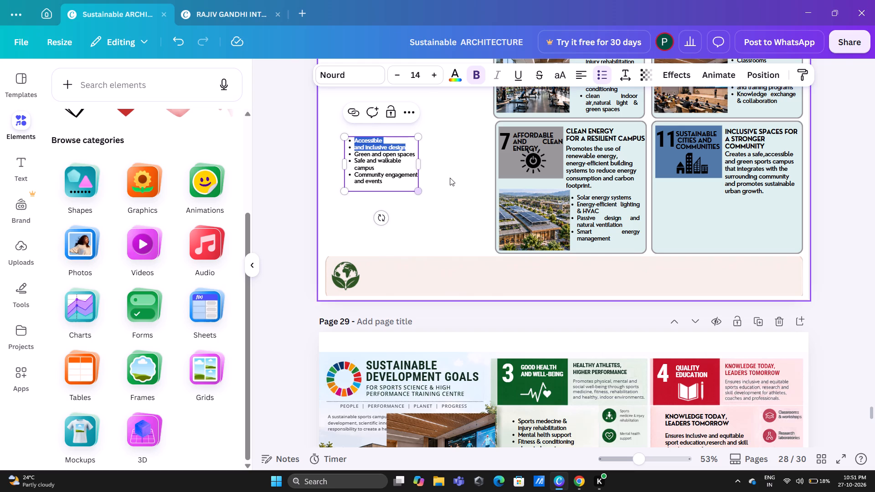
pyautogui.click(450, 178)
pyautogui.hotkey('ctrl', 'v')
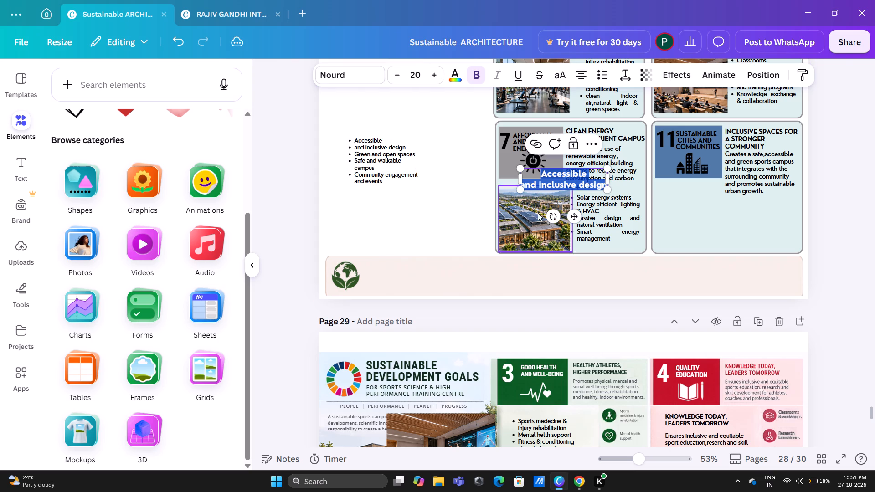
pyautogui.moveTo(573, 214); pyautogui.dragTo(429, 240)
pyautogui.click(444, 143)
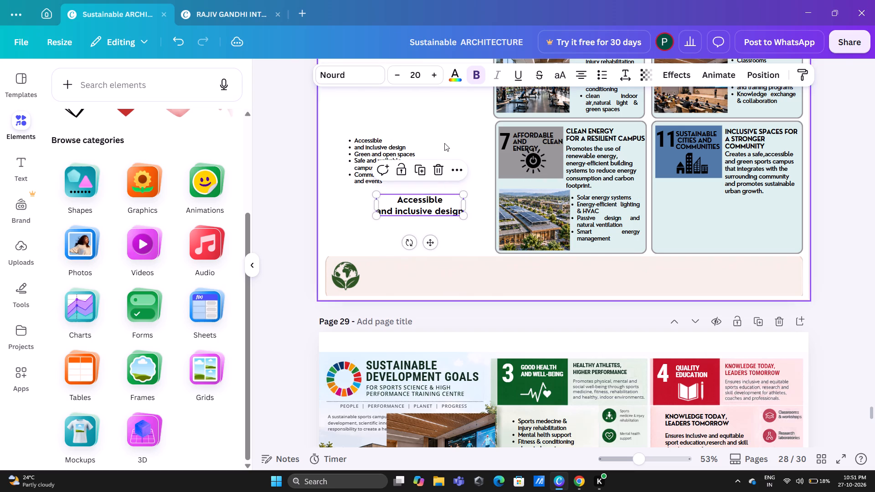
# Replace the list's first two bullets with a single bullet reading "Accessible and inclusive design".
pyautogui.doubleClick(360, 148)
pyautogui.click(363, 147)
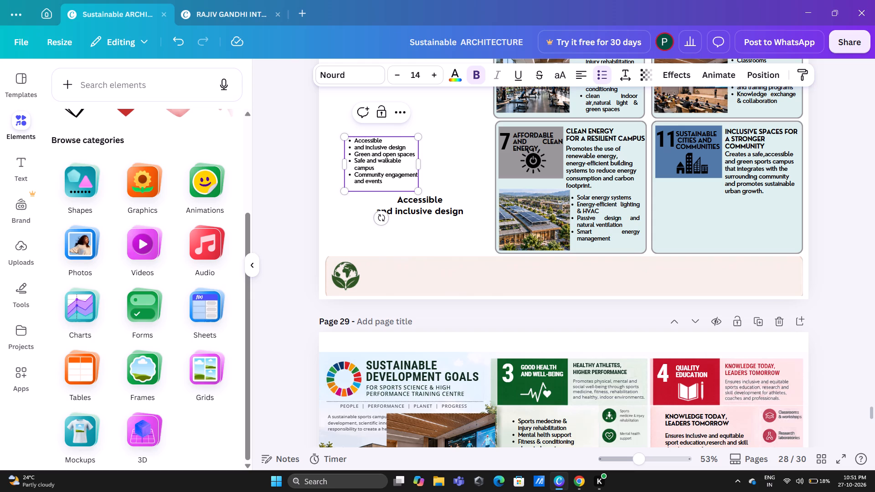
pyautogui.moveTo(409, 147); pyautogui.dragTo(348, 143)
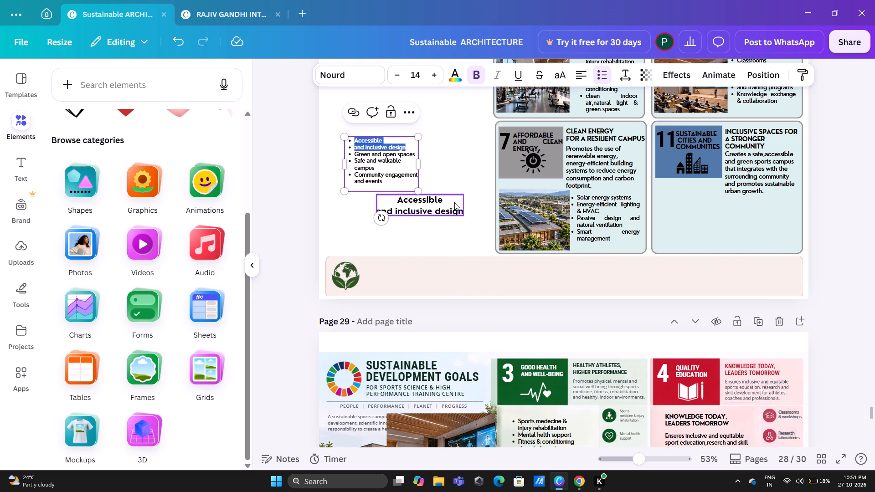
pyautogui.press('BackSpace')
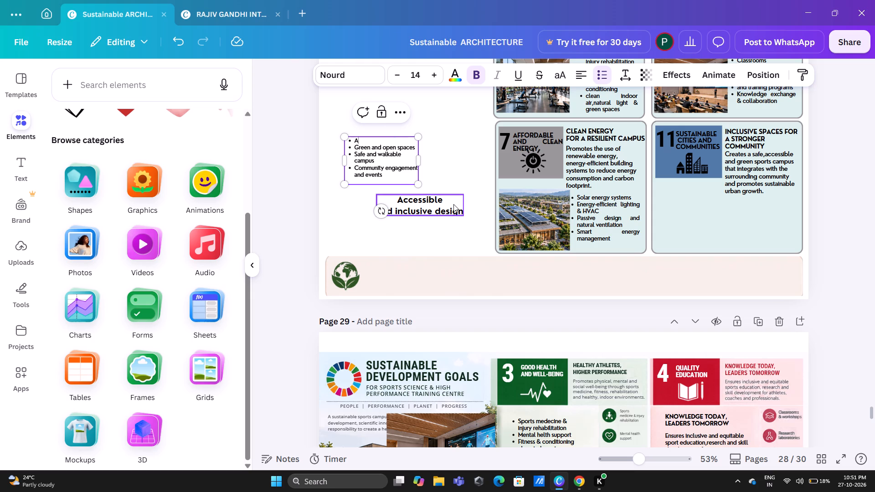
pyautogui.write('cc')
pyautogui.press('e')
pyautogui.write('ss')
pyautogui.press('i')
pyautogui.write('bl')
pyautogui.press('e')
pyautogui.press('space')
pyautogui.write('and')
pyautogui.press('space')
pyautogui.write('in')
pyautogui.write('cl')
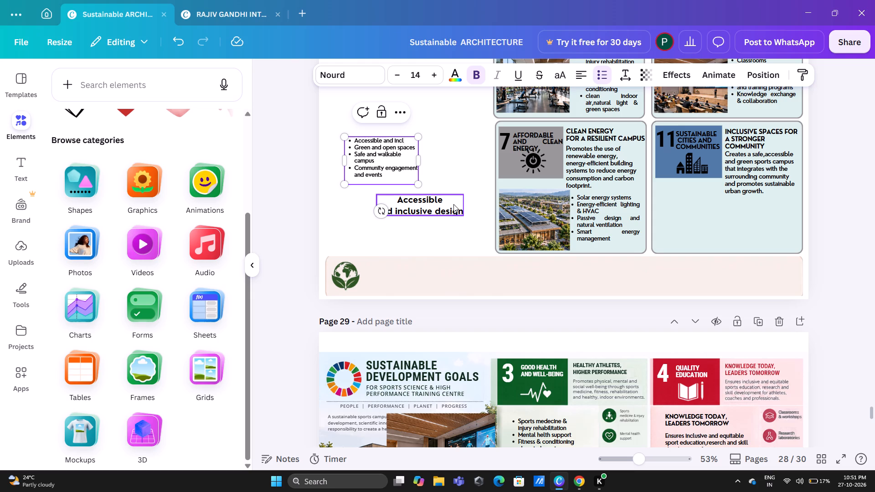
pyautogui.write('usive')
pyautogui.press('space')
pyautogui.write('design-')
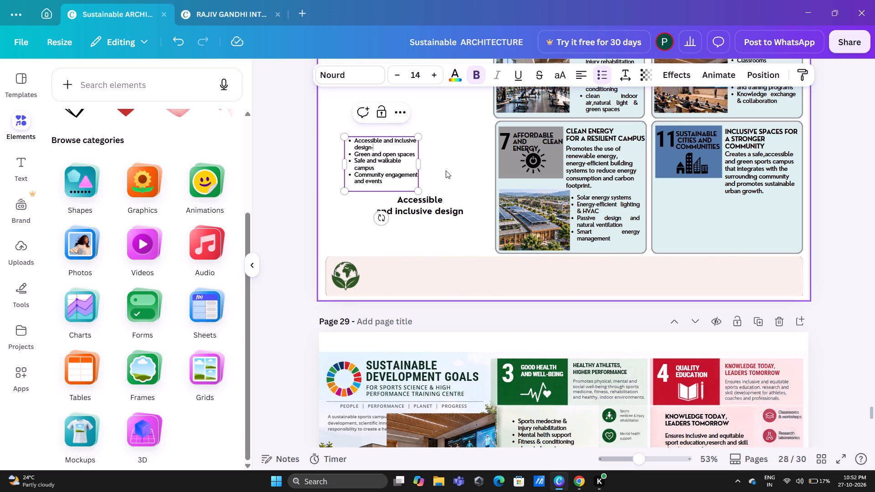
pyautogui.press('BackSpace')
pyautogui.press('space')
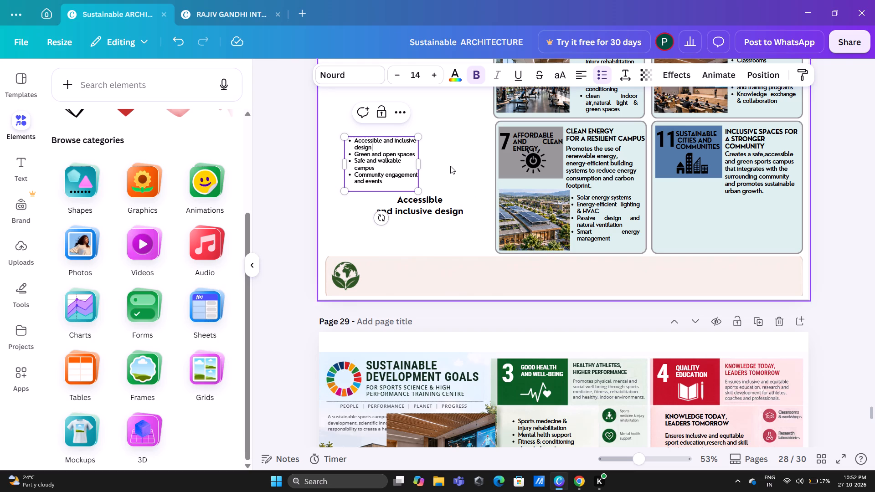
pyautogui.click(450, 166)
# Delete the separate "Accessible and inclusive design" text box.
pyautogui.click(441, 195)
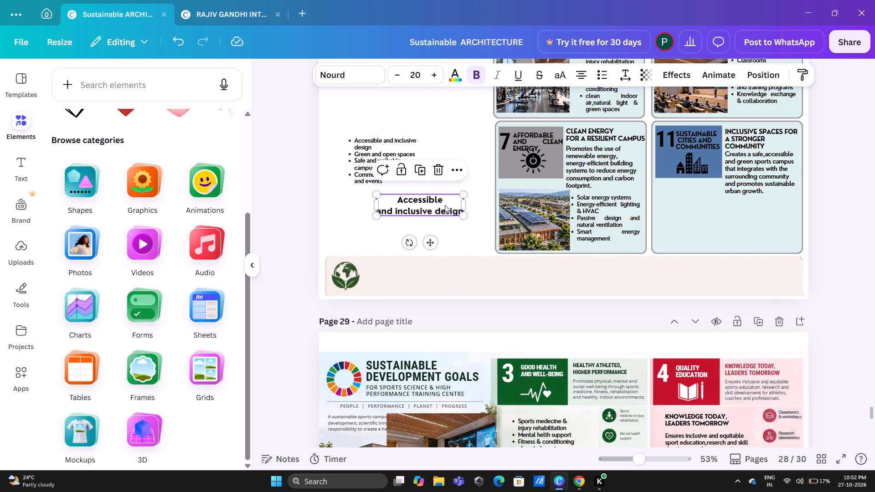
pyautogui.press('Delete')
# Move the corrected bullet list back into the Sustainable Cities and Communities card, just below its description paragraph.
pyautogui.moveTo(374, 168); pyautogui.dragTo(739, 226)
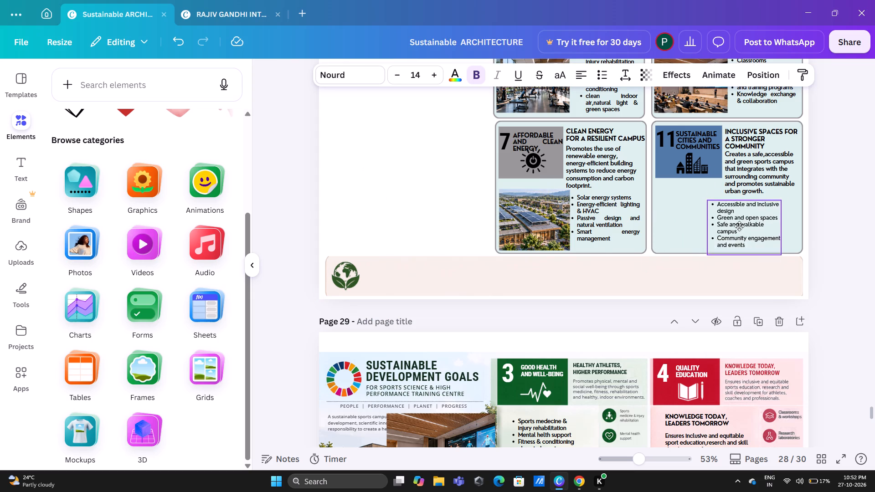
pyautogui.moveTo(739, 226); pyautogui.dragTo(751, 225)
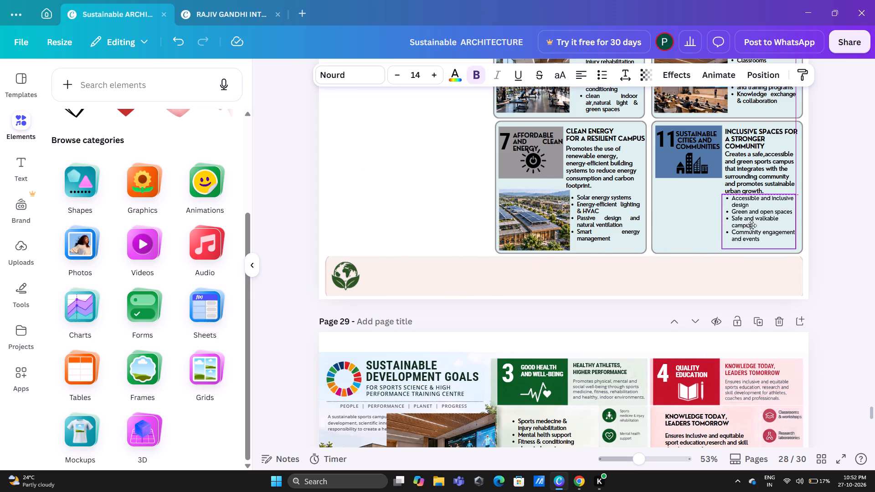
pyautogui.moveTo(751, 225); pyautogui.dragTo(754, 225)
pyautogui.press('Down')
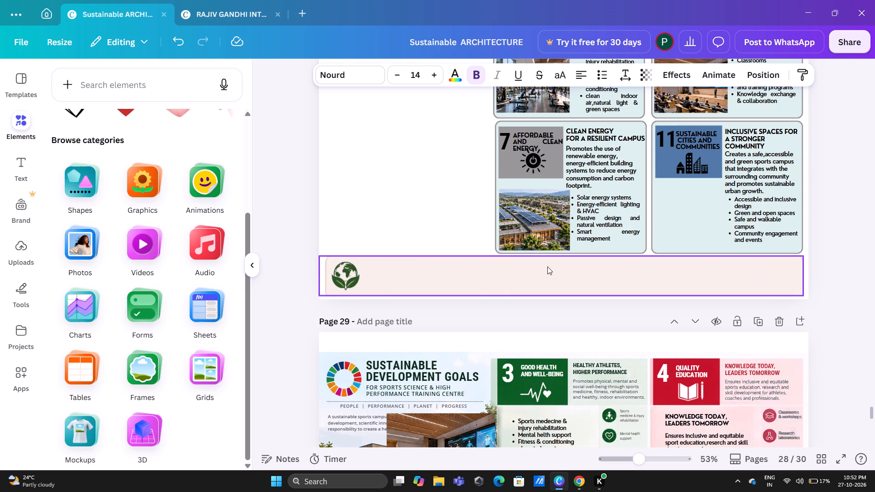
pyautogui.press('Down')
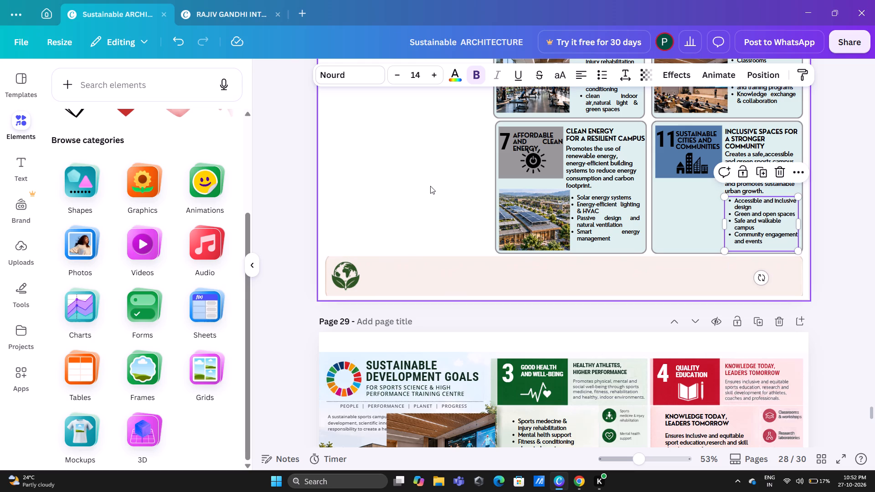
pyautogui.click(453, 170)
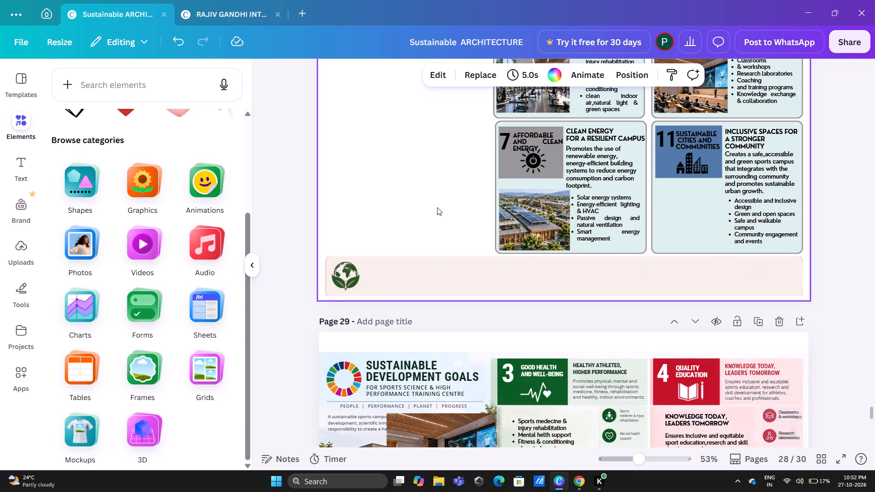
# Move the landscaped running-track photo from page 29 to the blank area of page 28.
pyautogui.scroll(-3, 437, 207)
pyautogui.moveTo(434, 259); pyautogui.dragTo(503, 293)
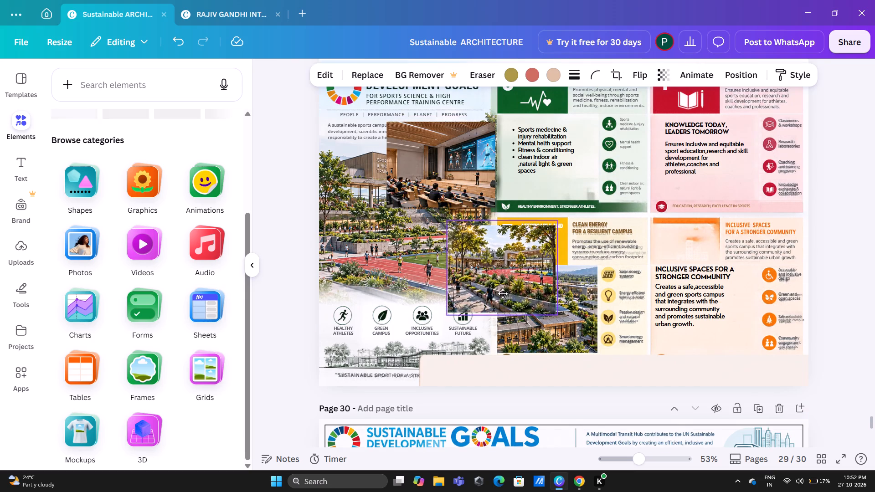
pyautogui.moveTo(503, 293); pyautogui.dragTo(454, 235)
pyautogui.scroll(3, 510, 290)
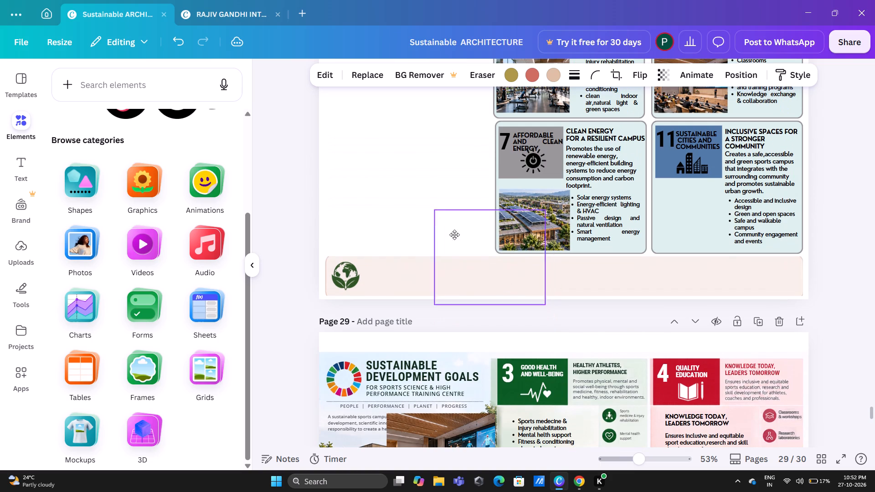
pyautogui.moveTo(454, 235); pyautogui.dragTo(427, 197)
# Resize the running-track photo to match the solar-roof photo in the Clean Energy card, about 59 wide by 49 high.
pyautogui.moveTo(472, 128); pyautogui.dragTo(470, 137)
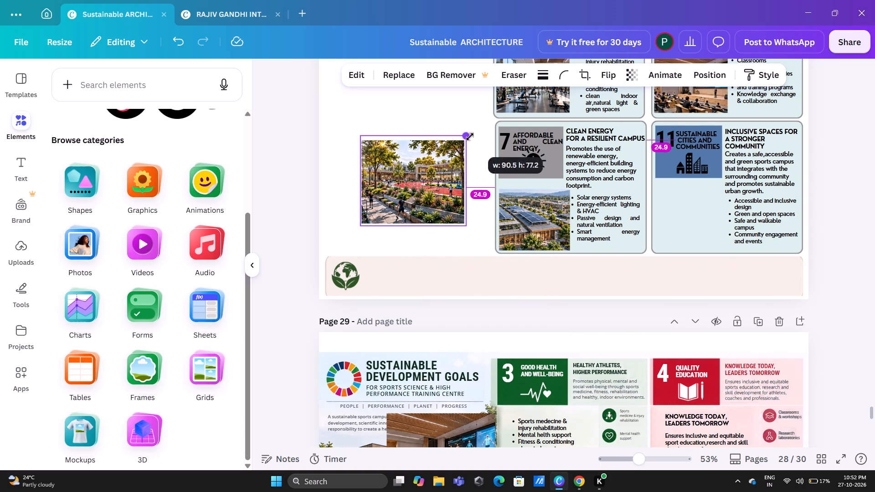
pyautogui.click(413, 134)
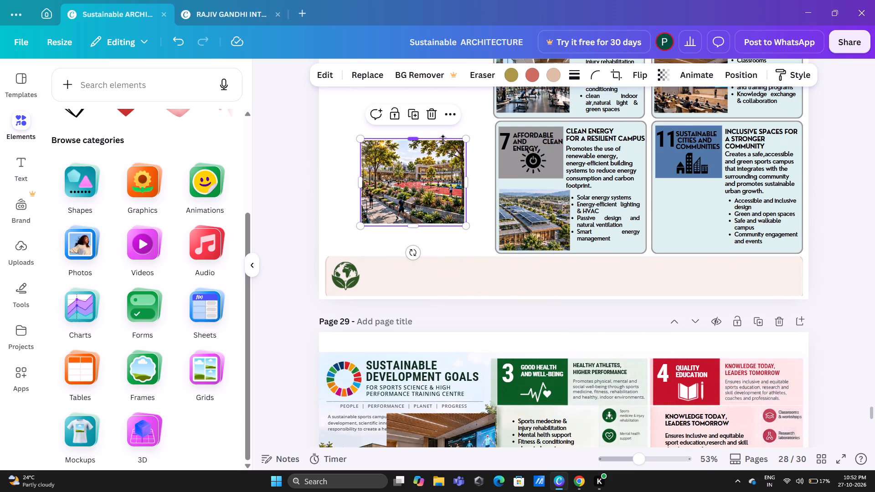
pyautogui.moveTo(466, 141); pyautogui.dragTo(416, 185)
pyautogui.moveTo(396, 202); pyautogui.dragTo(497, 214)
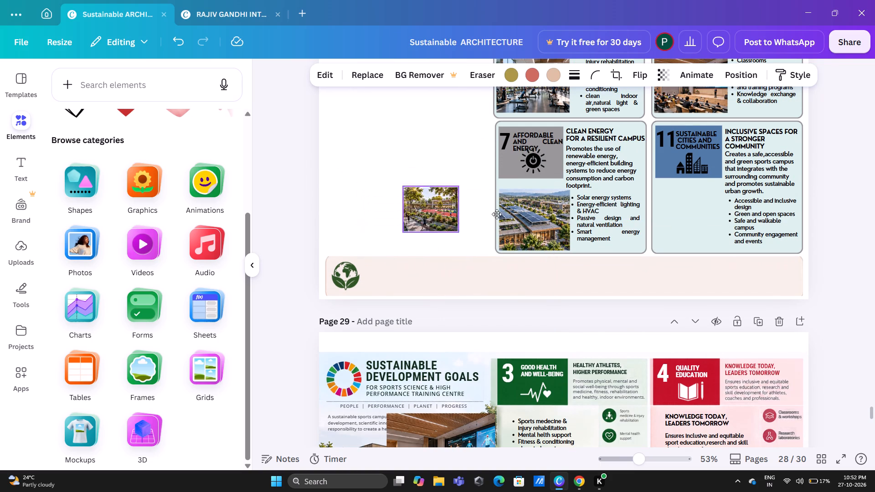
pyautogui.moveTo(497, 214); pyautogui.dragTo(537, 227)
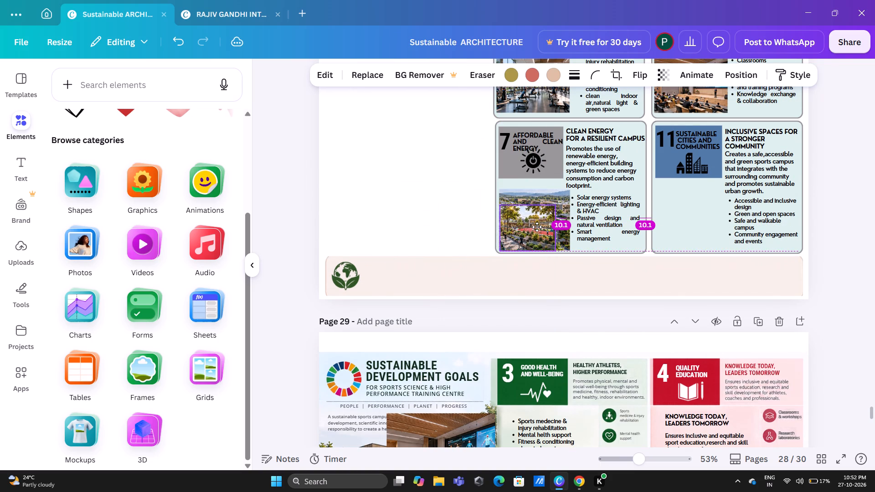
pyautogui.moveTo(537, 227); pyautogui.dragTo(537, 225)
pyautogui.moveTo(559, 206); pyautogui.dragTo(575, 197)
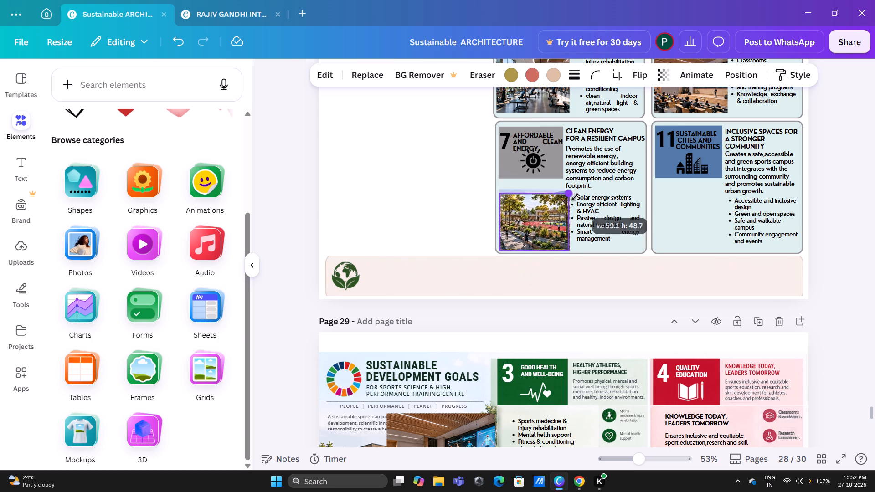
pyautogui.moveTo(575, 197); pyautogui.dragTo(576, 196)
# Place the running-track photo in the Sustainable Cities and Communities card, below its blue heading block and level with the solar-roof photo.
pyautogui.moveTo(539, 212); pyautogui.dragTo(673, 203)
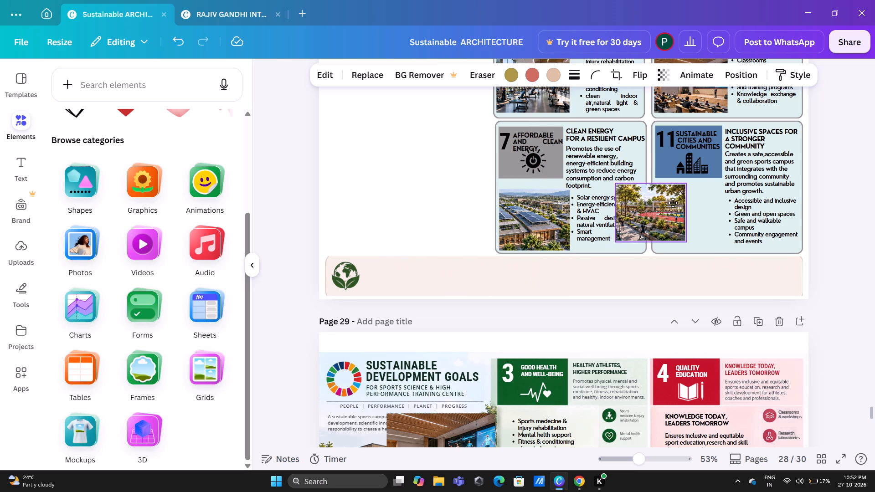
pyautogui.moveTo(673, 203); pyautogui.dragTo(690, 207)
pyautogui.press('Right')
pyautogui.press('Right')
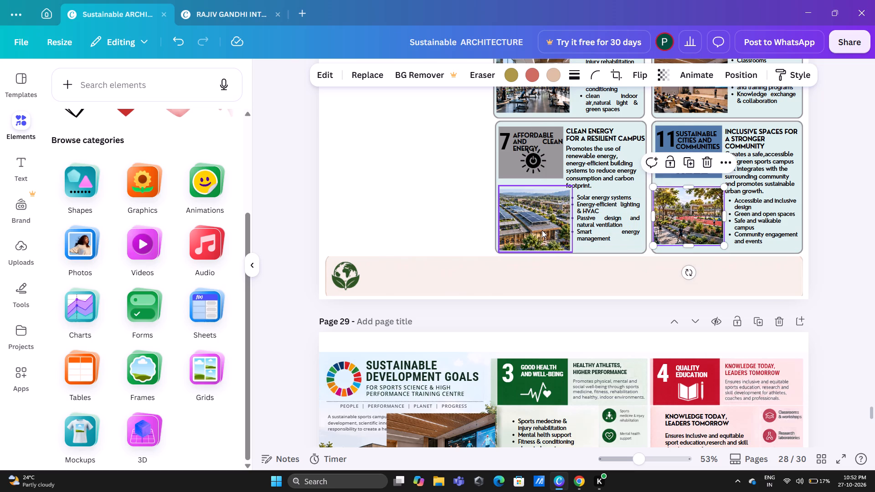
pyautogui.press('Right')
pyautogui.press('Down')
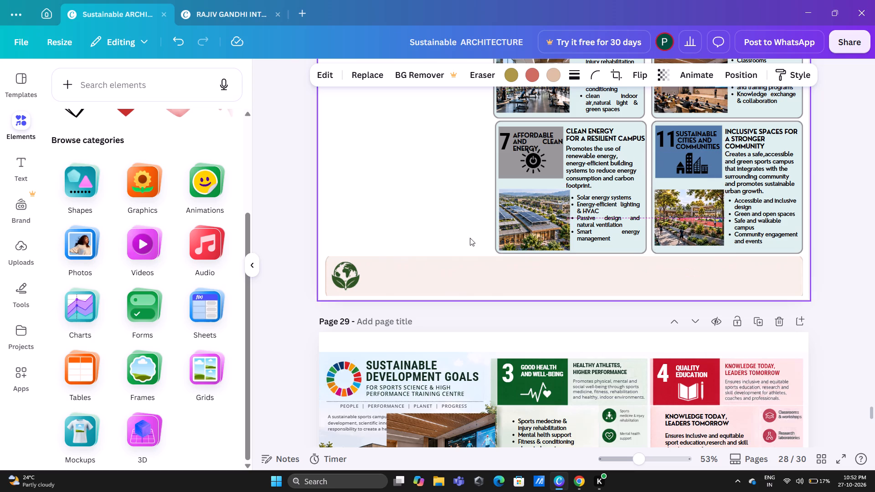
# Nudge the running-track photo slightly down so its bottom edge lines up with the solar-roof photo in the neighbouring card.
pyautogui.press('Down')
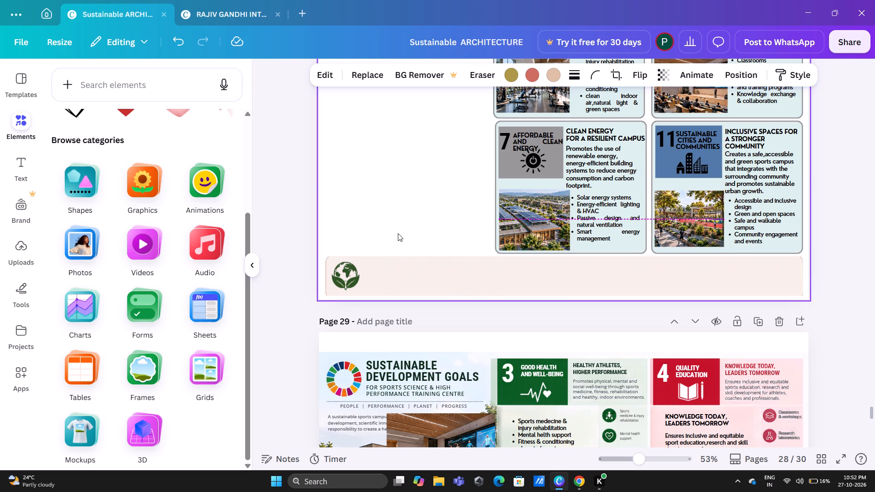
pyautogui.press('Down')
pyautogui.press('Down')
pyautogui.press('Down')
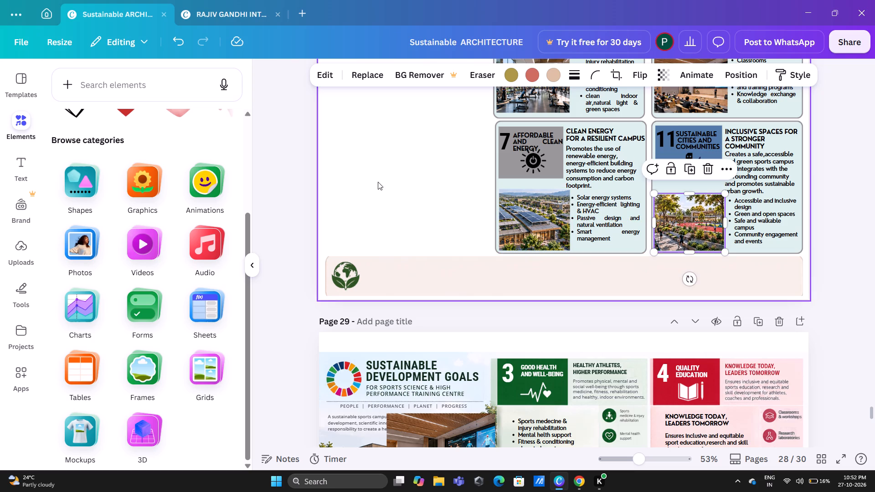
pyautogui.click(384, 187)
# Delete the leftover auditorium photo from page 29.
pyautogui.scroll(-3, 407, 218)
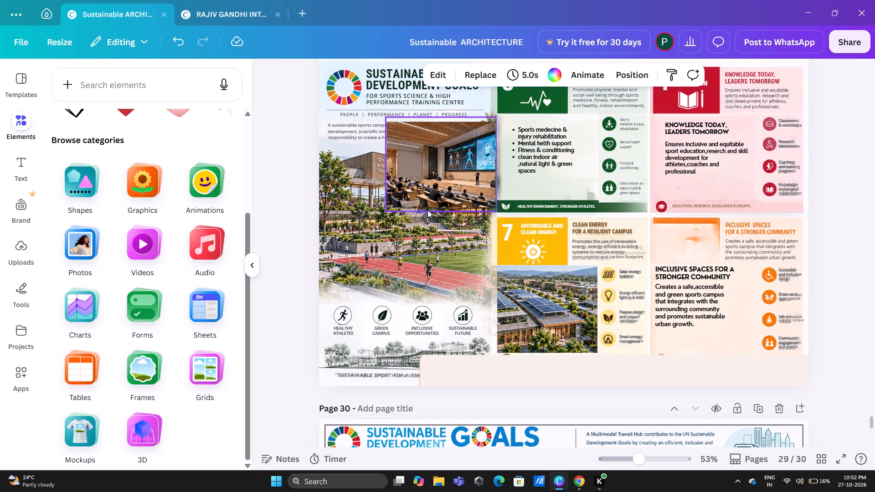
pyautogui.click(450, 167)
pyautogui.press('Delete')
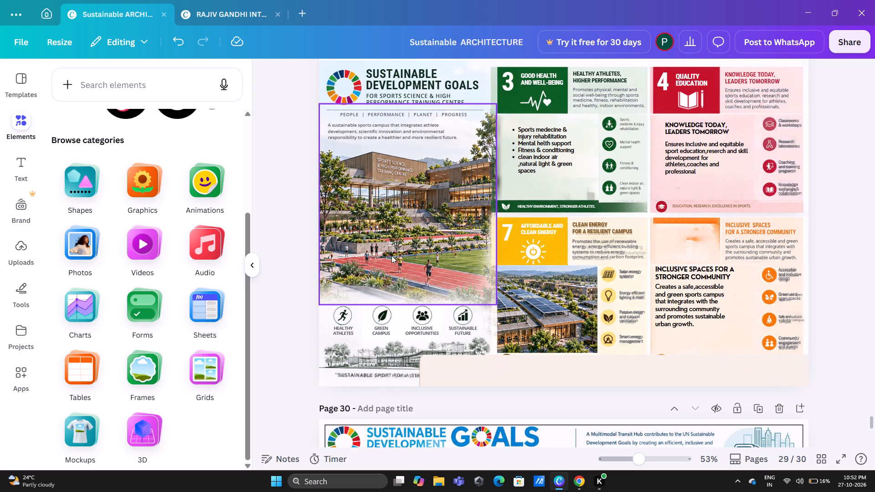
# Copy the large campus building photo from page 29 and paste it into the blank area of page 28.
pyautogui.click(391, 256)
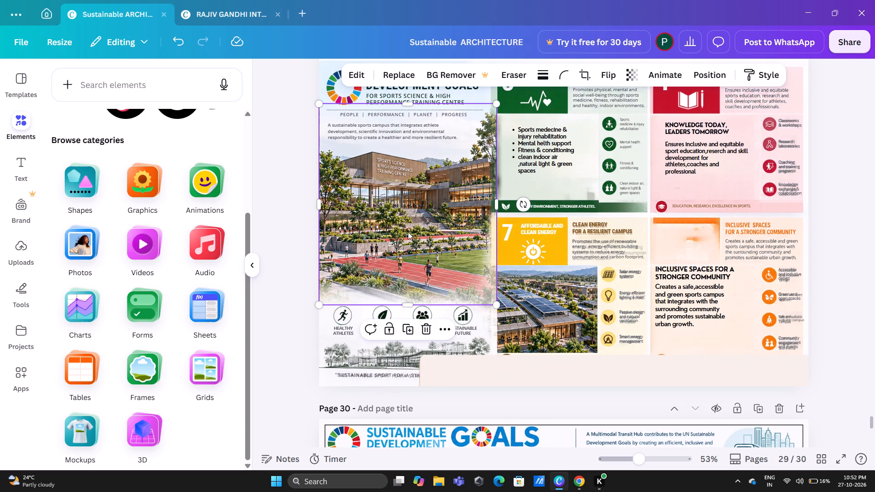
pyautogui.moveTo(408, 232); pyautogui.dragTo(400, 244)
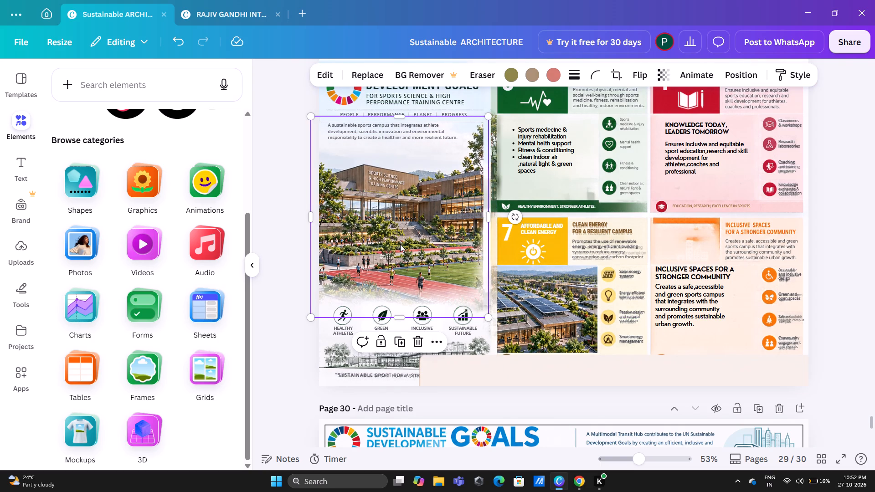
pyautogui.hotkey('ctrl', 'c')
pyautogui.scroll(3, 399, 246)
pyautogui.click(411, 201)
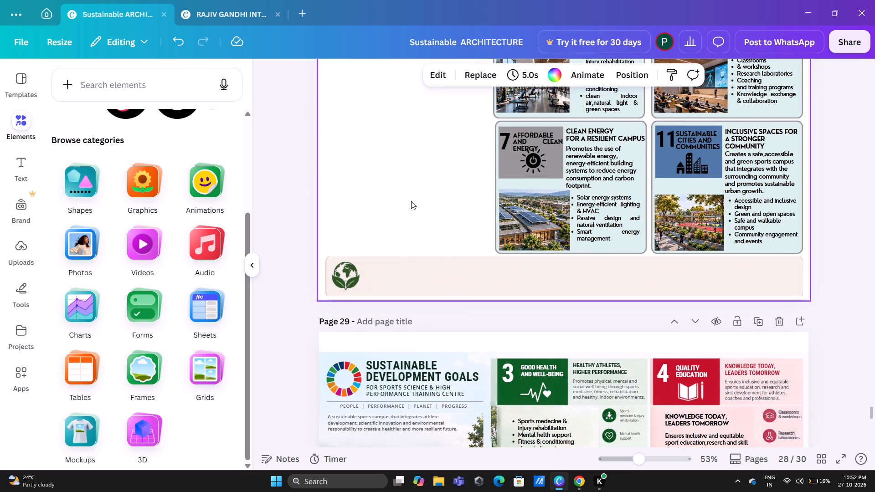
pyautogui.hotkey('ctrl', 'v')
pyautogui.scroll(2, 413, 214)
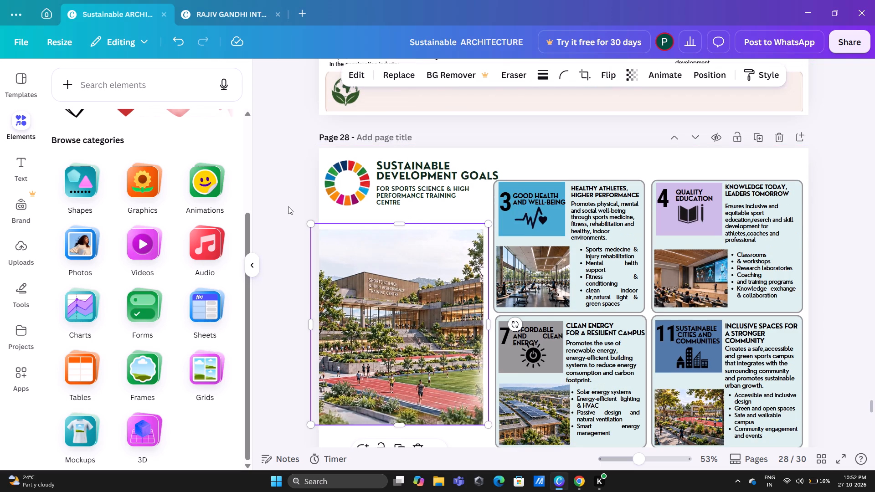
pyautogui.click(285, 191)
# Nudge the campus building photo on page 28 right until it sits just inside the page's left edge, beside the goal cards.
pyautogui.scroll(-4, 327, 183)
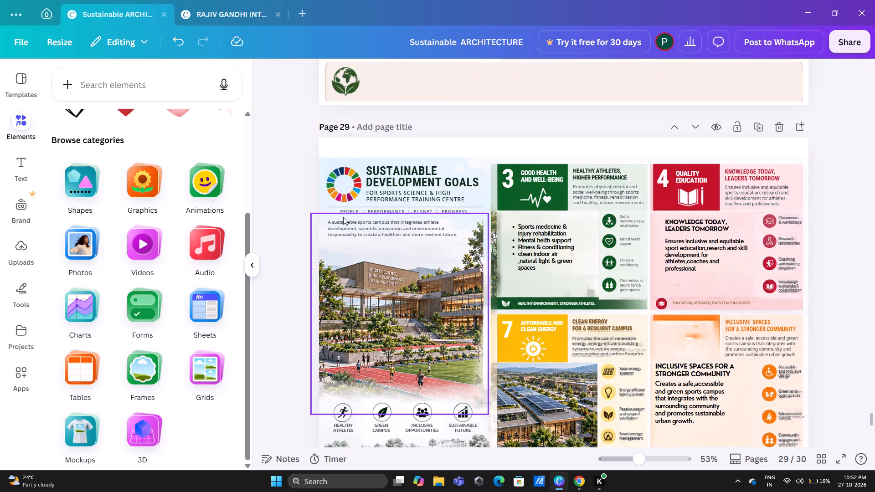
pyautogui.scroll(2, 363, 243)
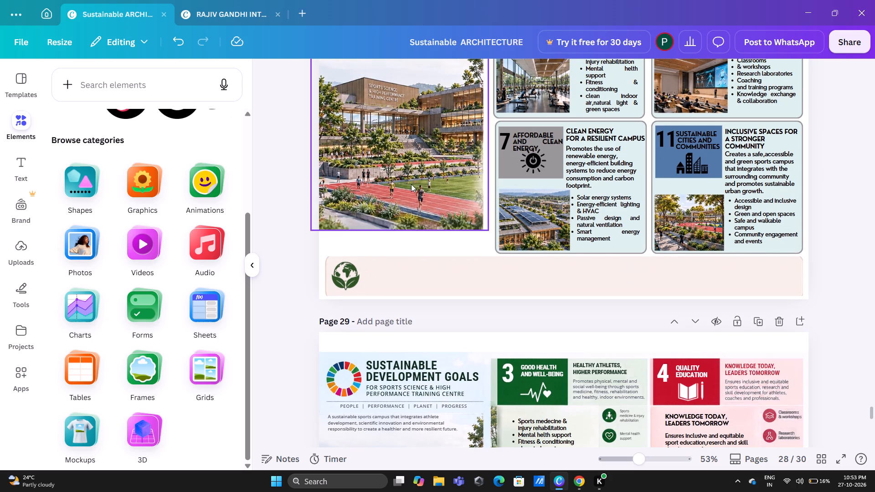
pyautogui.scroll(1, 411, 190)
pyautogui.press('Right')
pyautogui.press('Right')
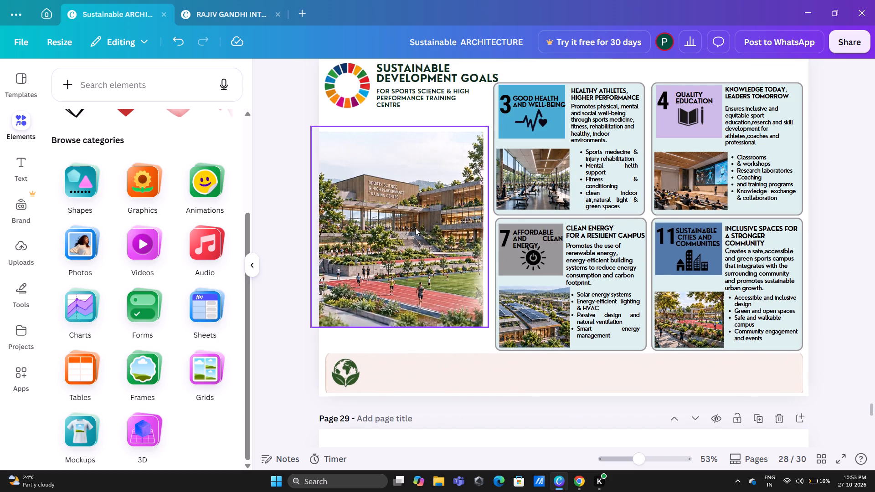
pyautogui.press('Right')
pyautogui.click(405, 174)
pyautogui.press('Right')
pyautogui.press('Right')
pyautogui.press('Right')
pyautogui.press('Right')
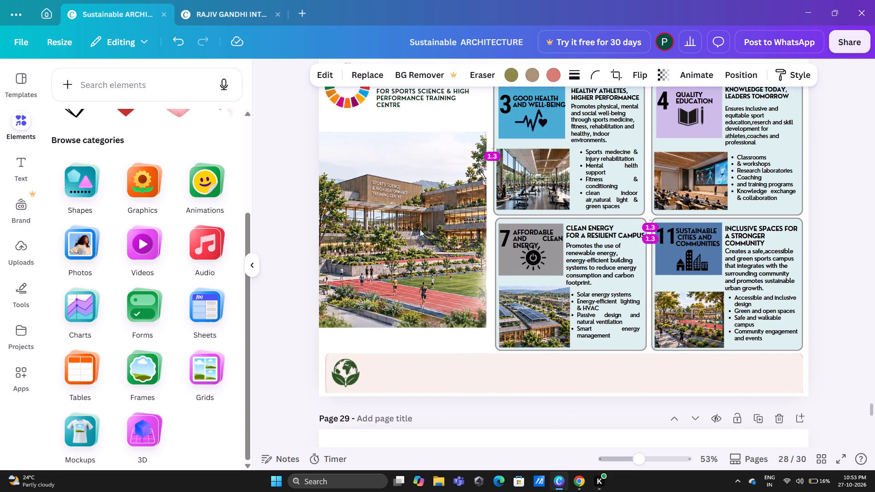
pyautogui.press('Right')
pyautogui.press('Right')
pyautogui.press('Right')
pyautogui.press('Right')
pyautogui.press('Right')
pyautogui.press('Right')
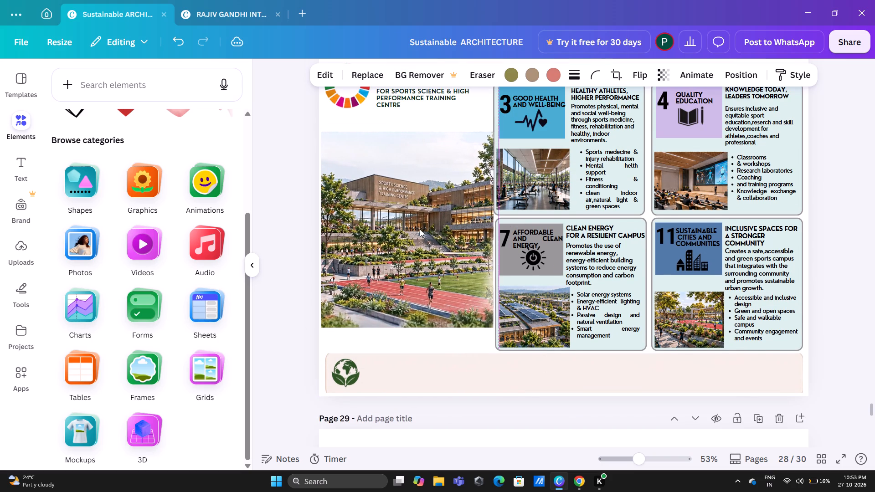
pyautogui.press('Left')
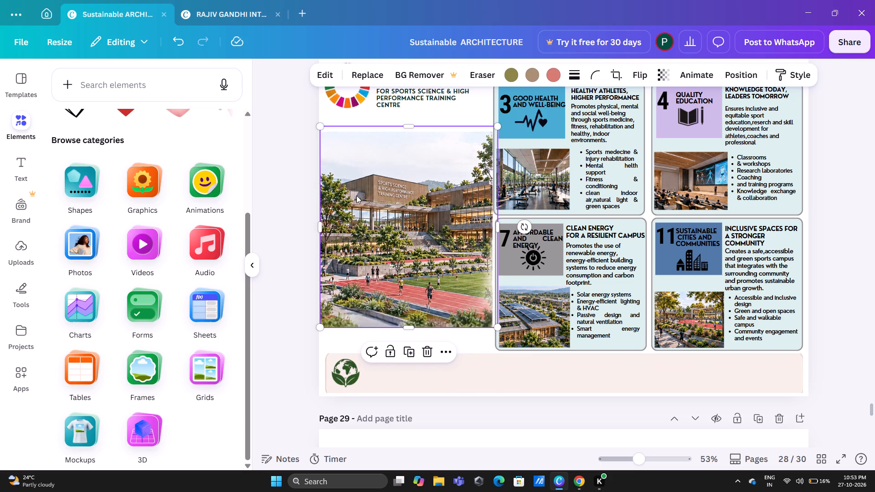
# Nudge the campus building photo up to sit just below the Sustainable Development Goals subtitle.
pyautogui.press('Up')
pyautogui.press('Up')
pyautogui.press('Up')
pyautogui.press('Up')
pyautogui.press('Up')
pyautogui.press('Up')
pyautogui.press('Up')
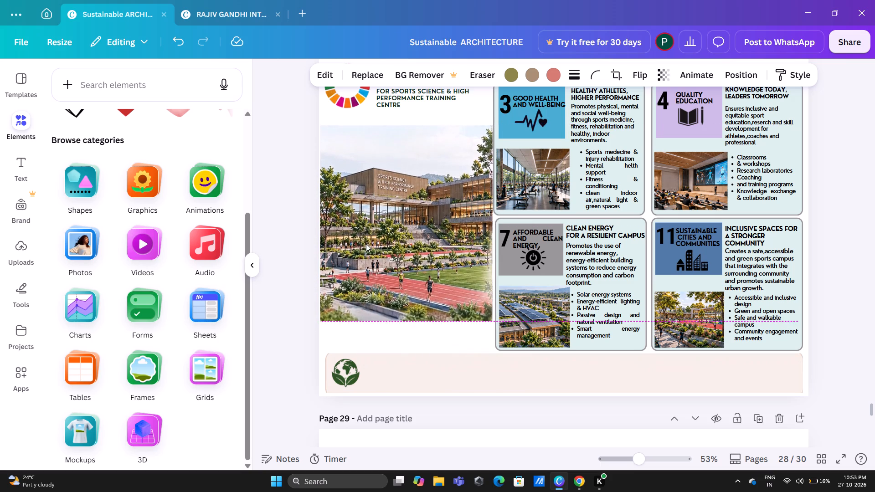
pyautogui.press('Up')
pyautogui.press('Up')
pyautogui.press('Up')
pyautogui.press('Up')
pyautogui.press('Up')
pyautogui.press('Up')
pyautogui.press('Up')
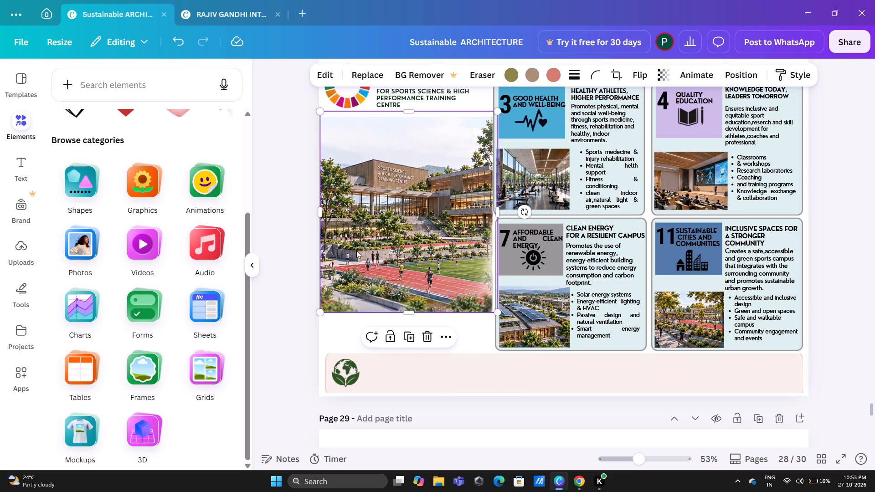
pyautogui.click(281, 202)
# Look at the Sustainable Development Goals page in the Rajiv Gandhi International Airport design, and return to the Sustainable Architecture design.
pyautogui.scroll(-4, 412, 261)
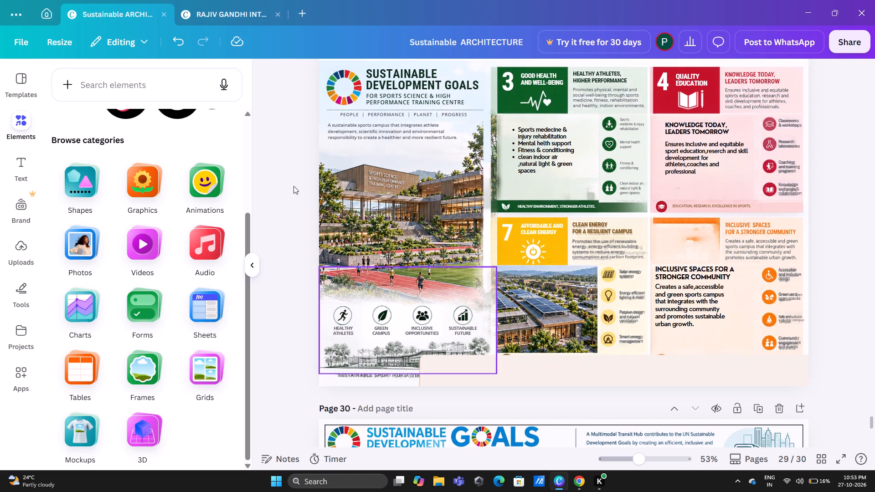
pyautogui.click(213, 4)
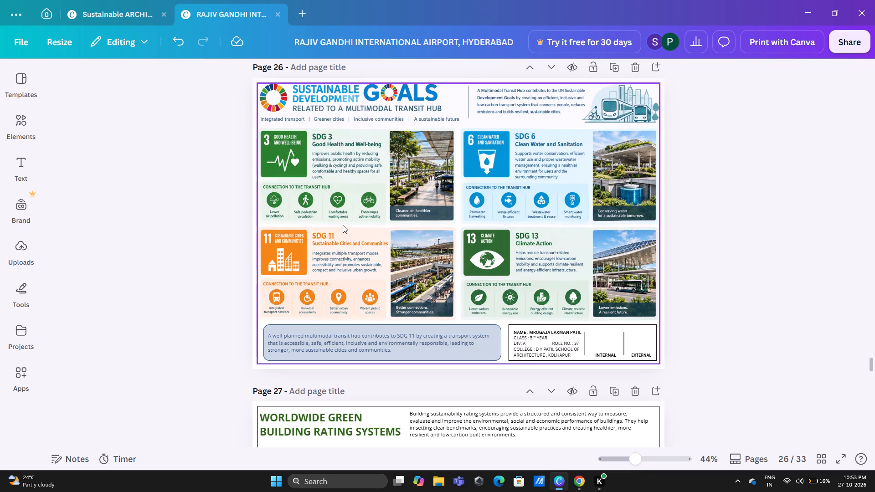
pyautogui.click(129, 20)
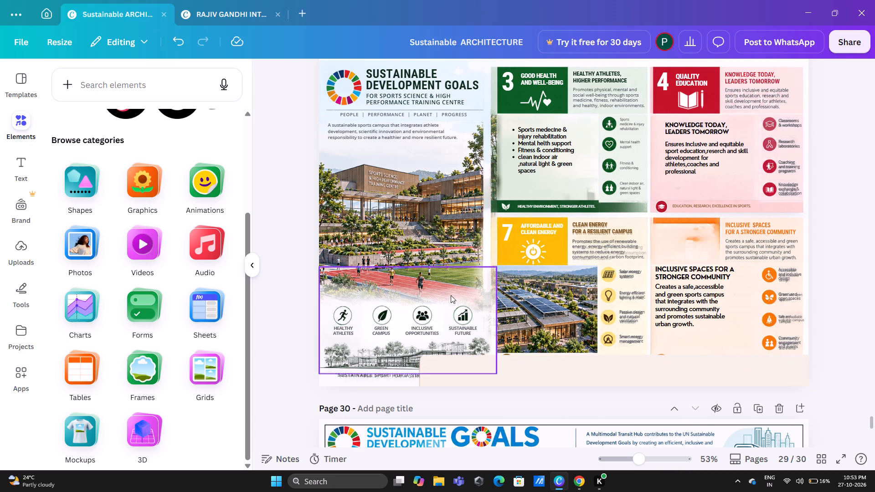
# Move the blank pink strip up from the bottom of page 29, clear of the quote and footer banners.
pyautogui.scroll(-1, 450, 295)
pyautogui.click(515, 272)
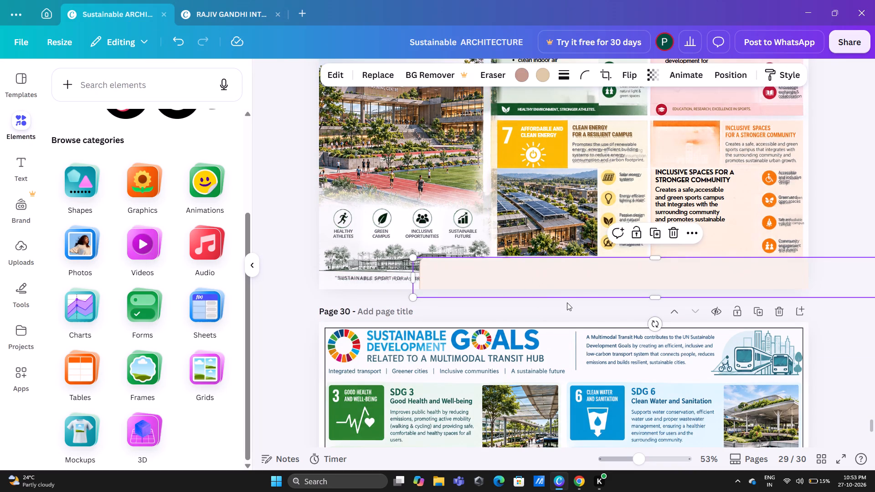
pyautogui.moveTo(564, 289); pyautogui.dragTo(436, 212)
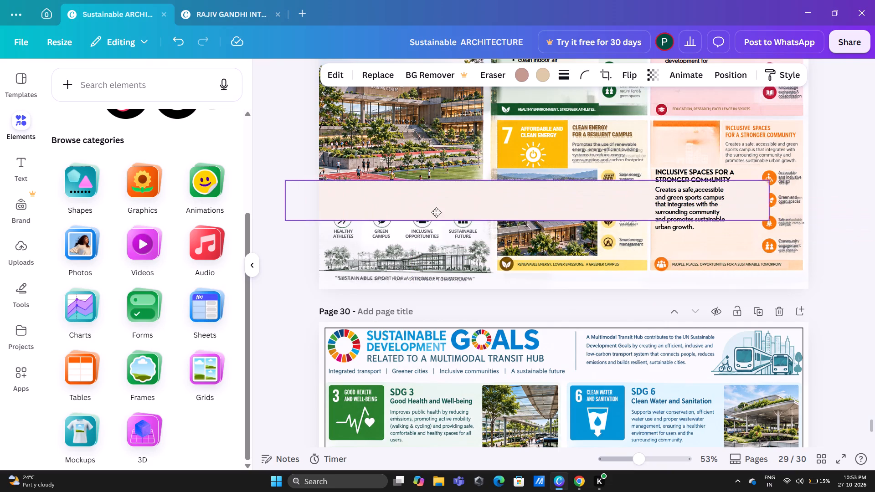
pyautogui.moveTo(436, 212); pyautogui.dragTo(491, 230)
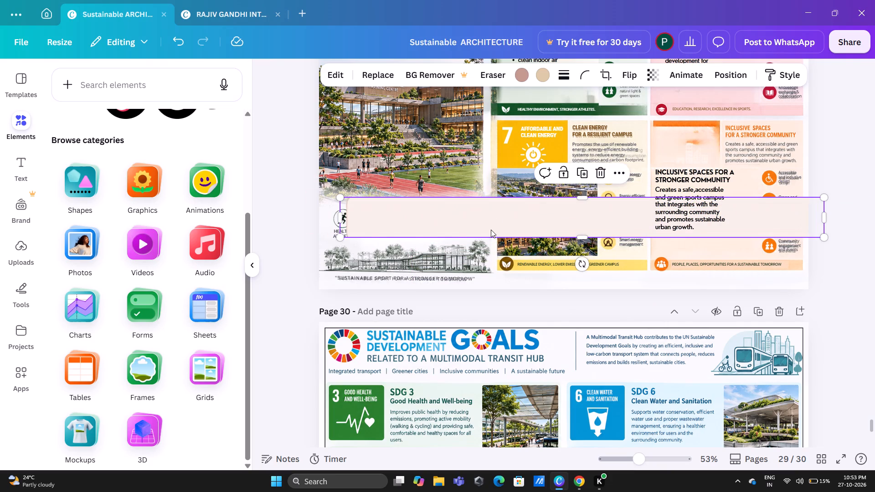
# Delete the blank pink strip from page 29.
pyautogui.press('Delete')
# Review the page 28 board against the reference board on page 29.
pyautogui.scroll(8, 479, 243)
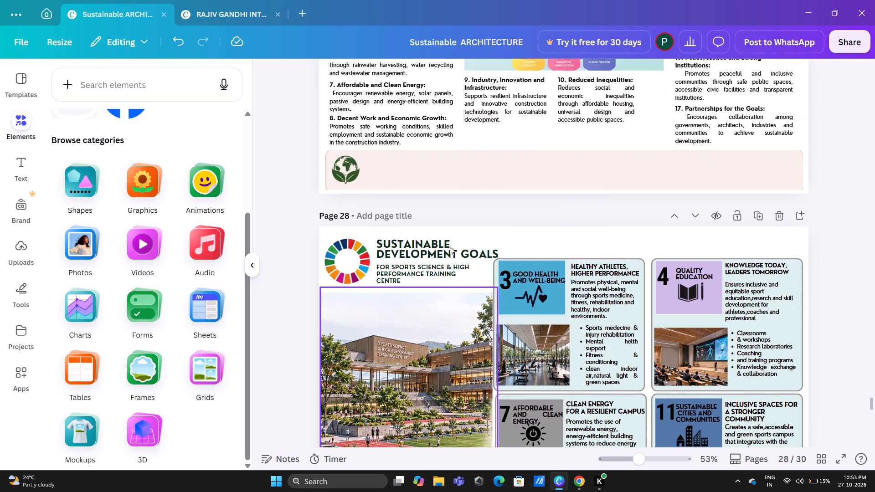
pyautogui.scroll(-2, 450, 246)
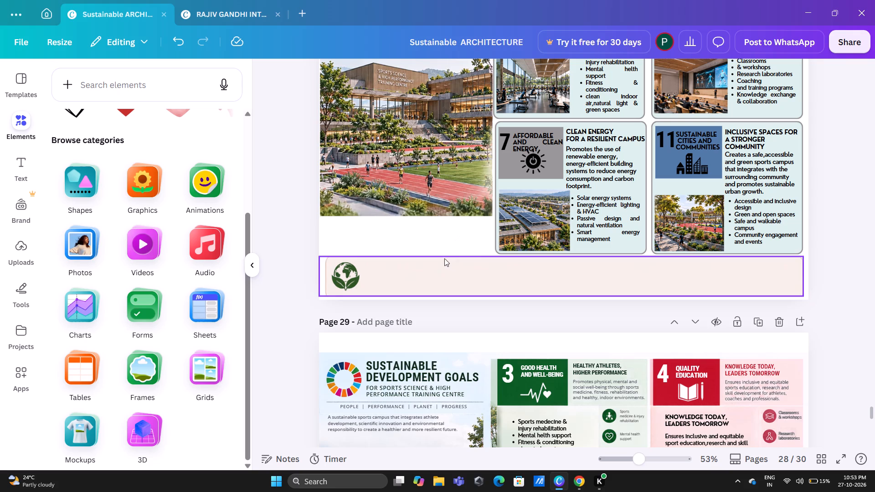
pyautogui.scroll(1, 429, 252)
pyautogui.scroll(-1, 422, 201)
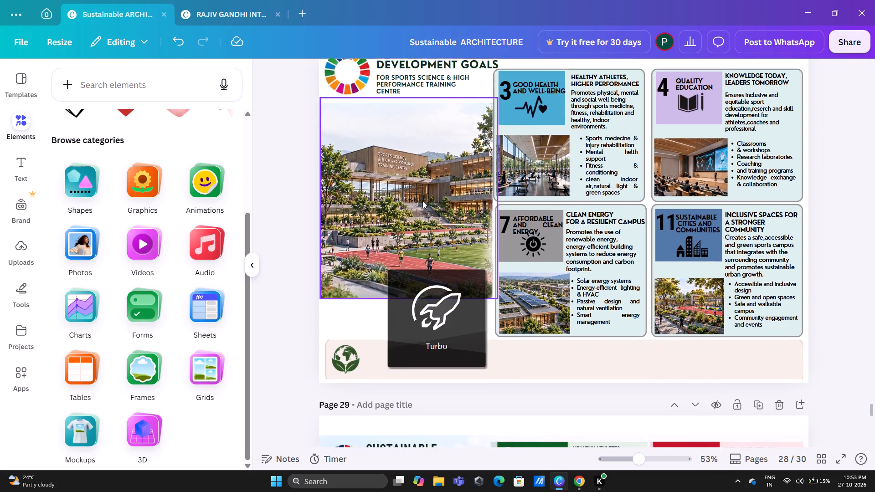
pyautogui.scroll(-2, 422, 201)
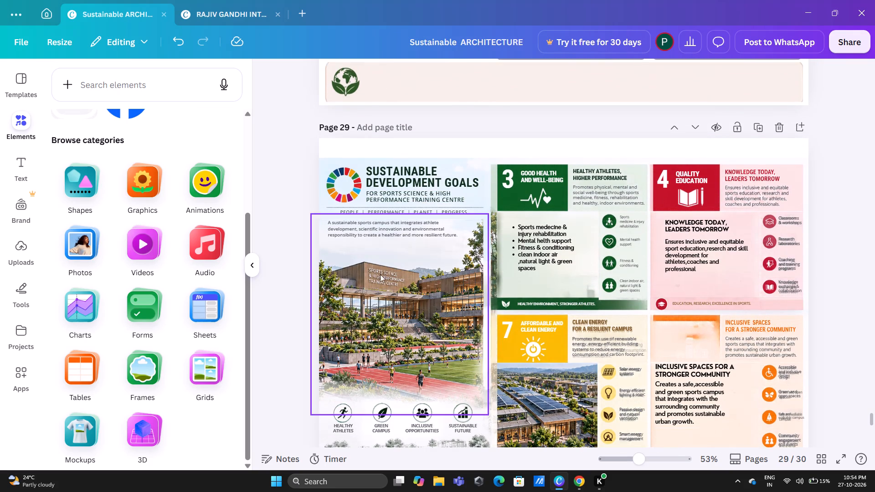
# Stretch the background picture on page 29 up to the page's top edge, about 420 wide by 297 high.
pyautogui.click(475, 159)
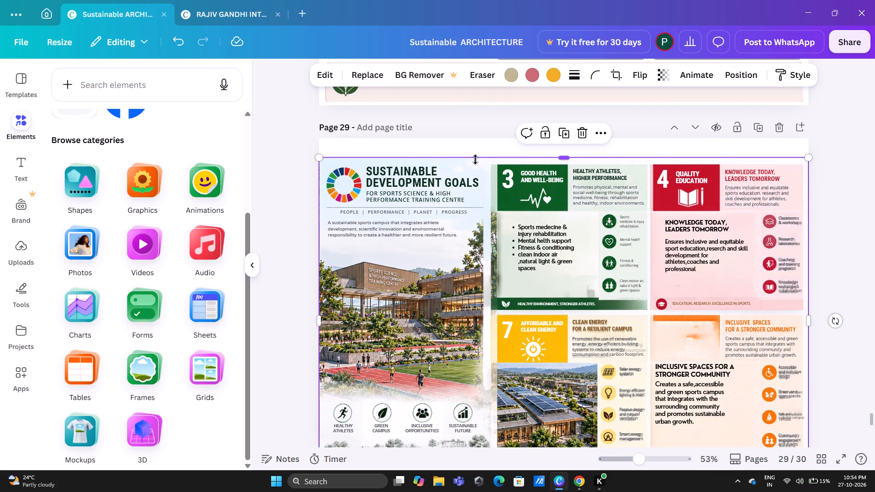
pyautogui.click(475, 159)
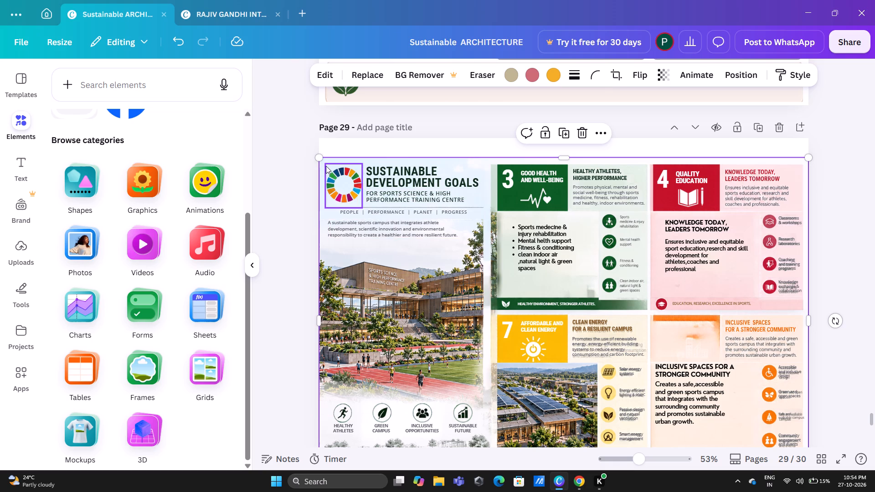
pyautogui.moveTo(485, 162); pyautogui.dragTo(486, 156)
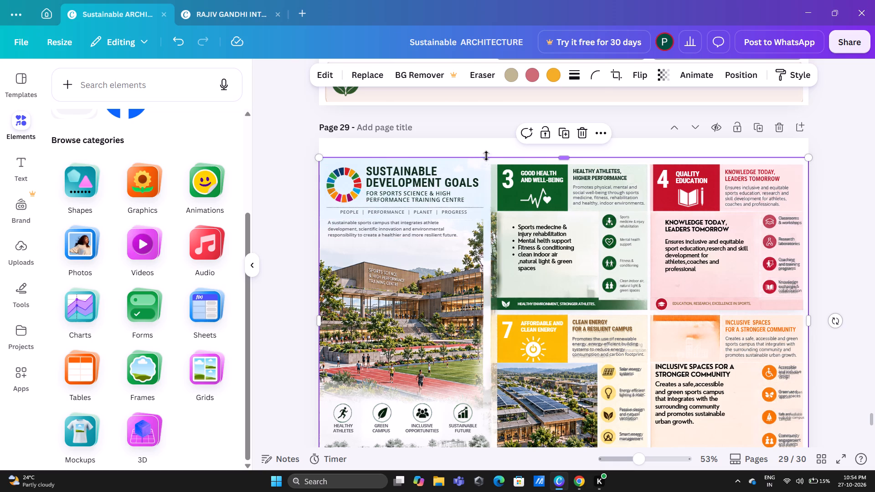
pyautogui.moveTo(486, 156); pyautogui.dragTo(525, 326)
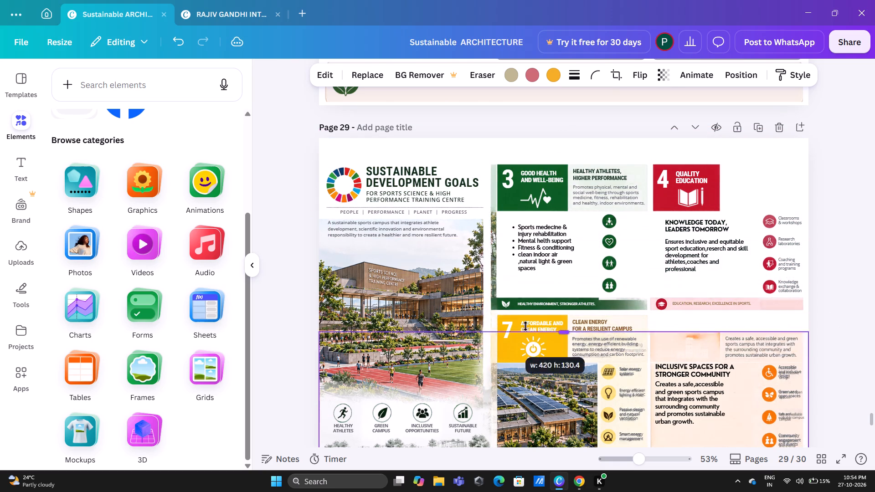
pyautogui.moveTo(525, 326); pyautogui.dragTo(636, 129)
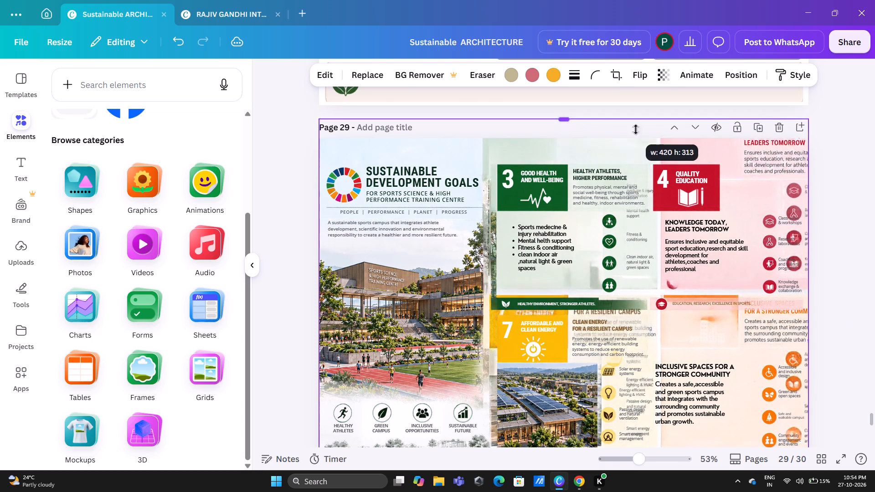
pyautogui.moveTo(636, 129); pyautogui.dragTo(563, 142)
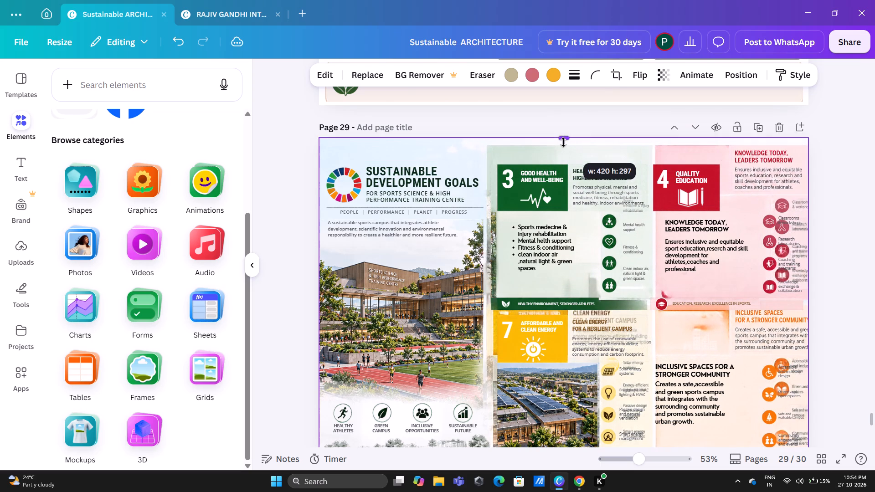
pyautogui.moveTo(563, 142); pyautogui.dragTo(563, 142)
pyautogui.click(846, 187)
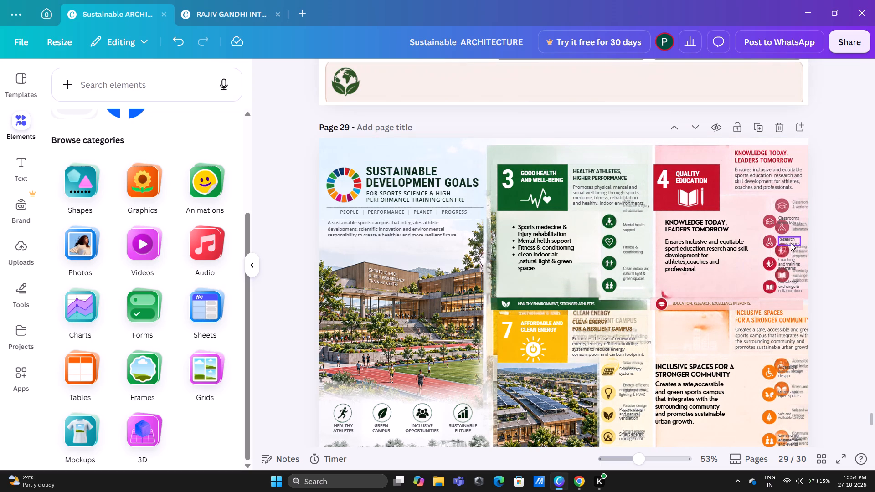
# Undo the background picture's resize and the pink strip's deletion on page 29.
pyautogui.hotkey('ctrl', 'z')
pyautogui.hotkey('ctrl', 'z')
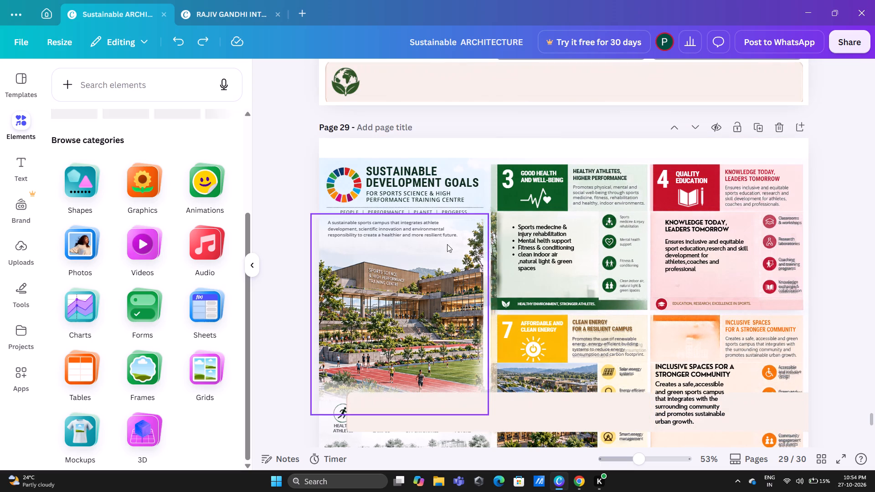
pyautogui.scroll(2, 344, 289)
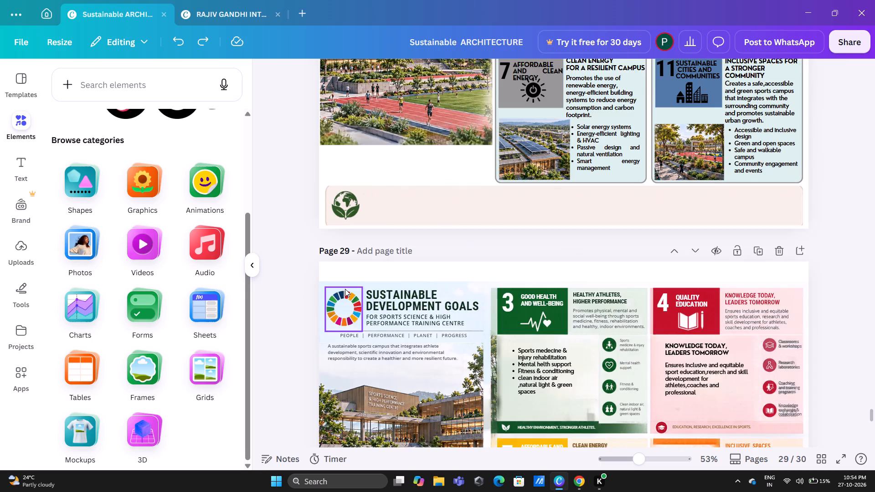
# Redo the last undone change.
pyautogui.scroll(1, 345, 289)
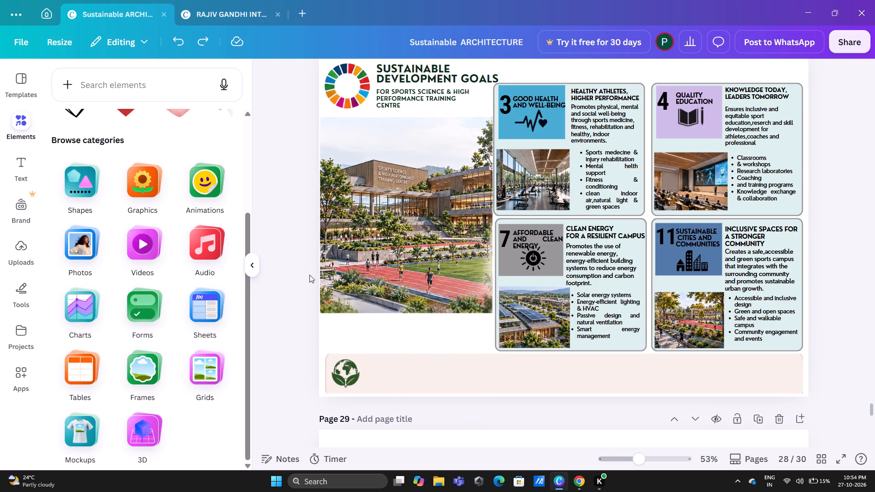
pyautogui.hotkey('ctrl', 'y')
# Delete page 30, the Sustainable Development Goals board related to a multimodal transit hub.
pyautogui.scroll(-7, 303, 251)
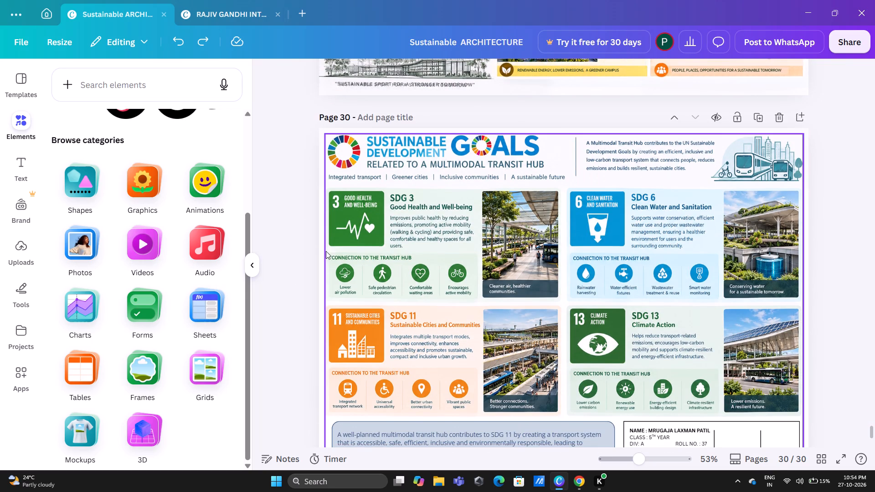
pyautogui.click(782, 111)
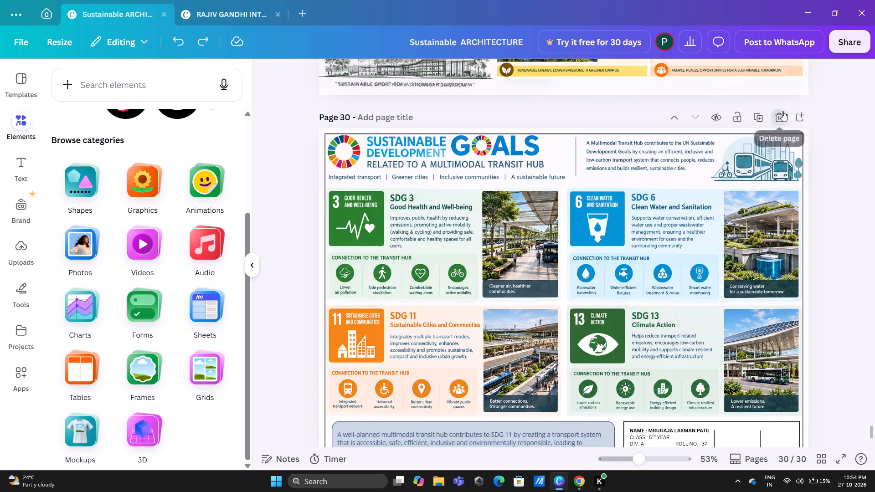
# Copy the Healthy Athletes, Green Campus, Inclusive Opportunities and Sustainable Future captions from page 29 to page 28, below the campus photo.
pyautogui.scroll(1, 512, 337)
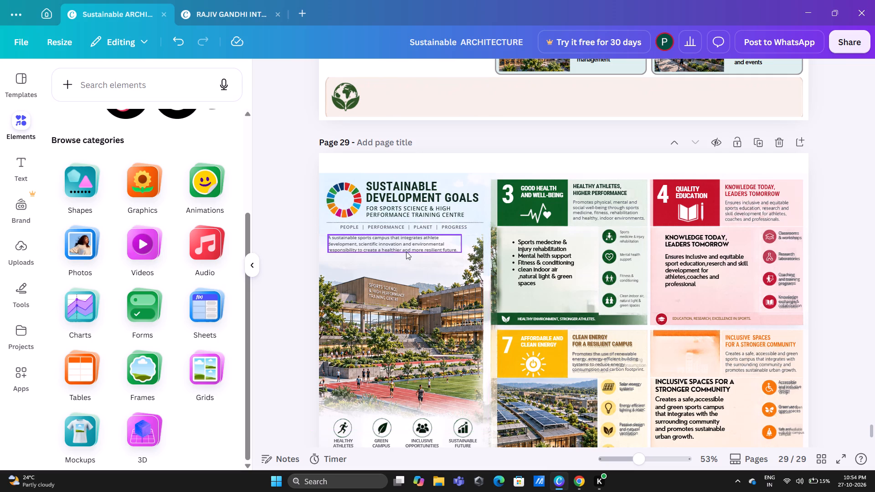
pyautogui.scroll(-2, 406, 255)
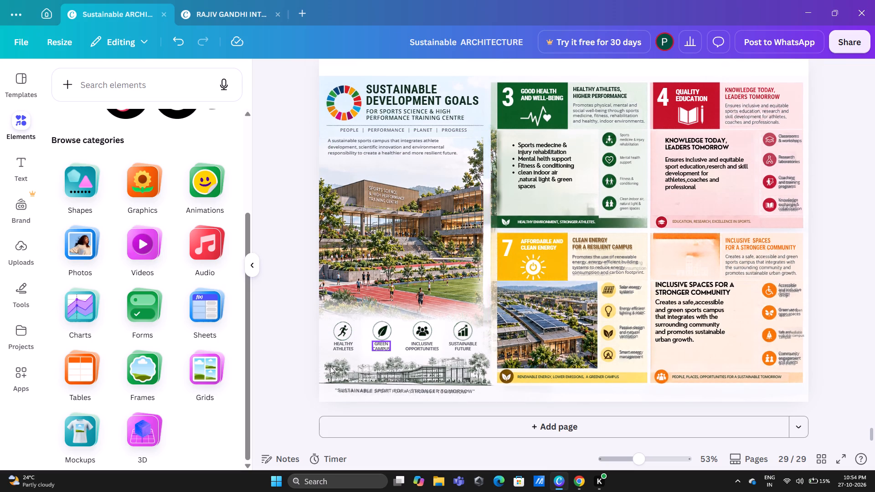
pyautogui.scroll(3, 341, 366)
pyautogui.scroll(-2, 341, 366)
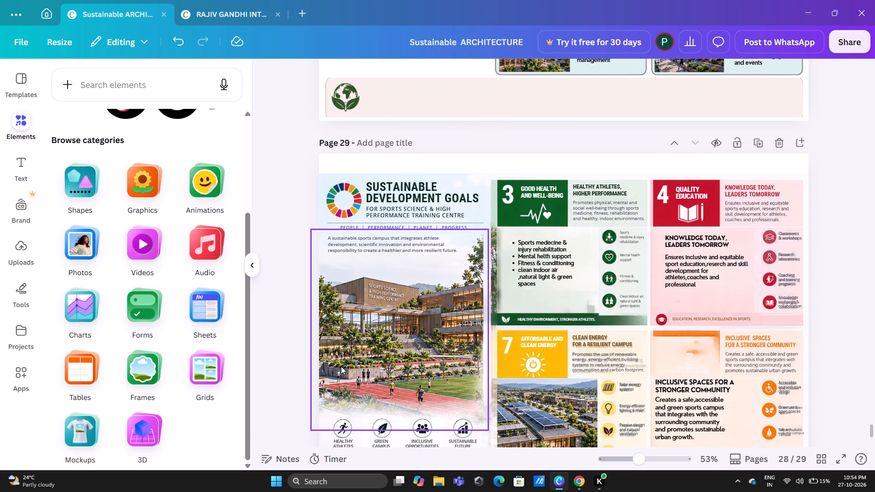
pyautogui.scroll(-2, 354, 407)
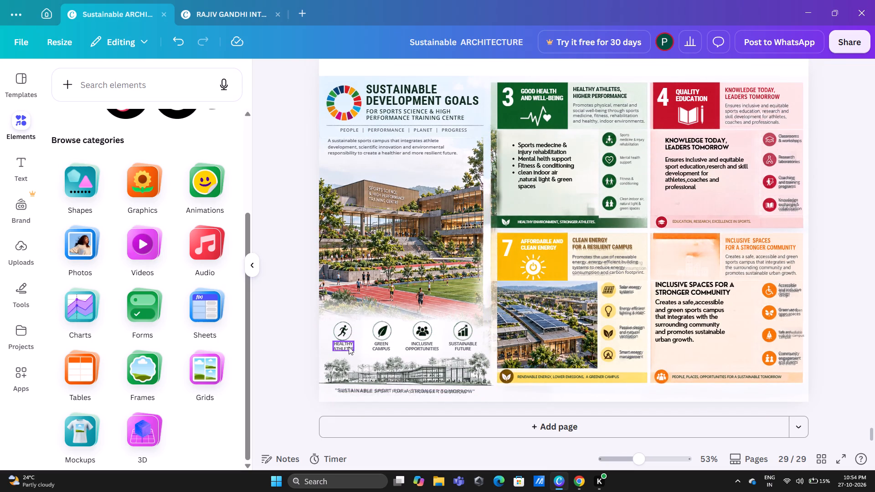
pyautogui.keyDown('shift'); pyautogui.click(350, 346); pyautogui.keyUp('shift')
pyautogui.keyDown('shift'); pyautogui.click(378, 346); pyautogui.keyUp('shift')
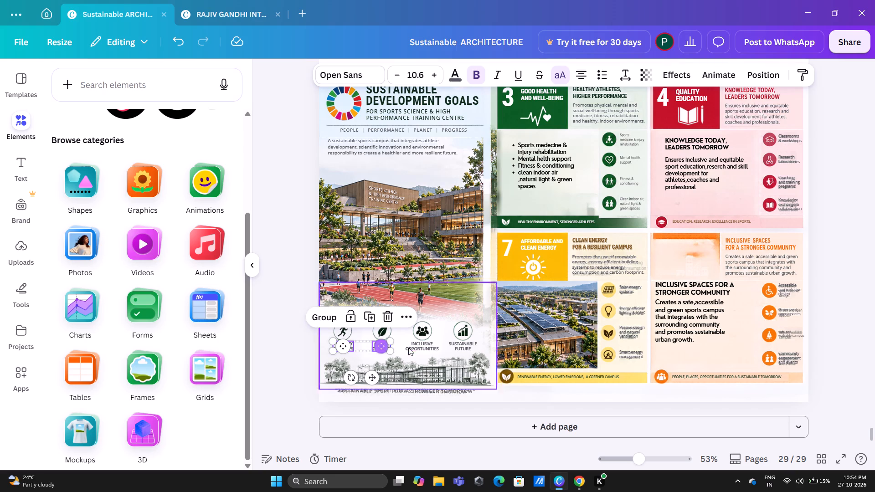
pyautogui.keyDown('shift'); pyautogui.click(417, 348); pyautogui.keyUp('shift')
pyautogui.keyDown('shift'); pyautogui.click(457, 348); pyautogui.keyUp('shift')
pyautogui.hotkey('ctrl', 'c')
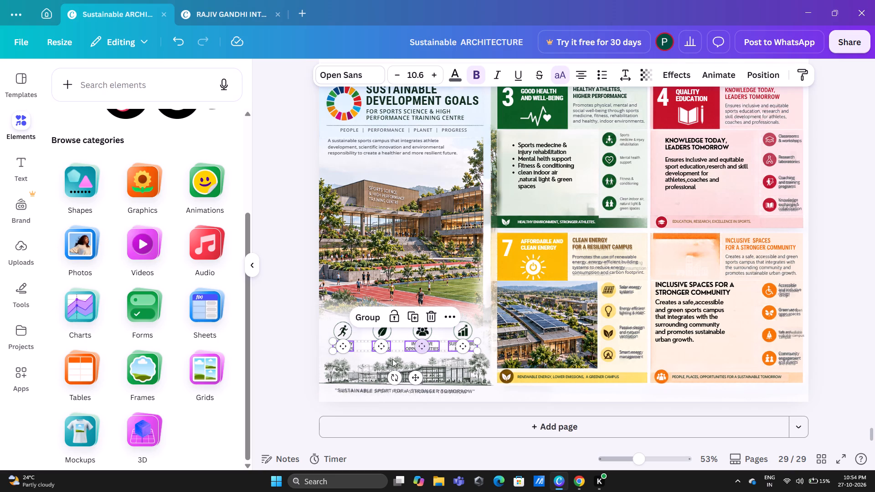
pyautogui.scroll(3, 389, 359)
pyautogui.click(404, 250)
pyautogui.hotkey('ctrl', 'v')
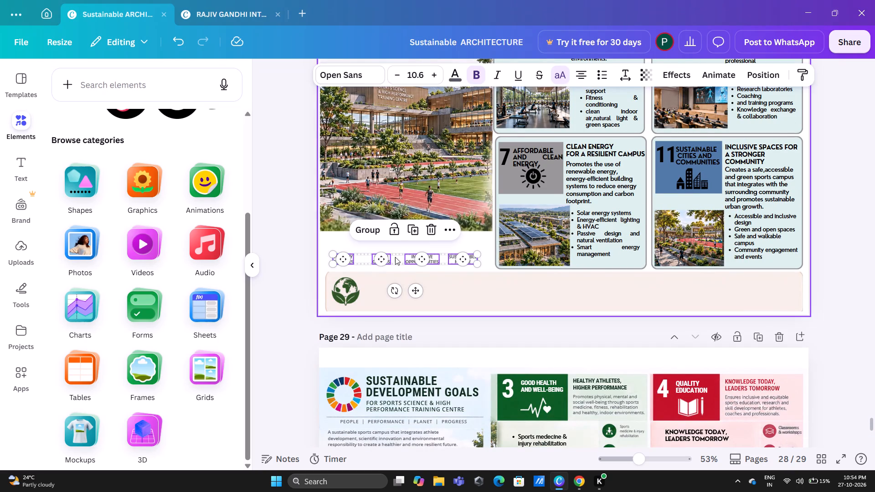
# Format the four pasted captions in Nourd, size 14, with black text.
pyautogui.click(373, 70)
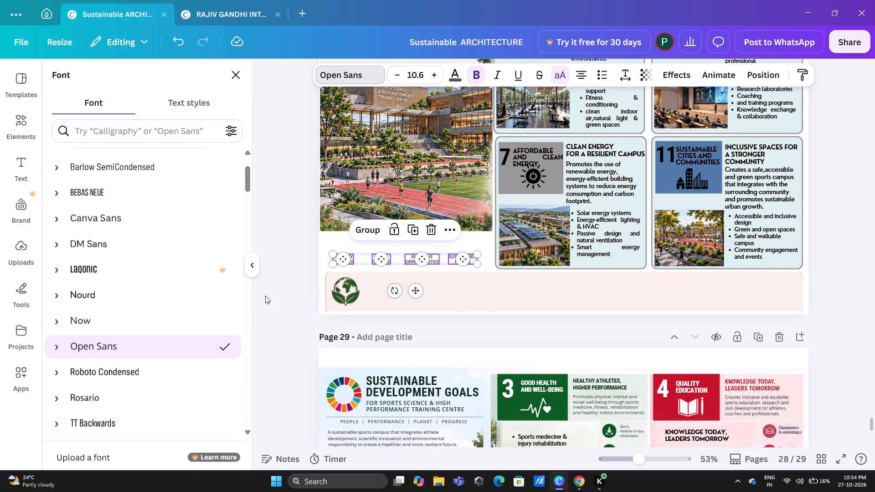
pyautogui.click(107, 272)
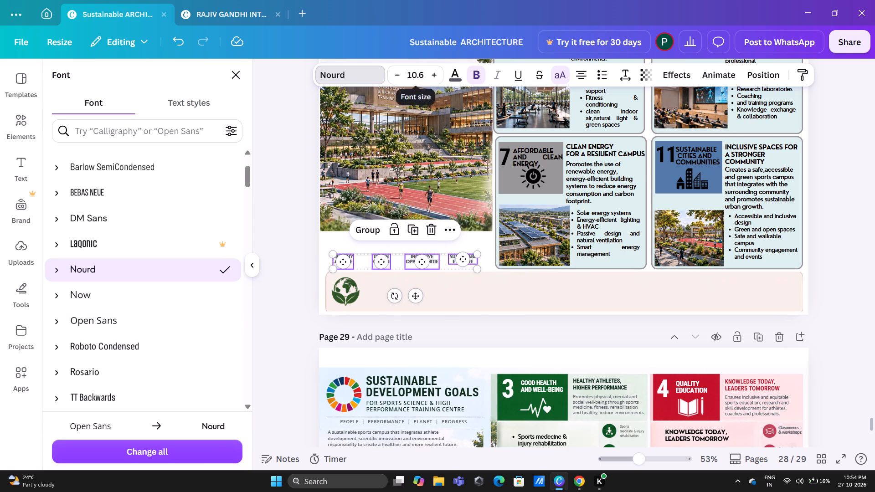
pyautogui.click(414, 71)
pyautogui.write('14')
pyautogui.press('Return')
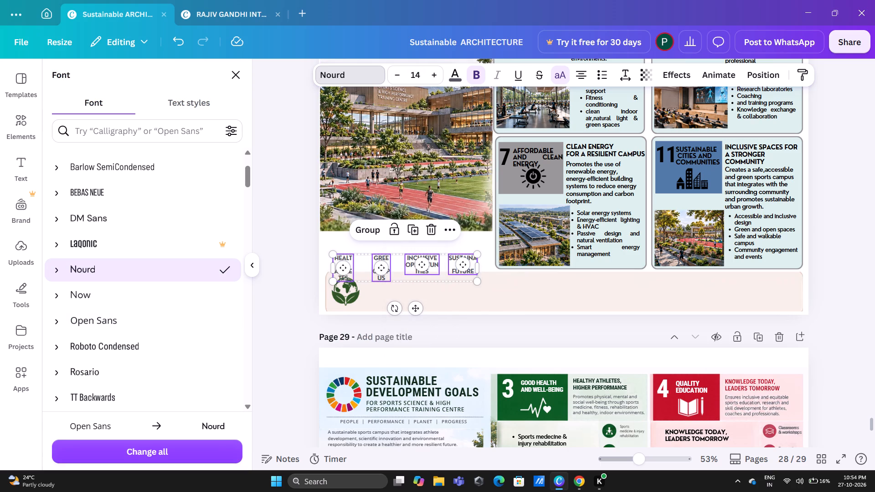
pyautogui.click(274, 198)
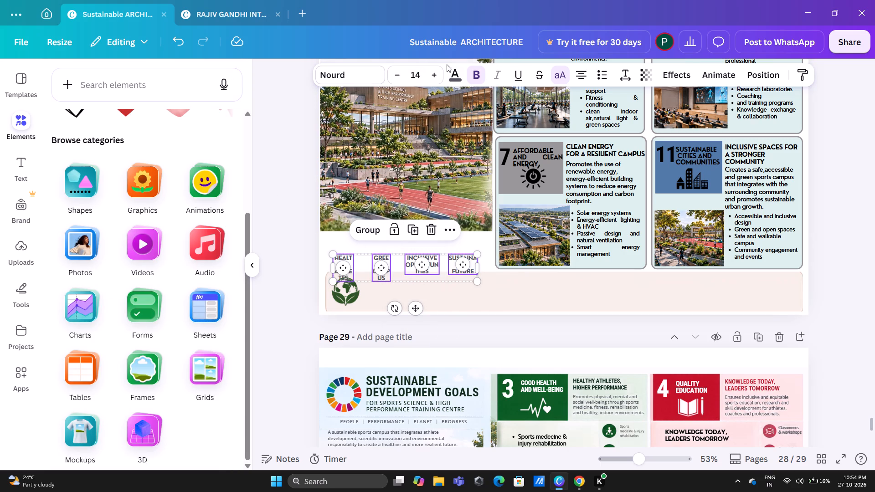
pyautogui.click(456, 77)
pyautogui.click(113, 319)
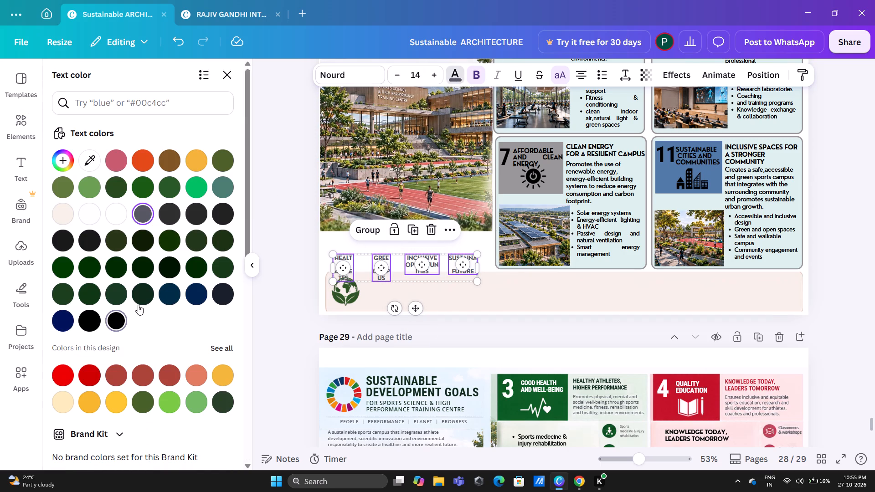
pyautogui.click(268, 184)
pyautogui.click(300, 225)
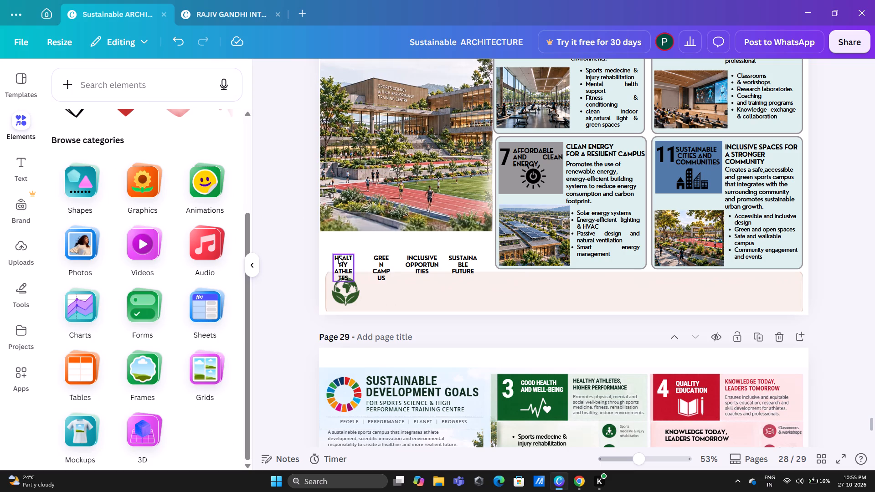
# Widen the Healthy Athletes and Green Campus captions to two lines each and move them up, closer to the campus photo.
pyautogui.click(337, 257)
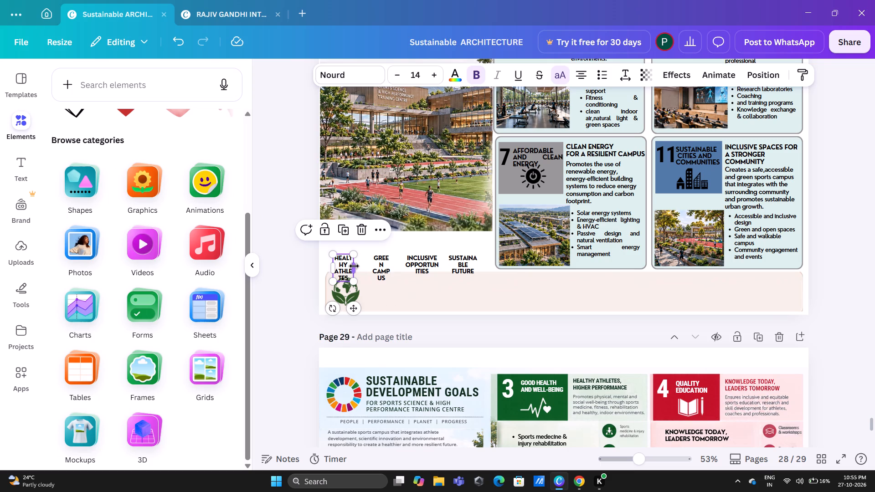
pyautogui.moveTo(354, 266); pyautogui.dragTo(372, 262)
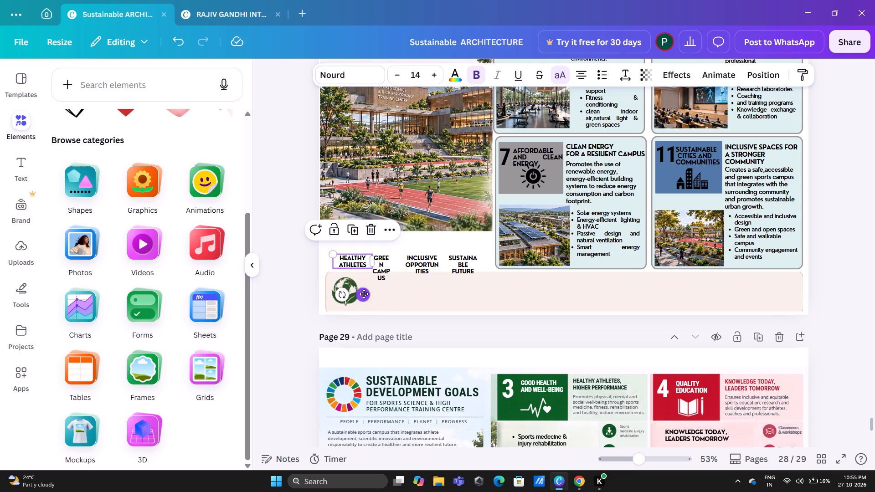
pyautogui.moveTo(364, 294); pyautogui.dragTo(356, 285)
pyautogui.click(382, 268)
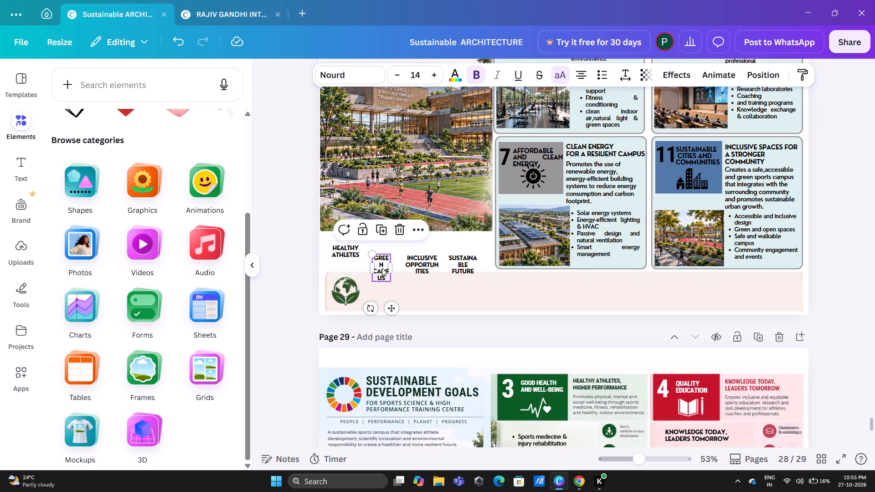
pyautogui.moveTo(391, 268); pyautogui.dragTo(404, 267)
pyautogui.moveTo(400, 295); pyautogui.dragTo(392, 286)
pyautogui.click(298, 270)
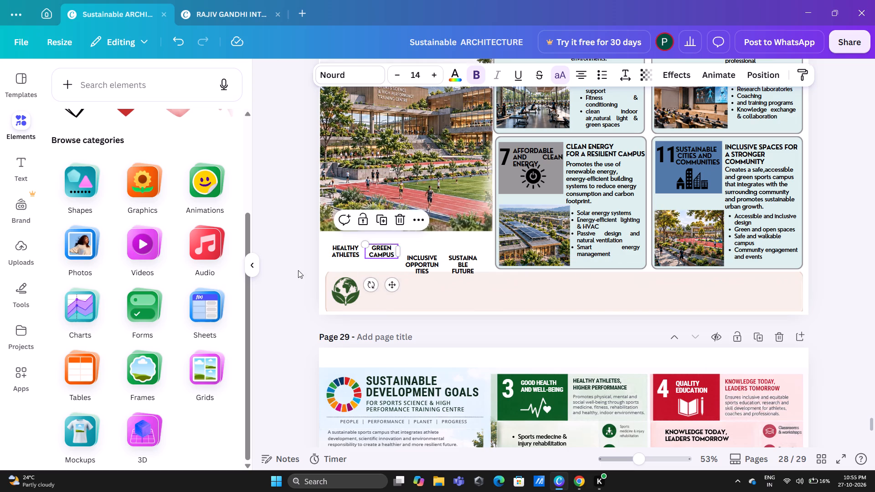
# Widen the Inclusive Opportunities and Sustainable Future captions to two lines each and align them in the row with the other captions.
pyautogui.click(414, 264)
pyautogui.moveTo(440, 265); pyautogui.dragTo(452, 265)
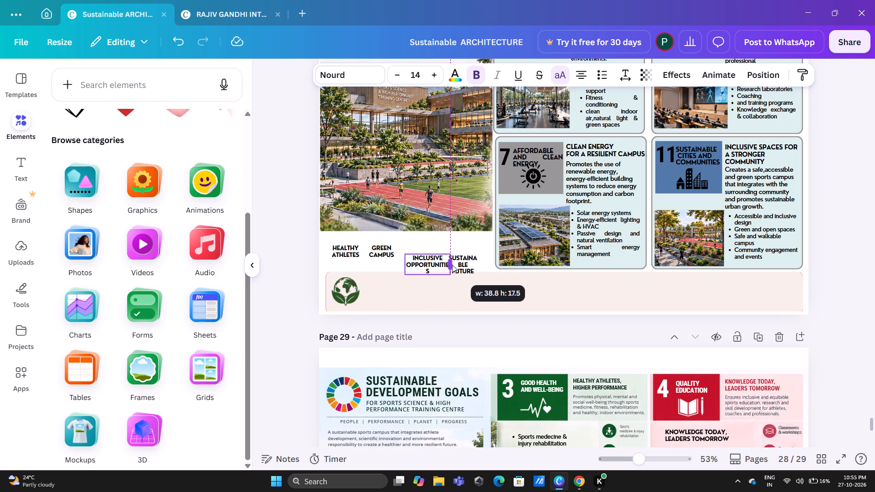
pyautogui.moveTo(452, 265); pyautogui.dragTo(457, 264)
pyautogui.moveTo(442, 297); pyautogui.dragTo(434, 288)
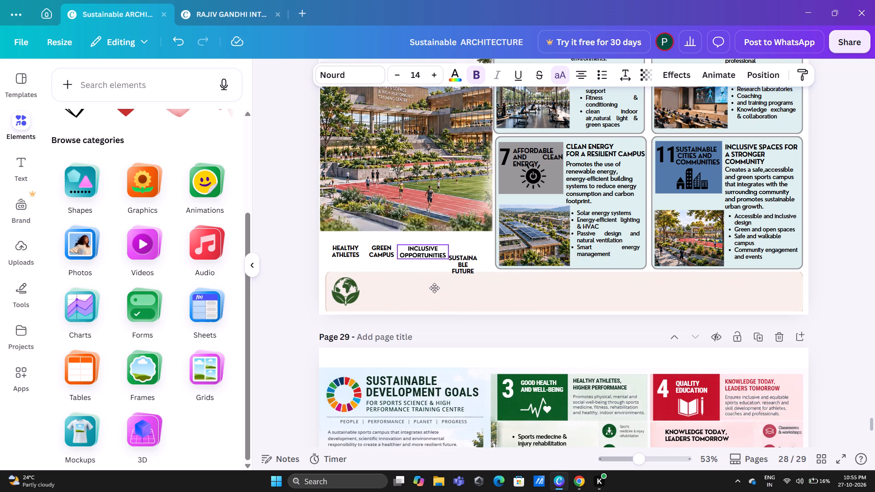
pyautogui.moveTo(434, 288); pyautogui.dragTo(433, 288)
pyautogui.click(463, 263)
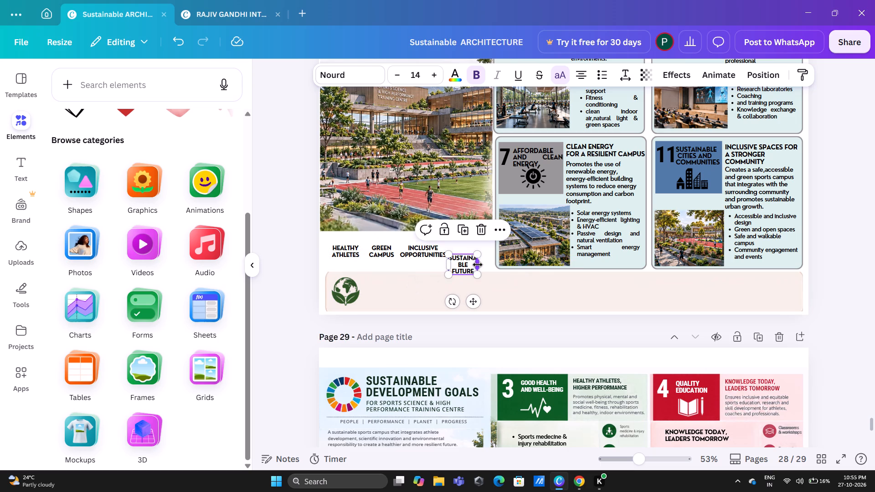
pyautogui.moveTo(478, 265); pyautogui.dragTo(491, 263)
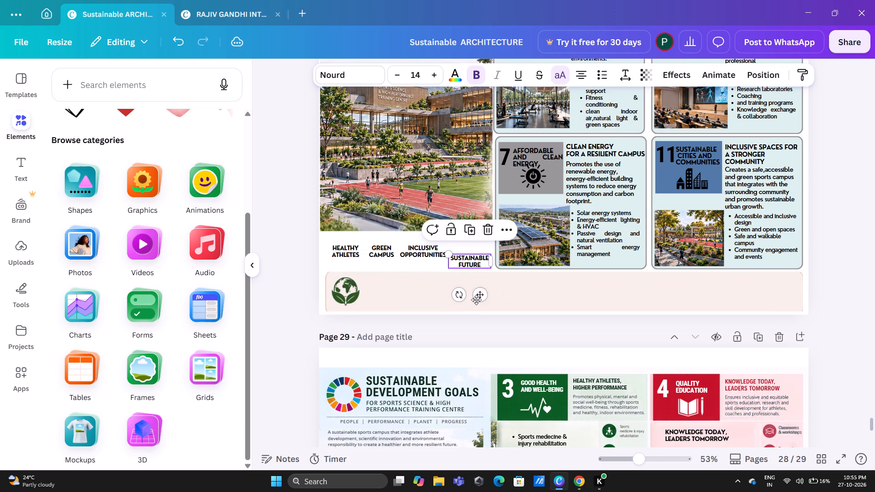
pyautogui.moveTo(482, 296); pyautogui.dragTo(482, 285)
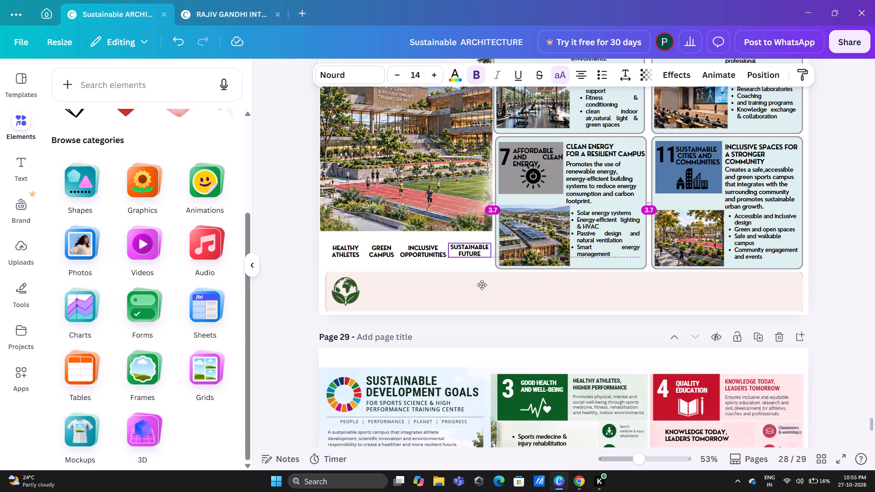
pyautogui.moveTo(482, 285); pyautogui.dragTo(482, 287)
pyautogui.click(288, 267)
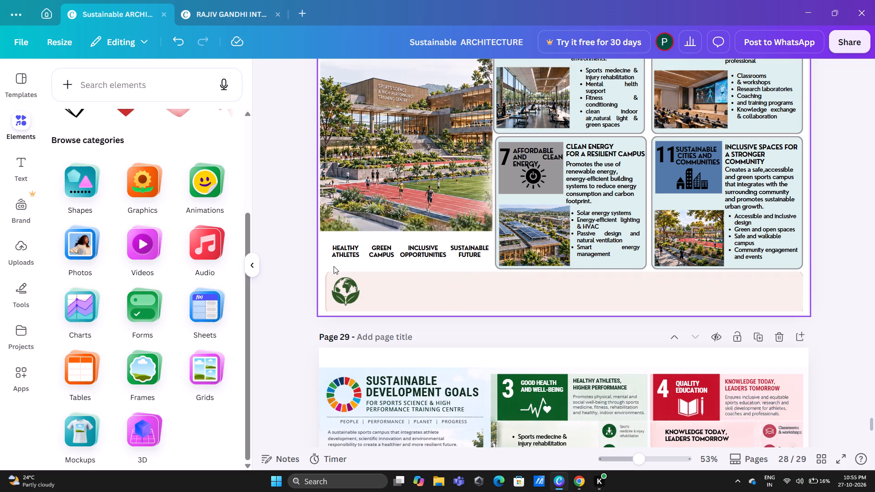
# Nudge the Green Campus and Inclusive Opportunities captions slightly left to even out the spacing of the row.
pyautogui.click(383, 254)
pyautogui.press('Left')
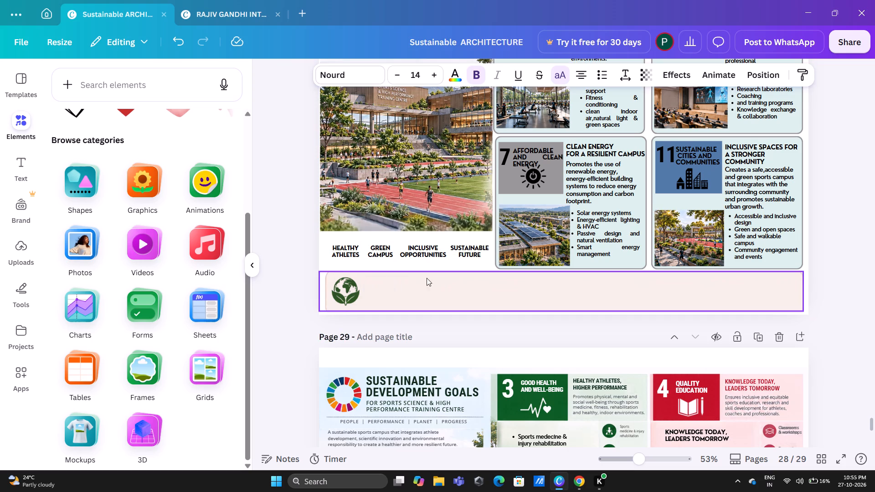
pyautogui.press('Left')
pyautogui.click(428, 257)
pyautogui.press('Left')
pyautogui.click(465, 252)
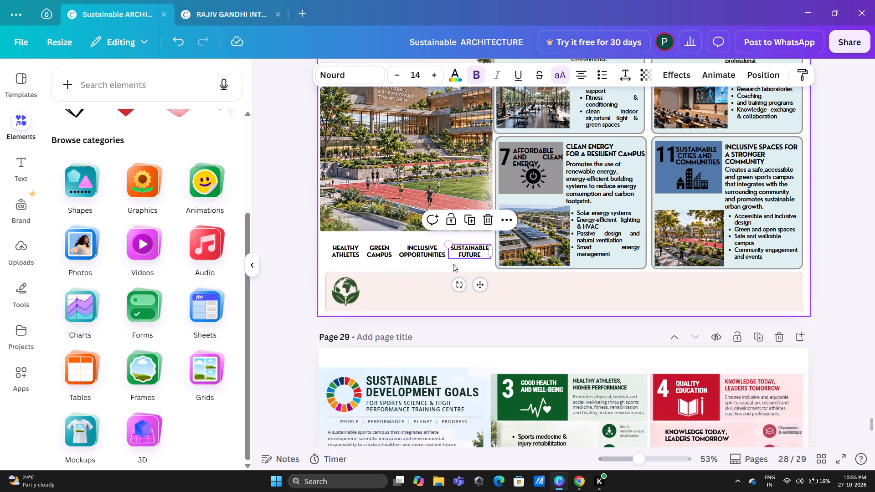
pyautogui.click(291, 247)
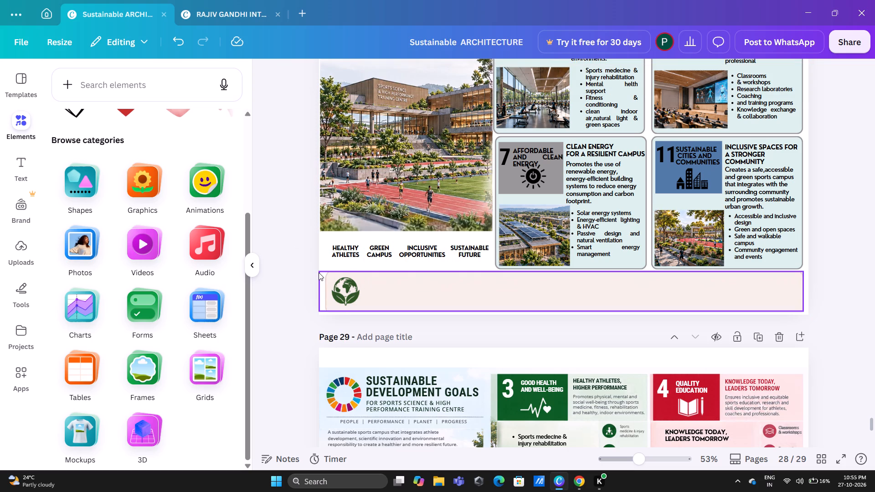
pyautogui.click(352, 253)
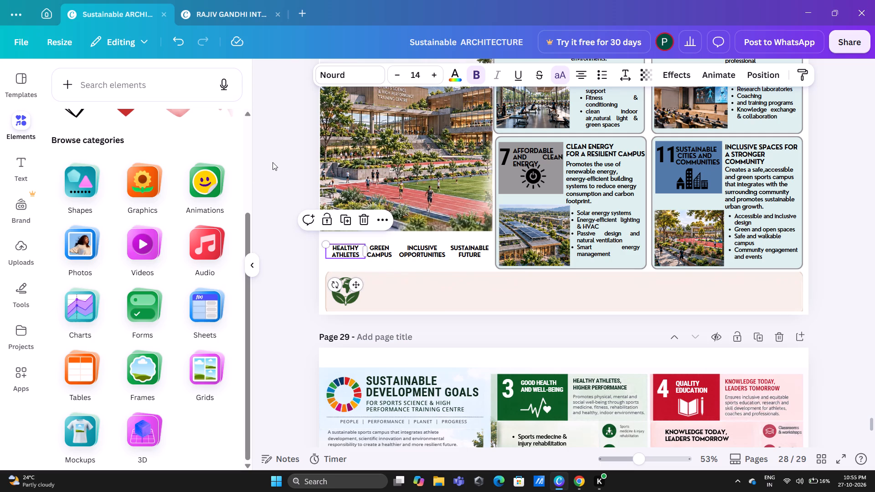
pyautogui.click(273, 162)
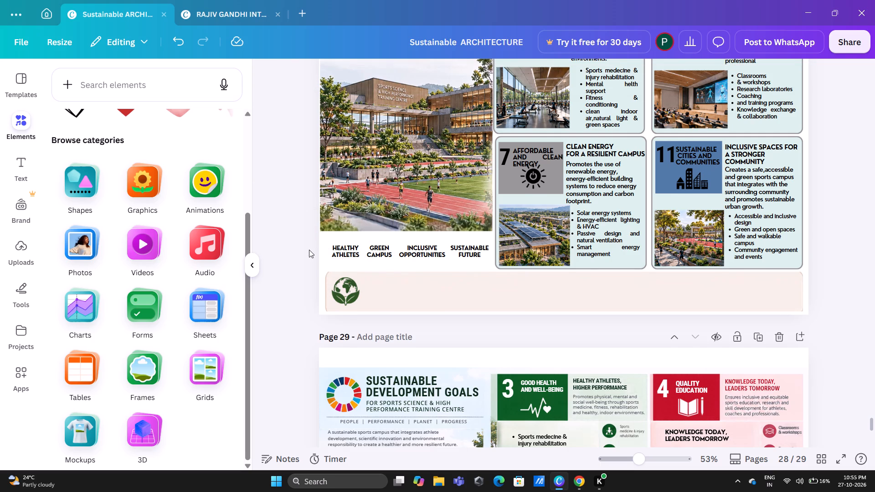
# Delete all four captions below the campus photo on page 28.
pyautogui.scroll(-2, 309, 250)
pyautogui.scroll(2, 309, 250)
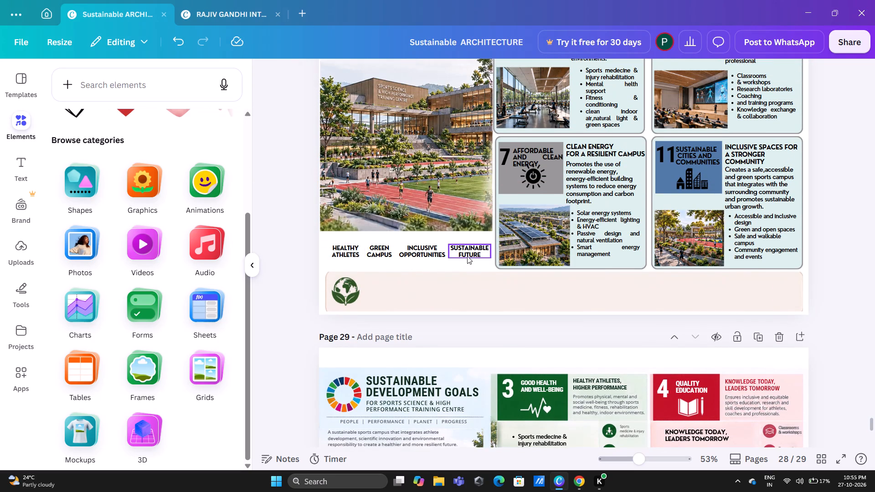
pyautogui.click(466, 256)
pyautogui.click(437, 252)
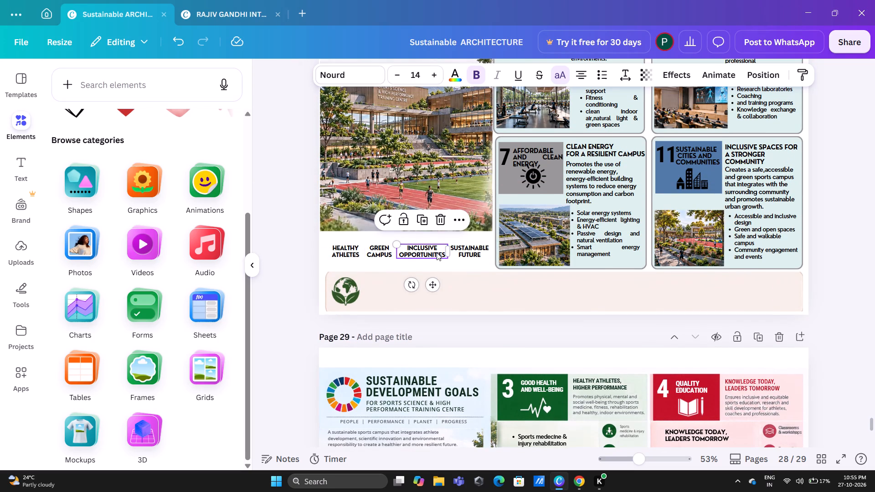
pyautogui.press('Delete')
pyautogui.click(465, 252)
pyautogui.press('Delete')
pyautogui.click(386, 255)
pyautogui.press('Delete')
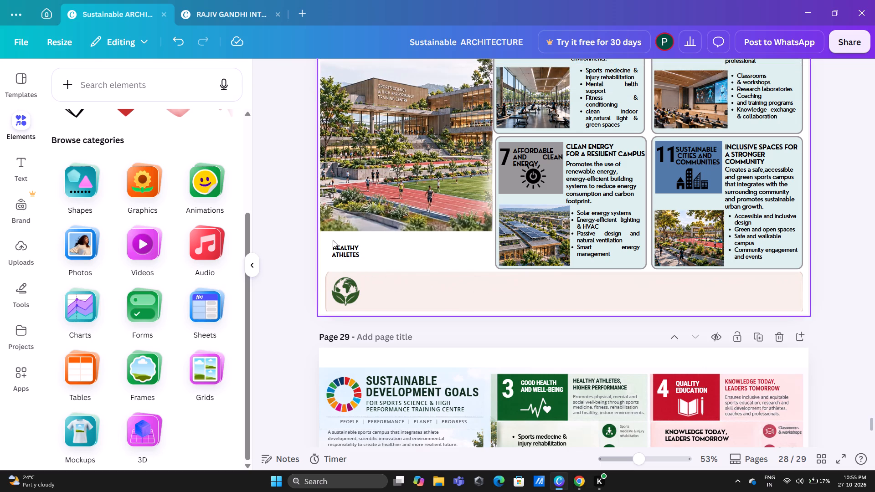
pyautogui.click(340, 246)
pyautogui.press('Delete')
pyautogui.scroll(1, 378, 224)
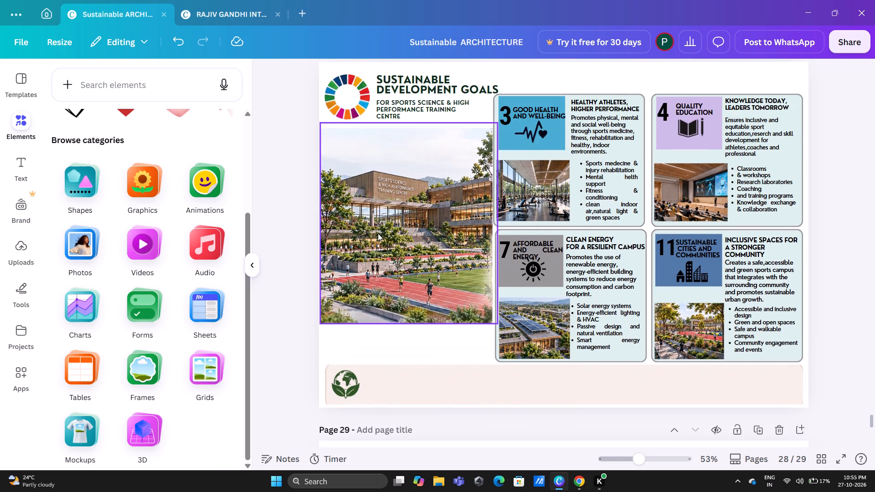
# Delete page 29, the reference Sustainable Development Goals board below the rebuilt page 28.
pyautogui.scroll(1, 378, 233)
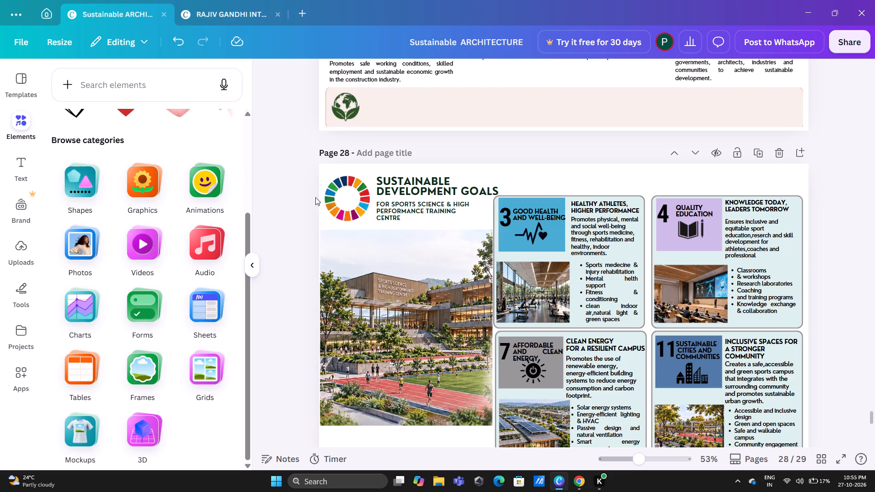
pyautogui.scroll(-4, 315, 198)
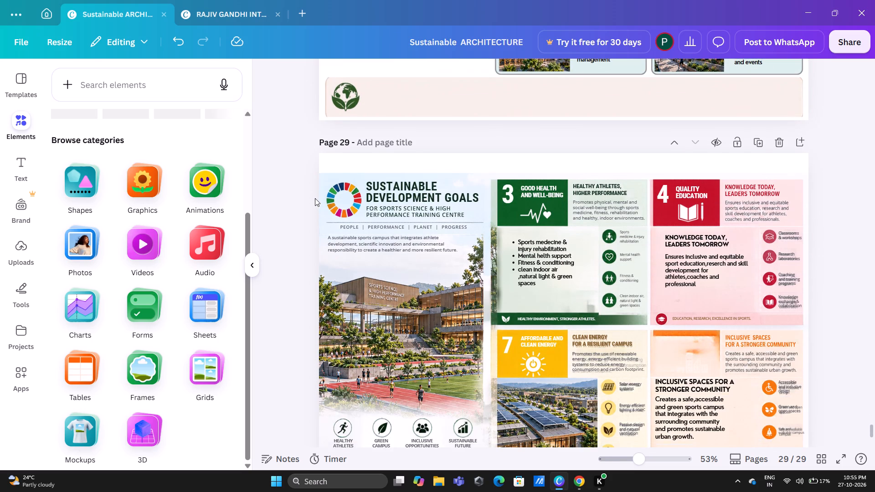
pyautogui.scroll(-1, 315, 198)
pyautogui.scroll(3, 350, 255)
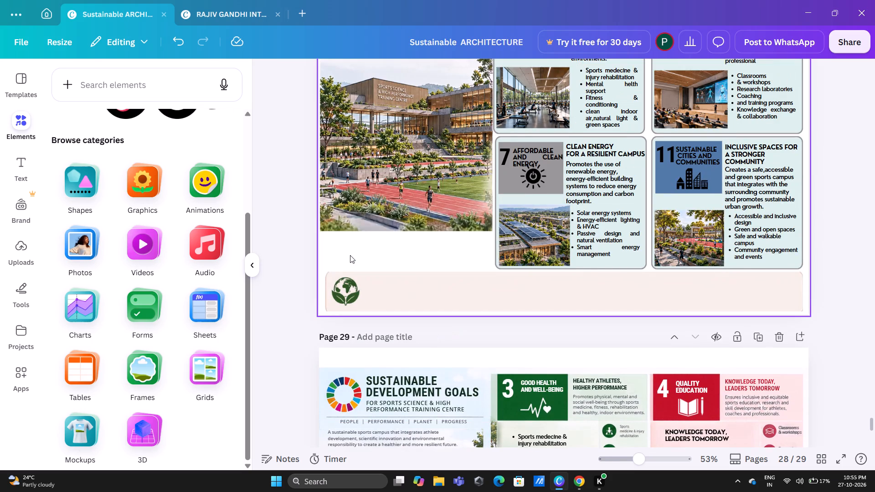
pyautogui.scroll(-2, 350, 255)
pyautogui.click(777, 142)
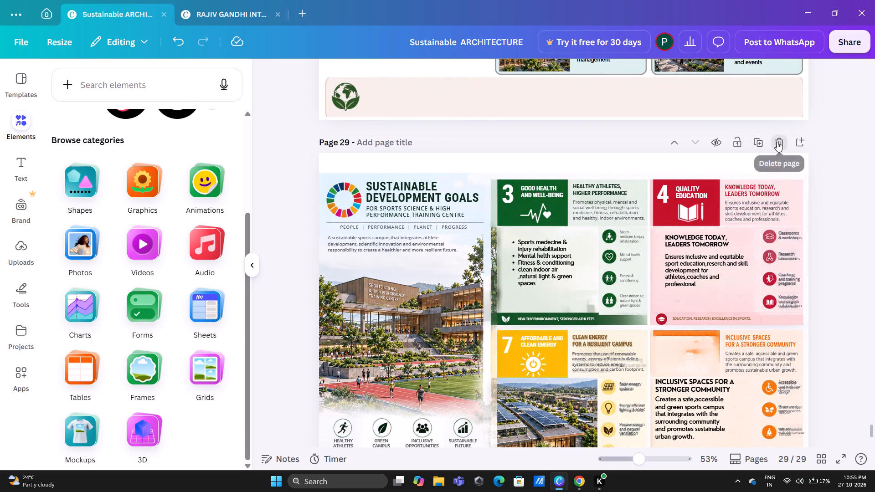
# In the Rajiv Gandhi International Airport, Hyderabad design, copy the "Worldwide Green Building Rating Systems" heading on page 27.
pyautogui.click(237, 18)
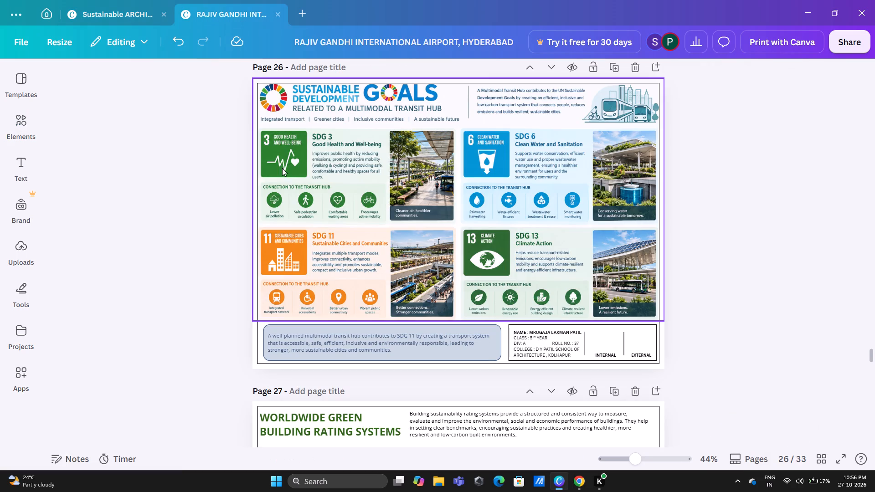
pyautogui.scroll(2, 290, 171)
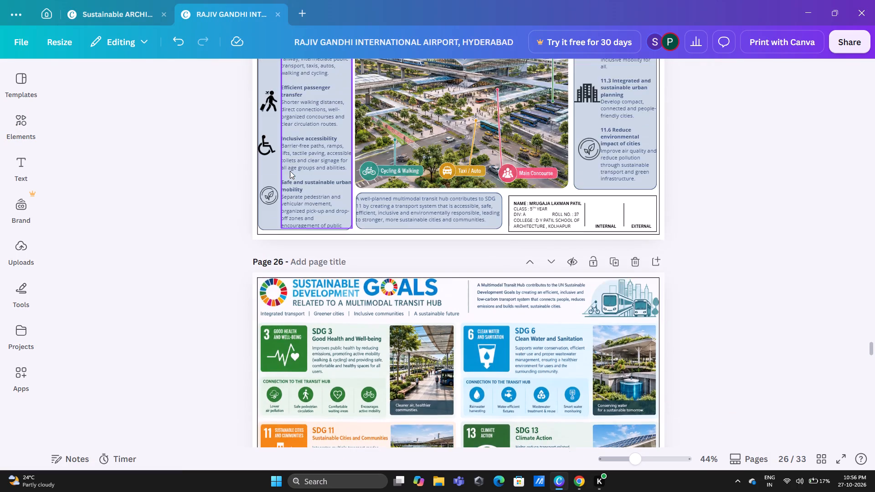
pyautogui.scroll(-3, 290, 172)
pyautogui.scroll(2, 290, 172)
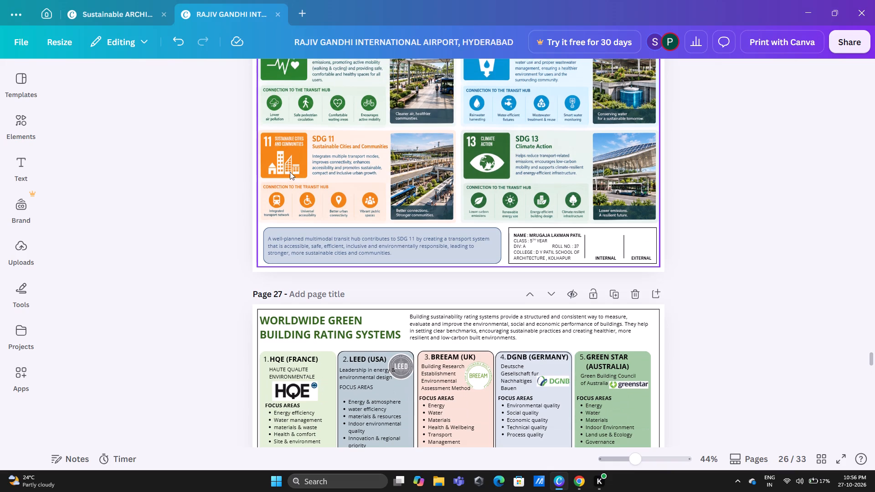
pyautogui.scroll(1, 286, 175)
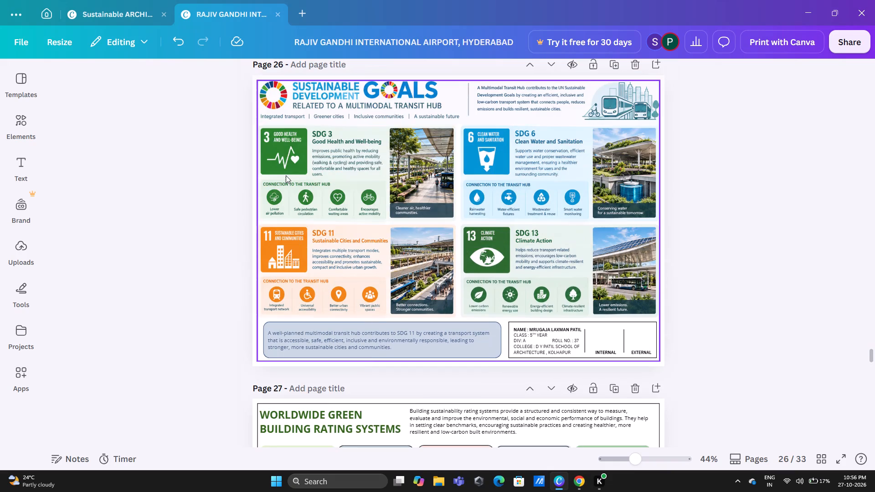
pyautogui.scroll(-2, 286, 175)
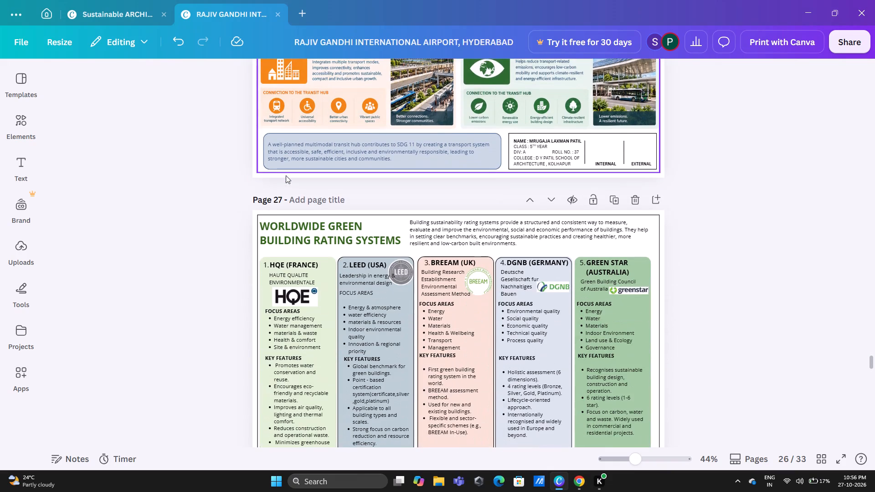
pyautogui.scroll(-1, 286, 175)
pyautogui.click(294, 133)
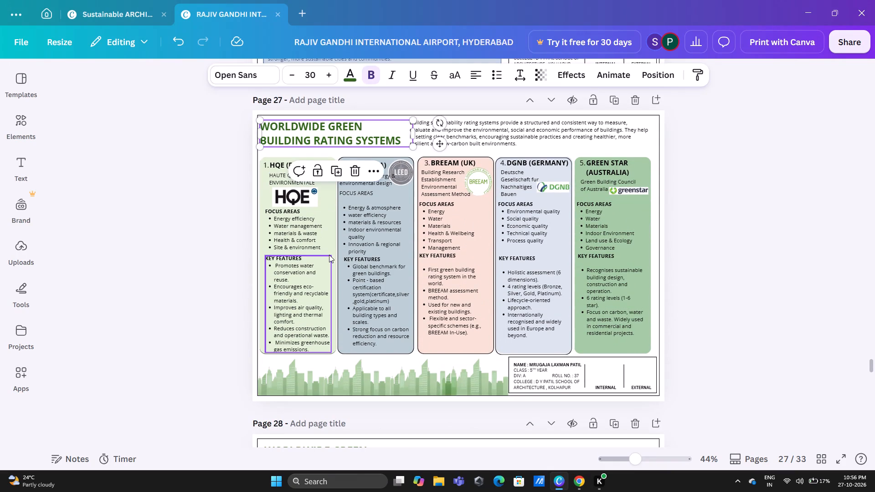
pyautogui.hotkey('ctrl', 'c')
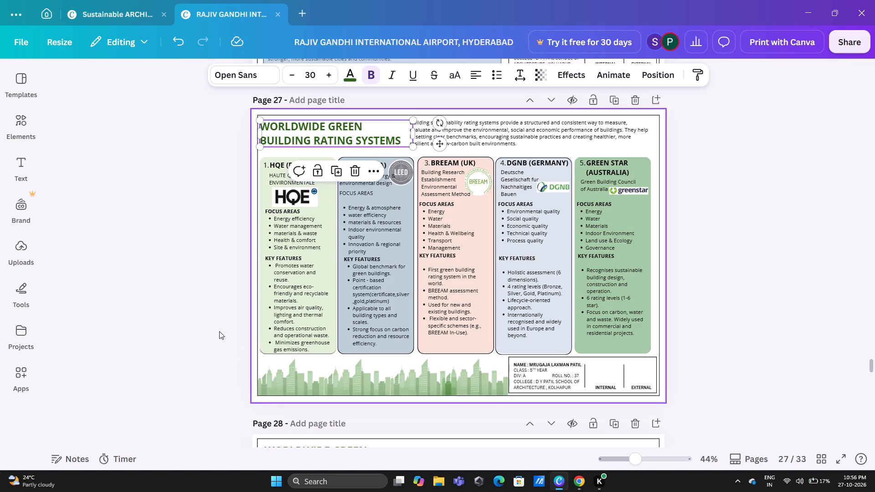
pyautogui.click(219, 294)
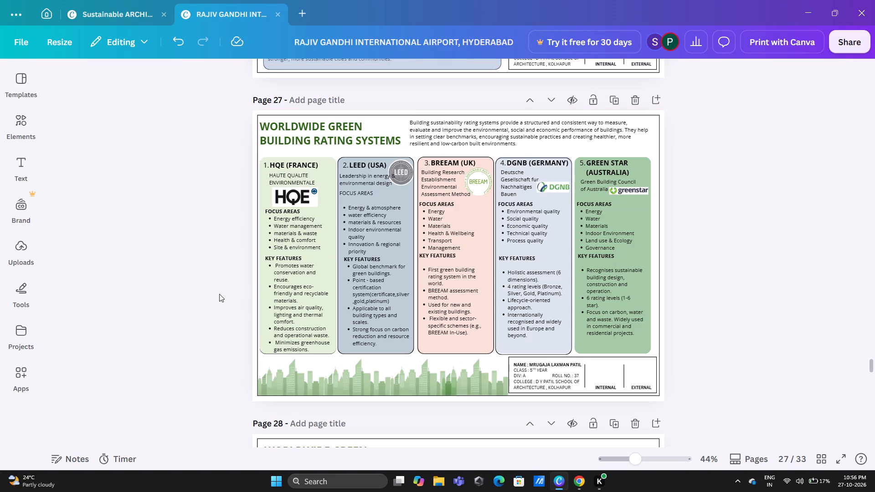